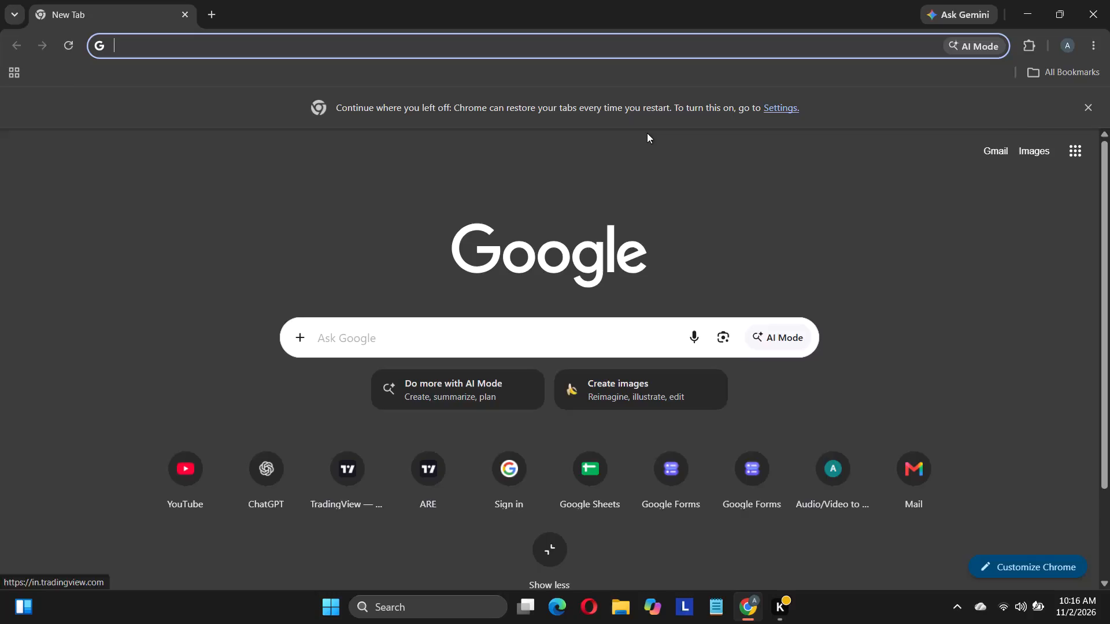
# Reopen the recently closed BTCUSD TradingView chart tab from the browsing history and close the empty new tab.
pyautogui.click(1093, 37)
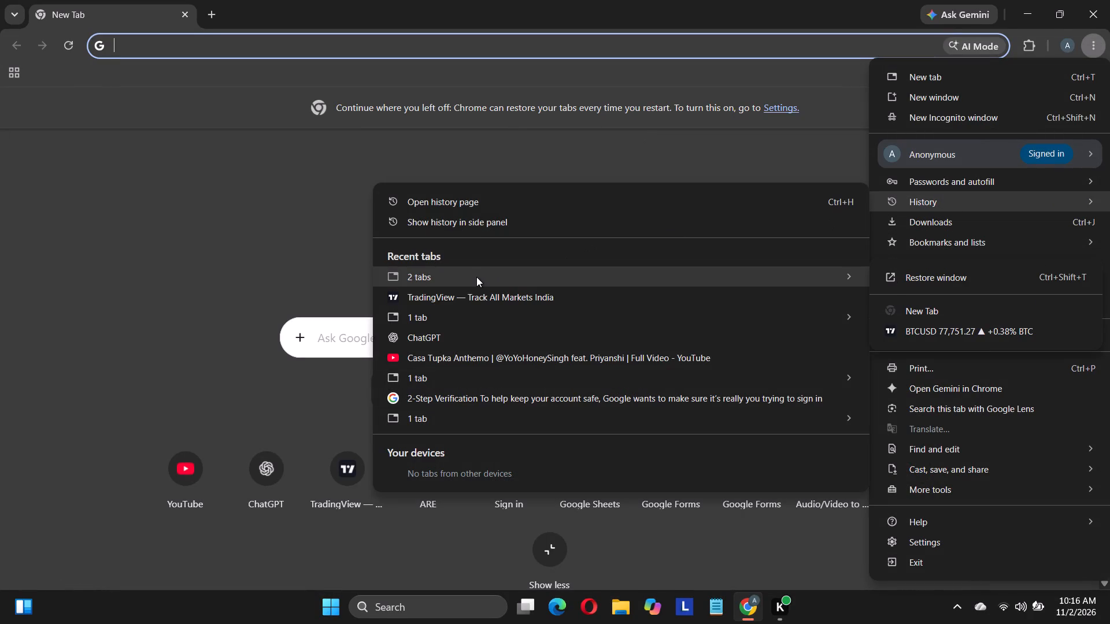
pyautogui.click(965, 329)
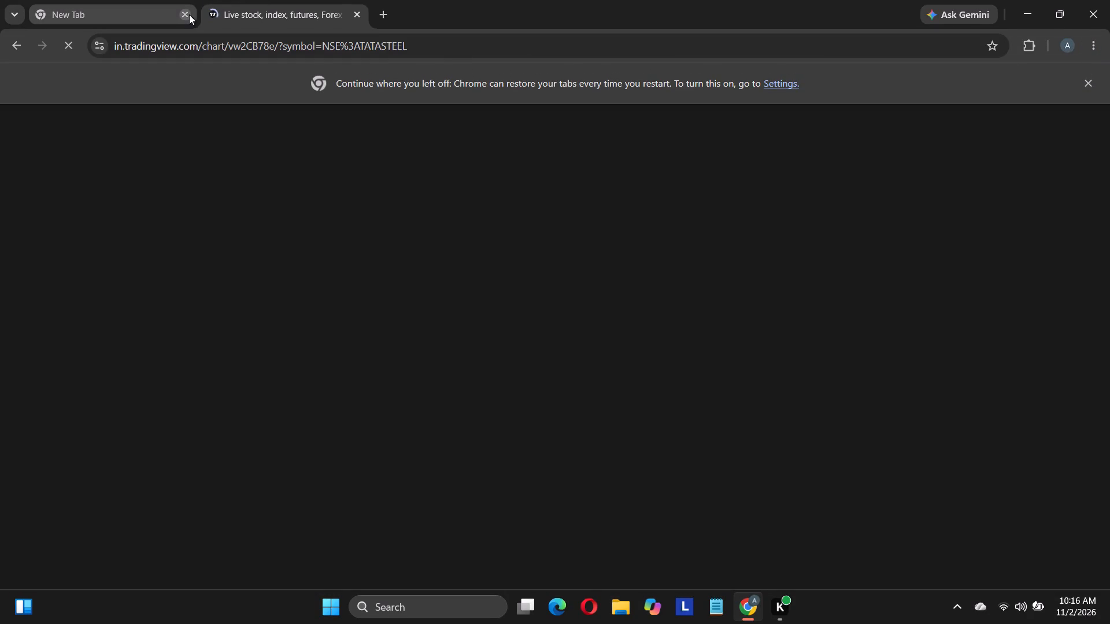
pyautogui.click(187, 14)
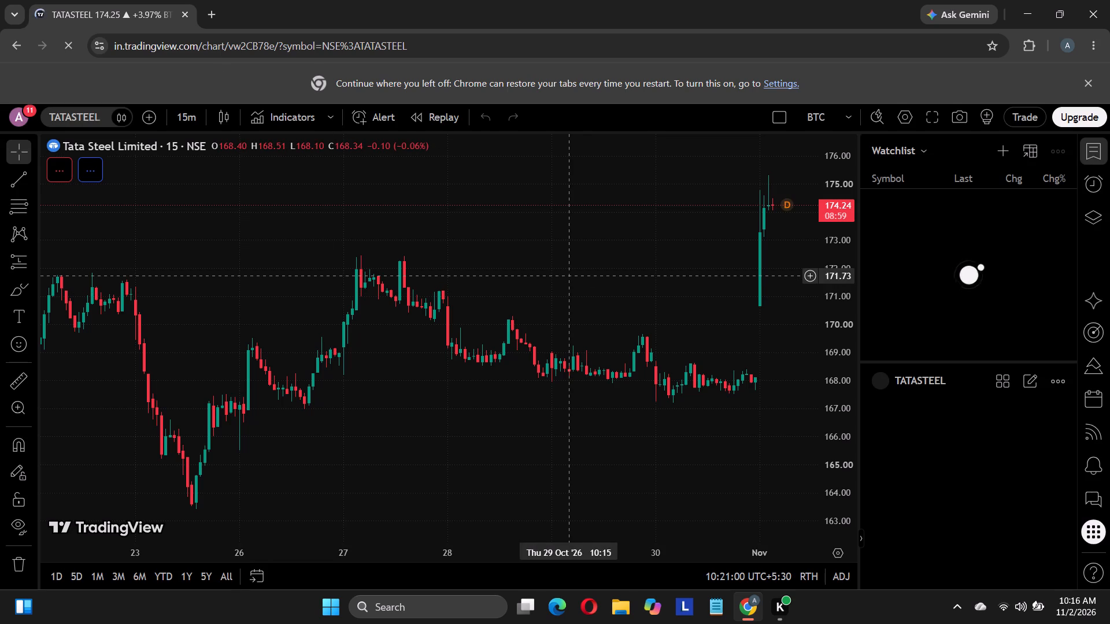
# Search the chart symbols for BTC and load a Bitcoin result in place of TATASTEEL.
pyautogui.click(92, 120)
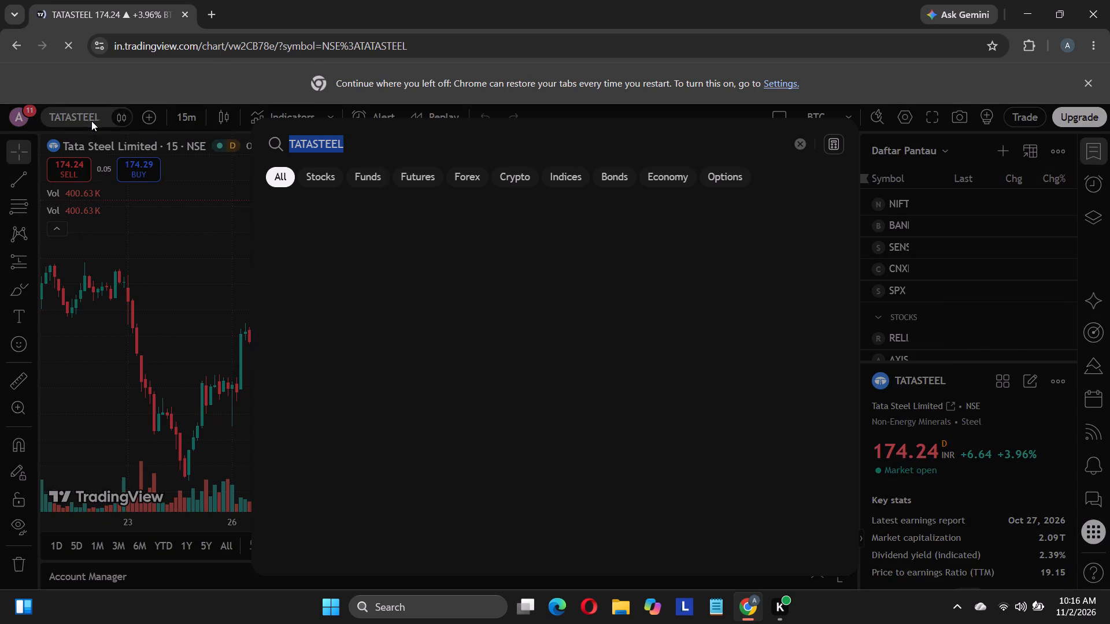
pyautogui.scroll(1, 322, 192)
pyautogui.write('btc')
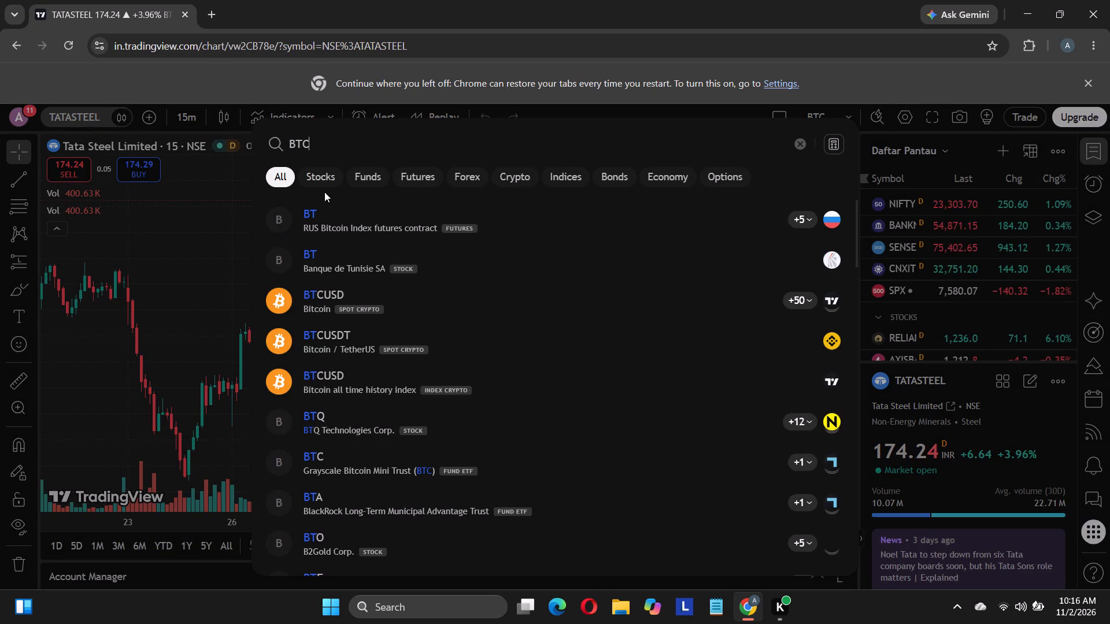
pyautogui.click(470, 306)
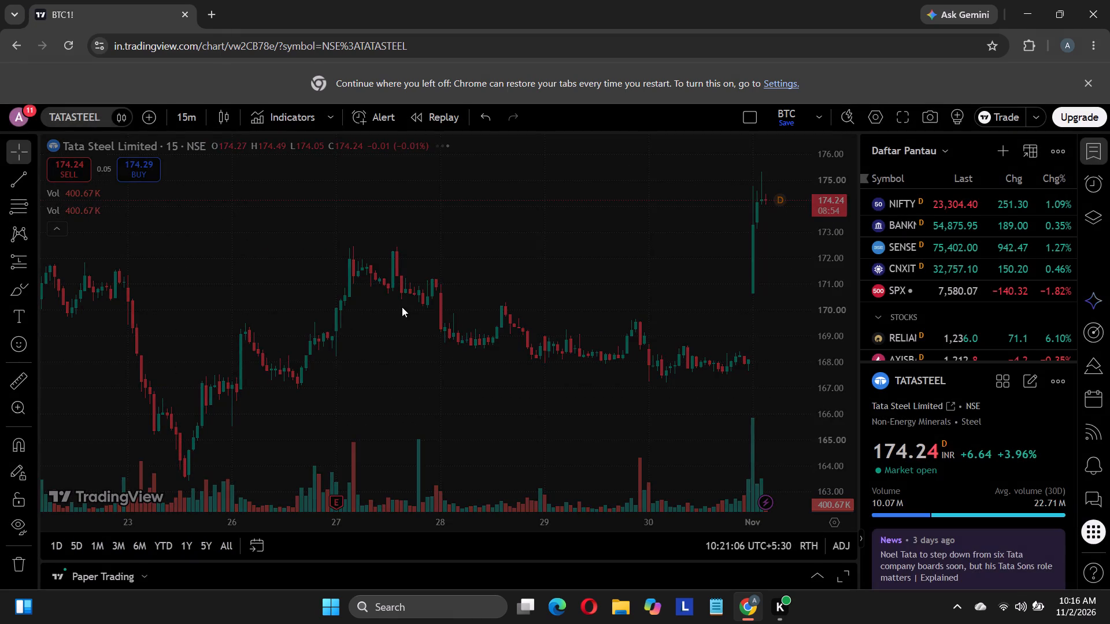
# Search the symbols for BTCUS and switch the chart to BTCUSD, the Bitcoin spot crypto pair.
pyautogui.click(65, 113)
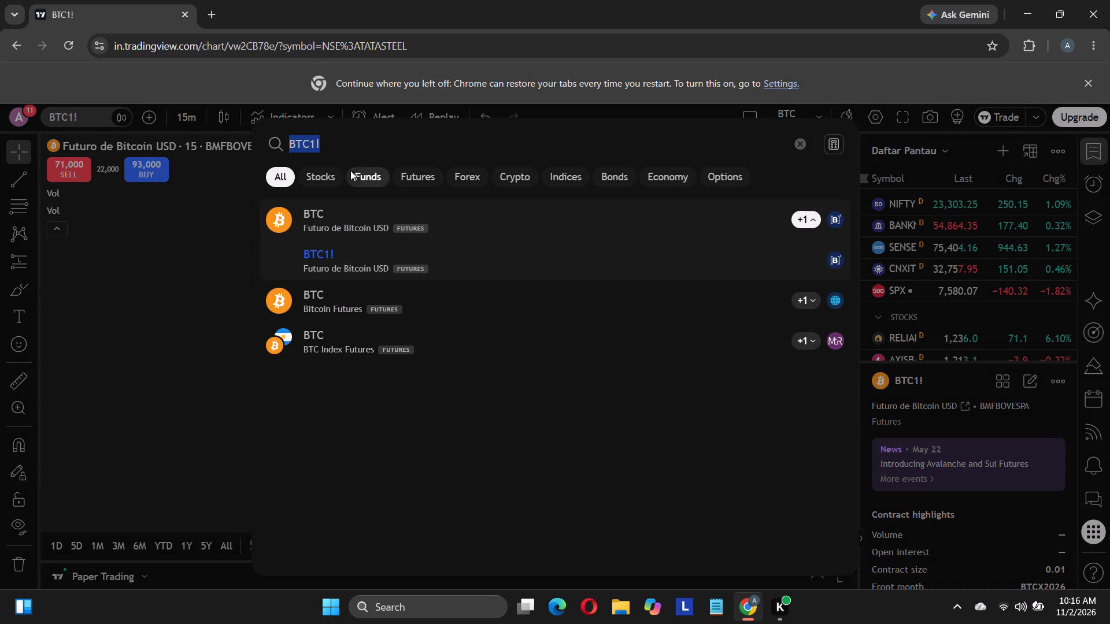
pyautogui.click(350, 148)
pyautogui.press('BackSpace')
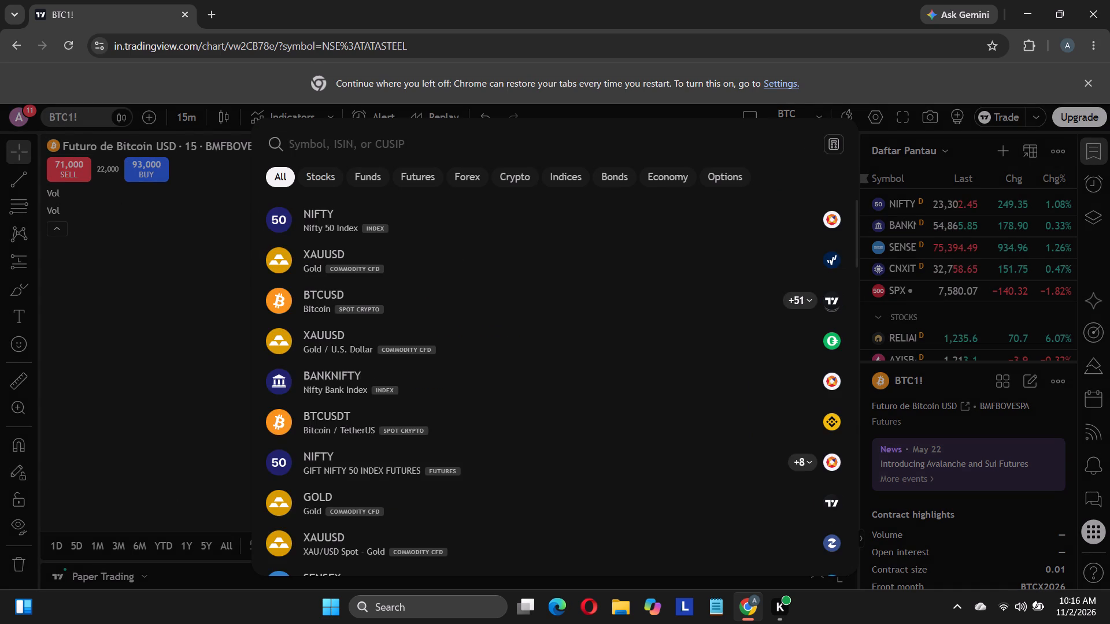
pyautogui.write('btcus')
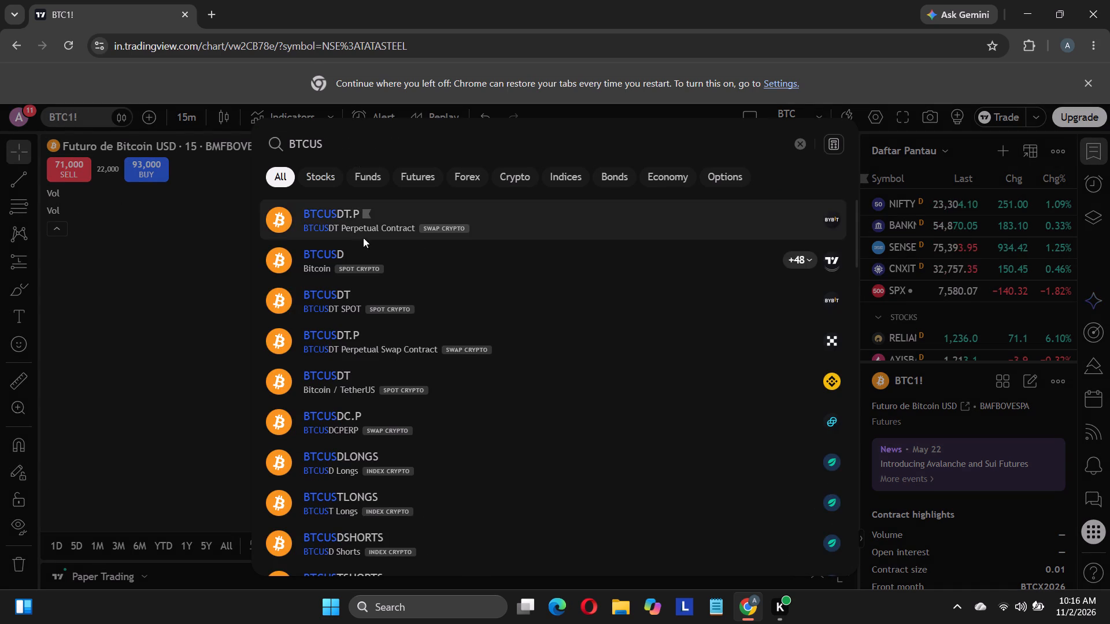
pyautogui.click(360, 272)
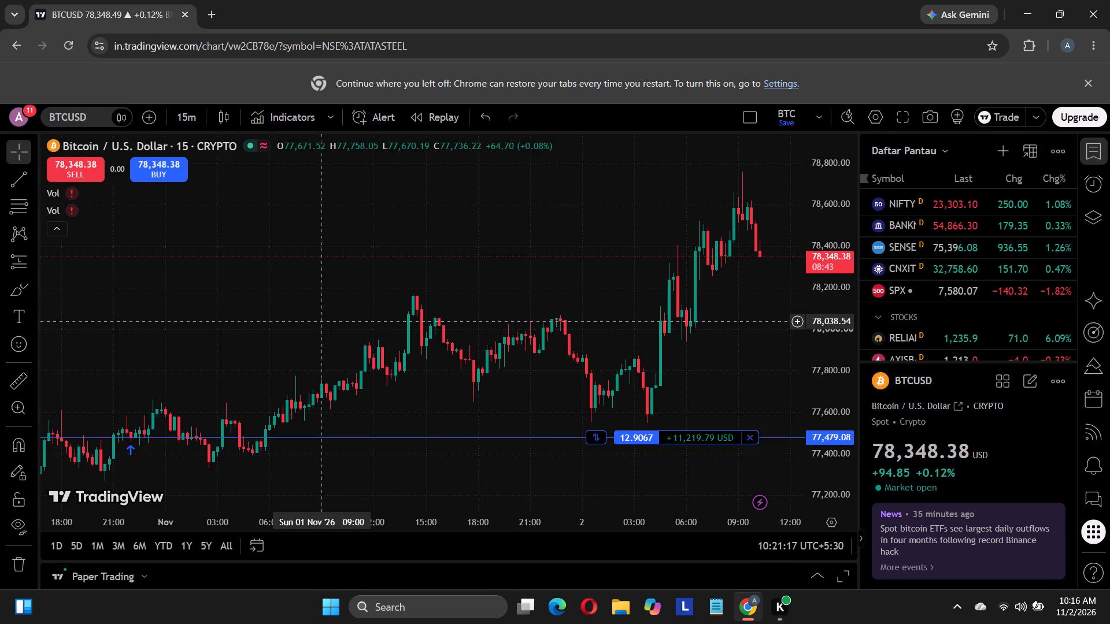
# Examine the 15-minute BTCUSD price action around the open long position, its profit target and its stop.
pyautogui.scroll(-7, 606, 296)
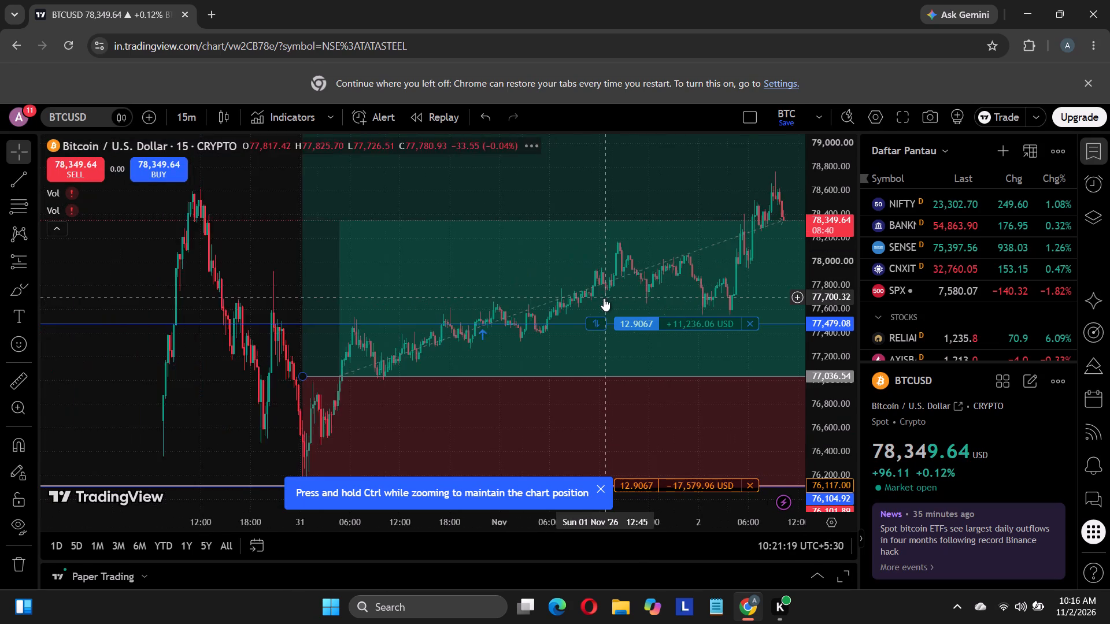
pyautogui.scroll(-4, 588, 309)
pyautogui.moveTo(668, 191); pyautogui.dragTo(571, 194)
pyautogui.moveTo(697, 206); pyautogui.dragTo(590, 203)
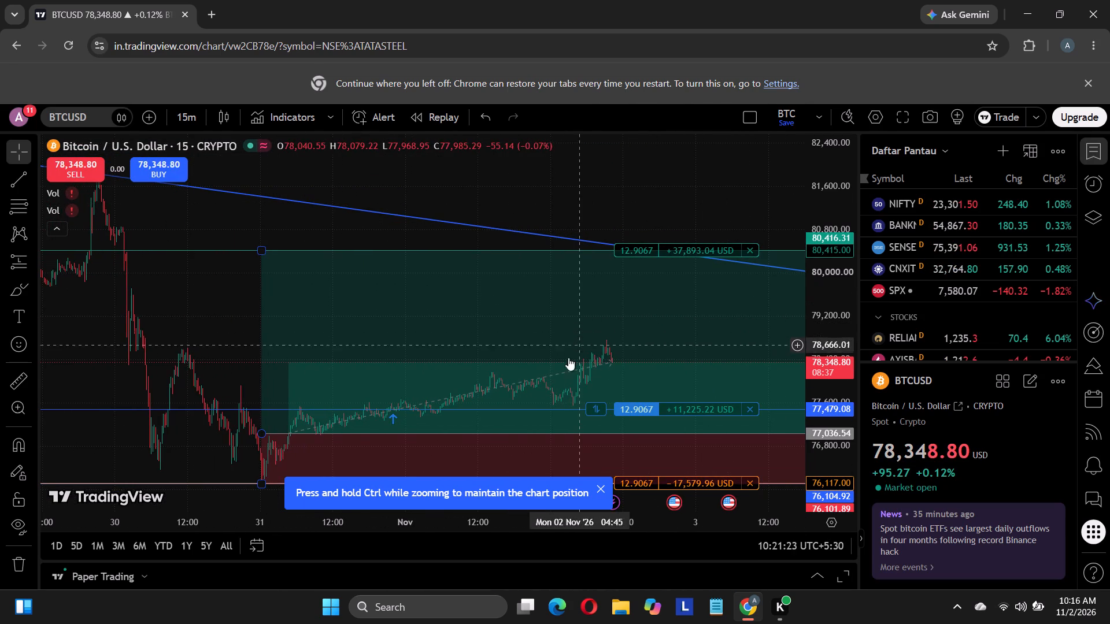
pyautogui.scroll(2, 492, 387)
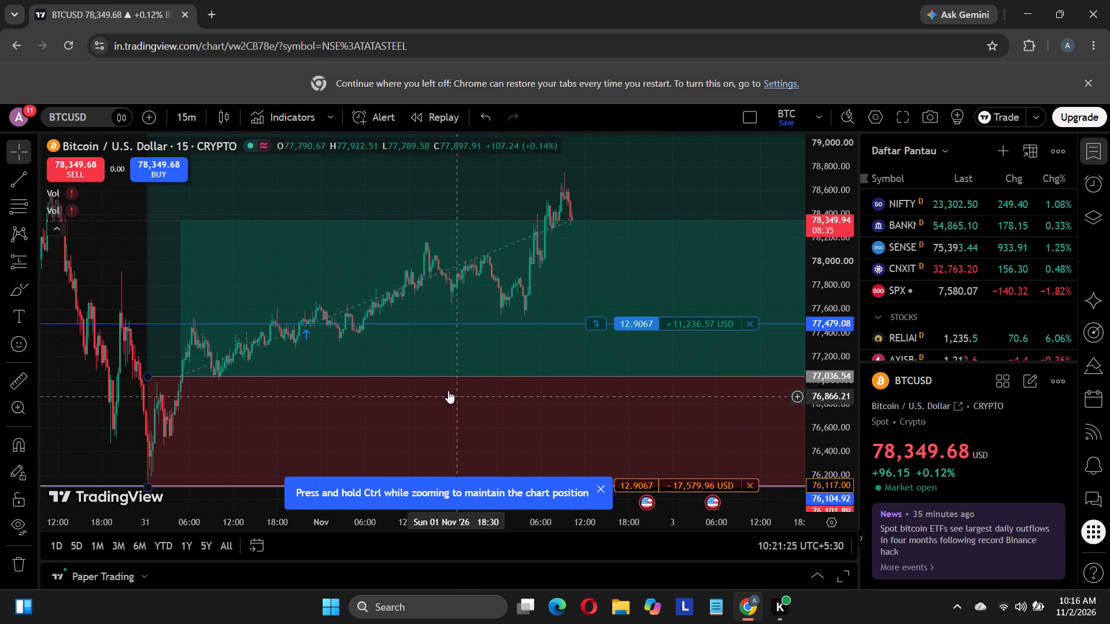
pyautogui.scroll(3, 470, 304)
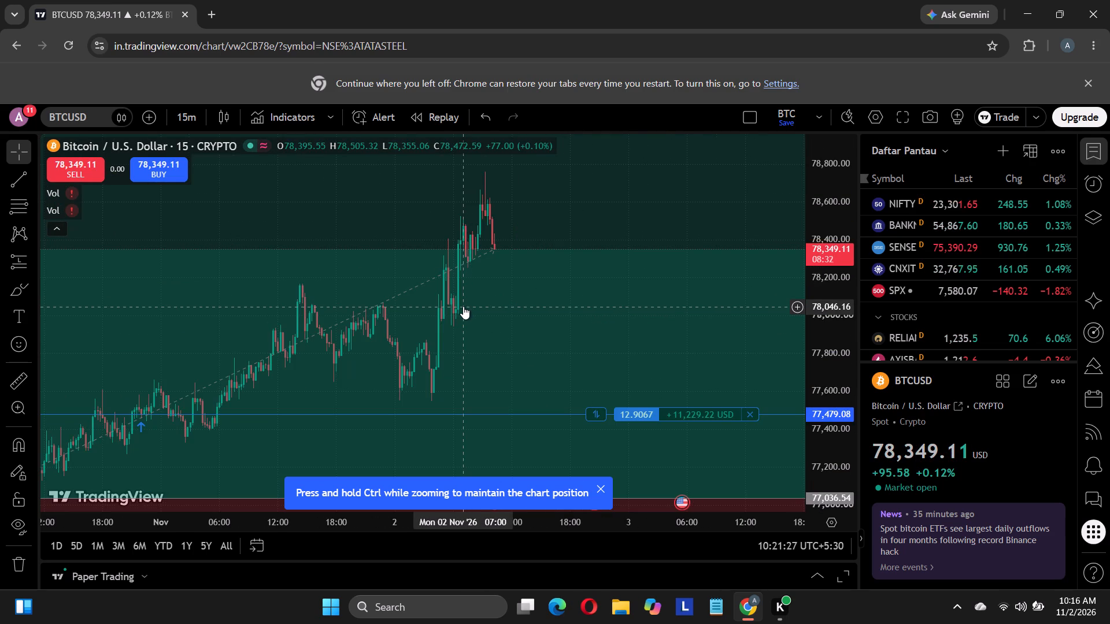
pyautogui.scroll(-5, 462, 306)
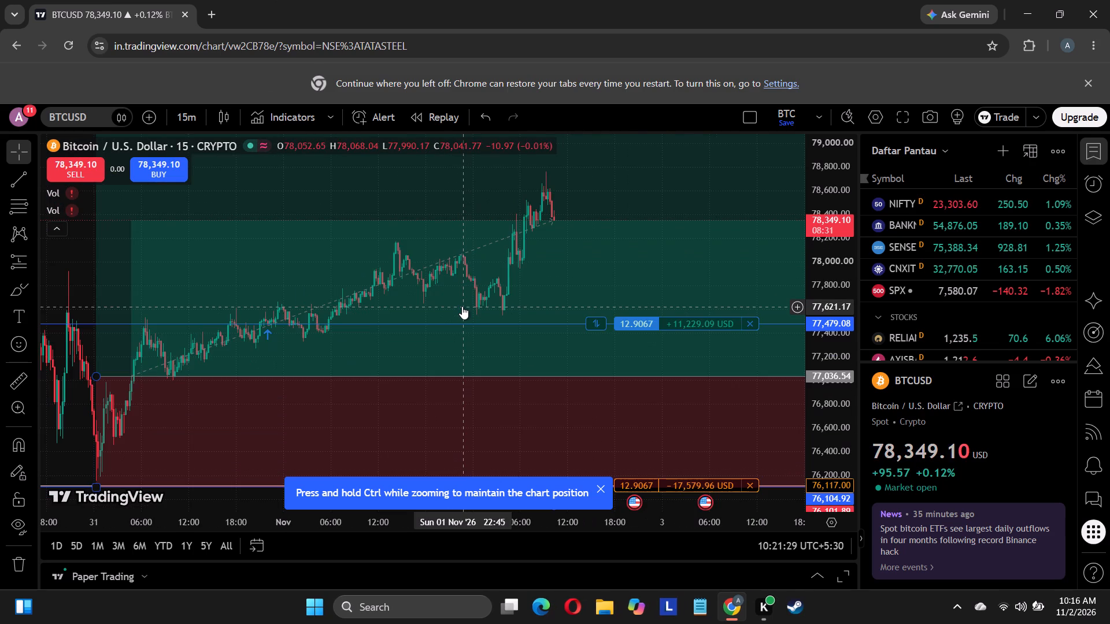
pyautogui.scroll(-3, 462, 306)
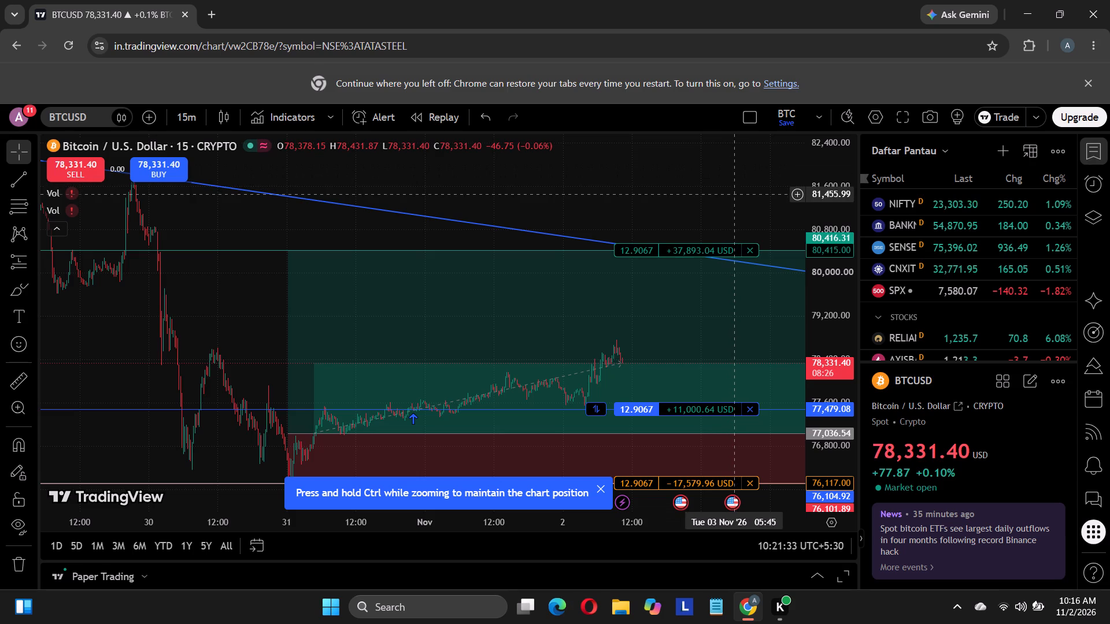
pyautogui.moveTo(733, 194); pyautogui.dragTo(539, 204)
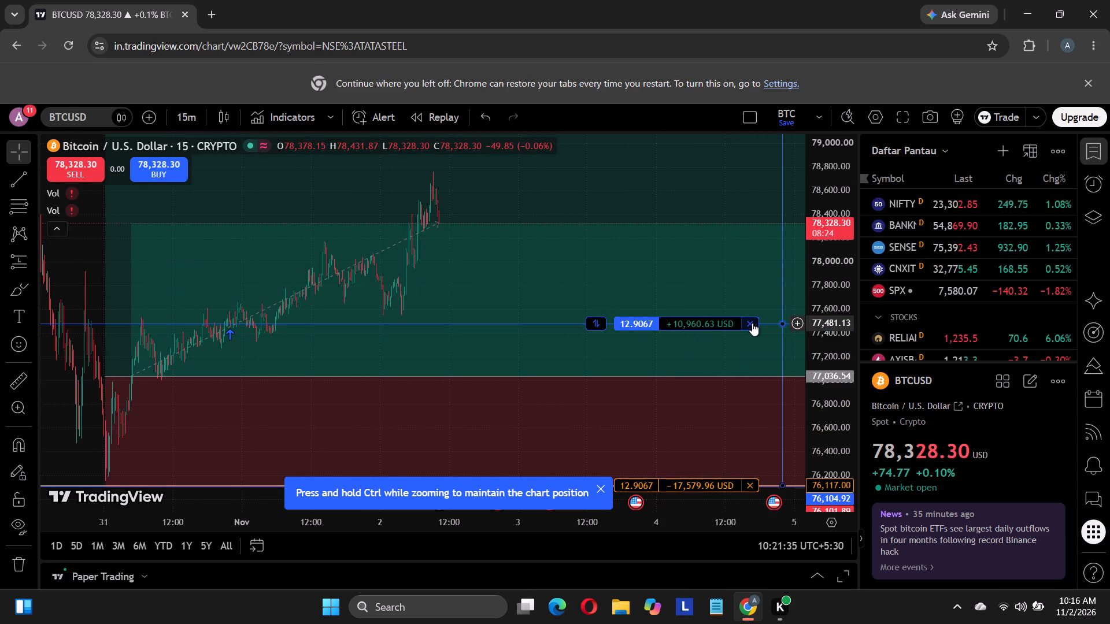
# Close the entire open long BTCUSD position of 12.9067 from its line on the chart.
pyautogui.click(751, 323)
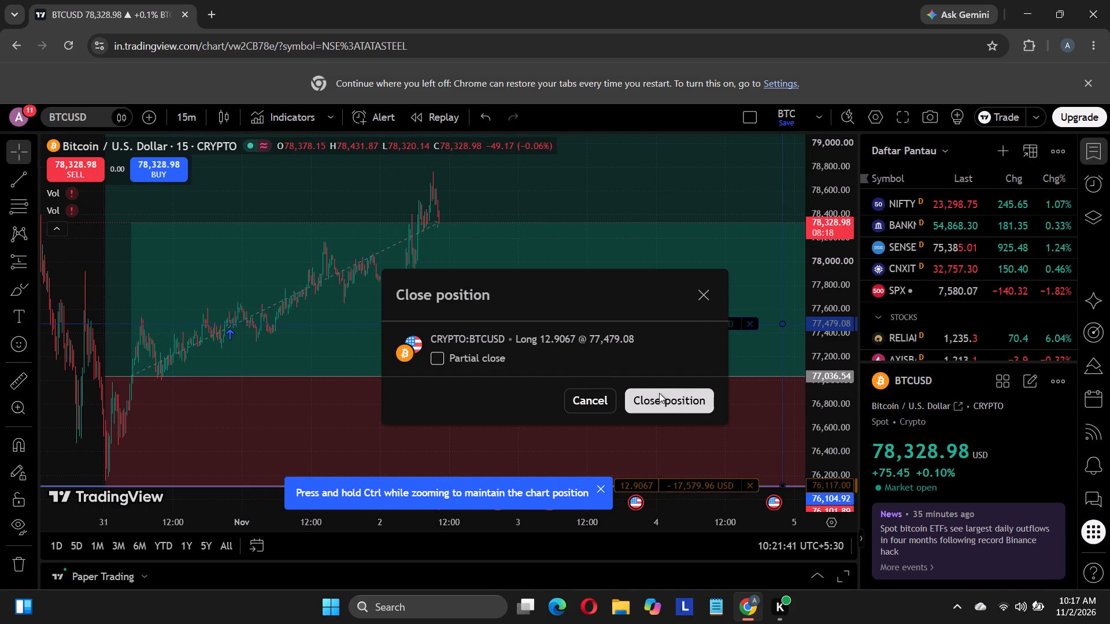
pyautogui.click(704, 294)
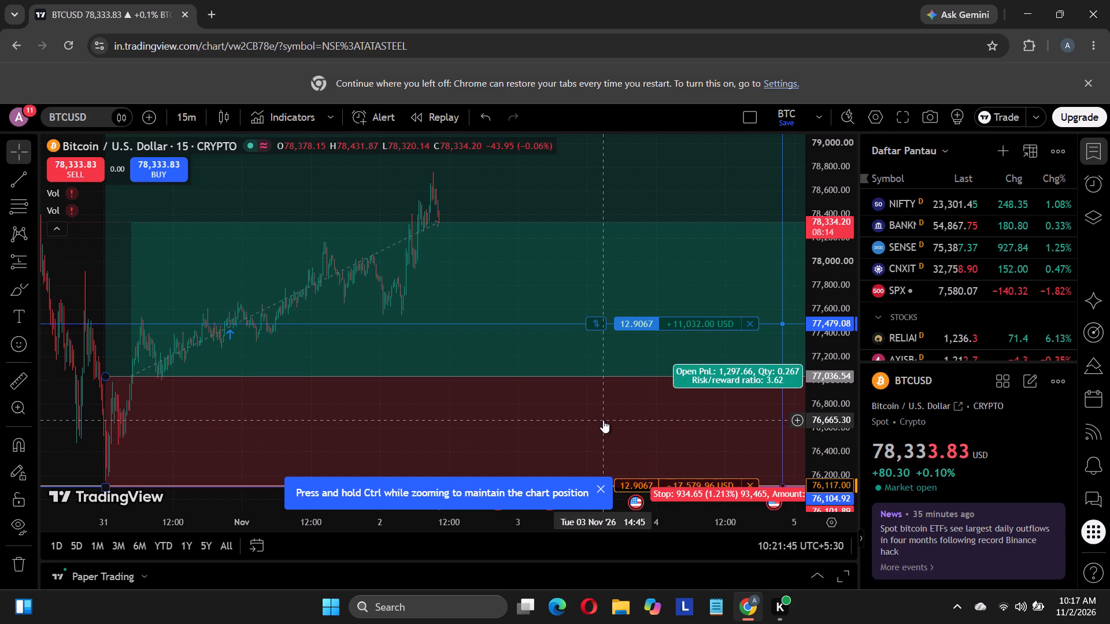
pyautogui.scroll(-3, 603, 419)
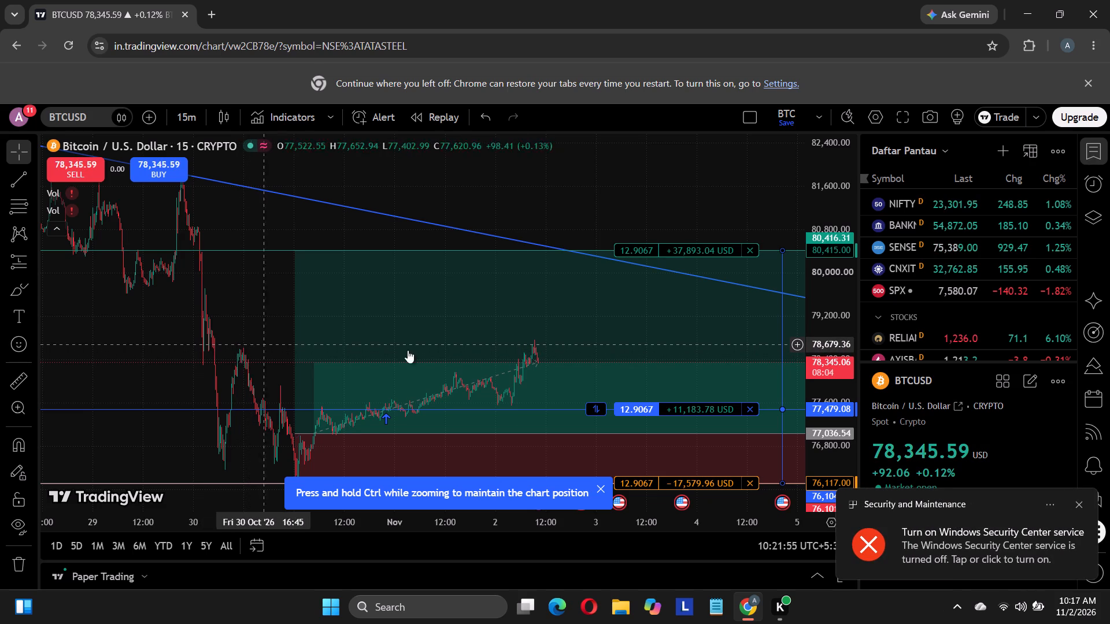
pyautogui.click(746, 407)
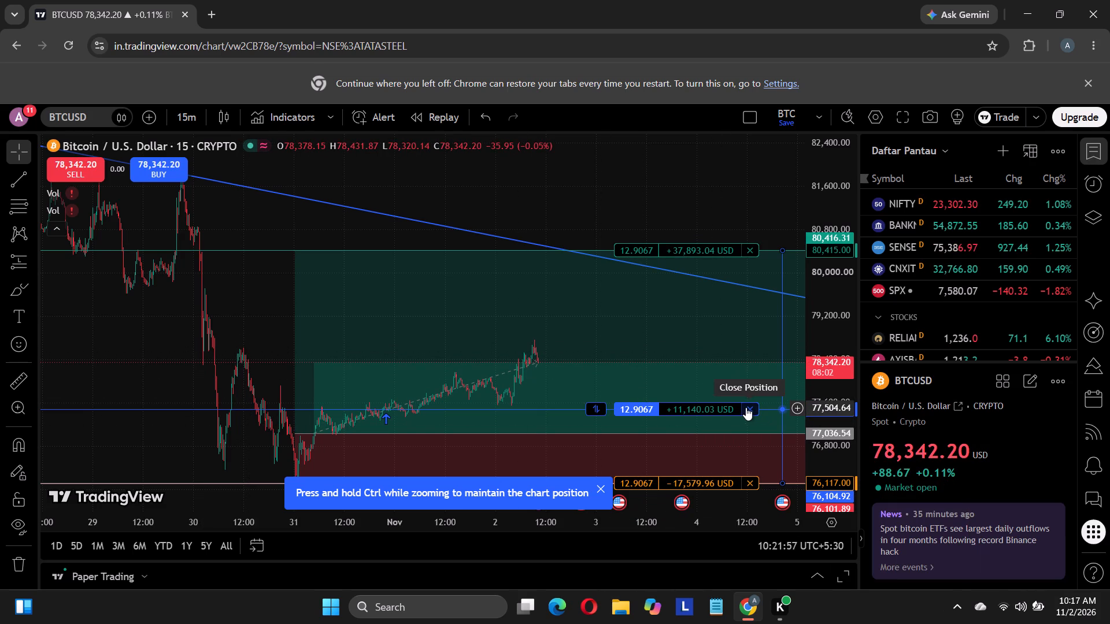
pyautogui.click(658, 398)
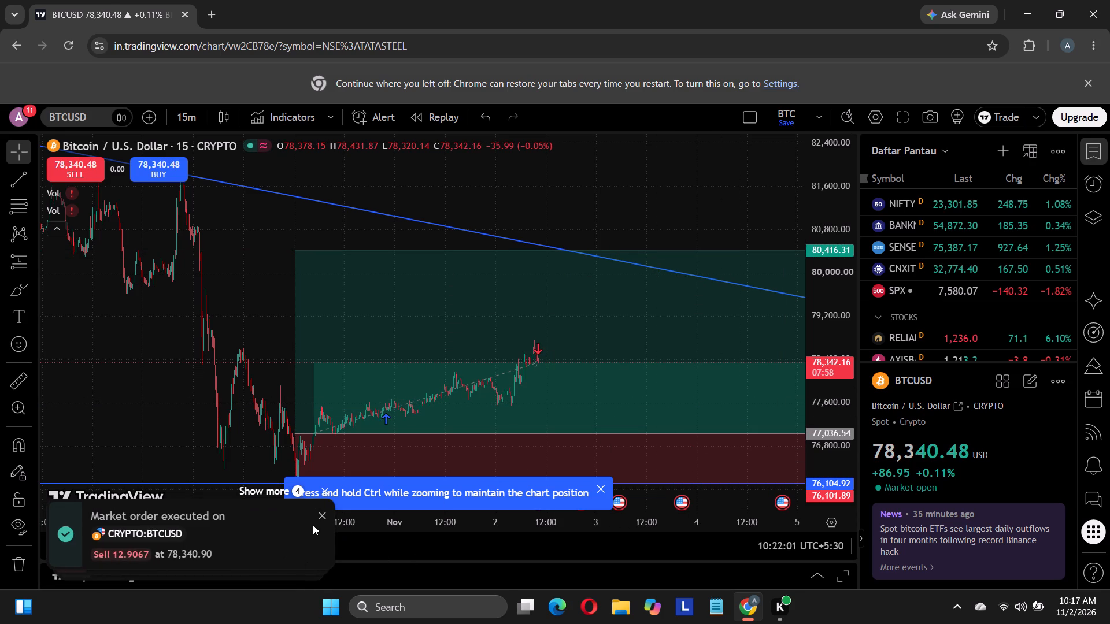
# Dismiss the order notifications and the advertisement covering the chart.
pyautogui.click(320, 513)
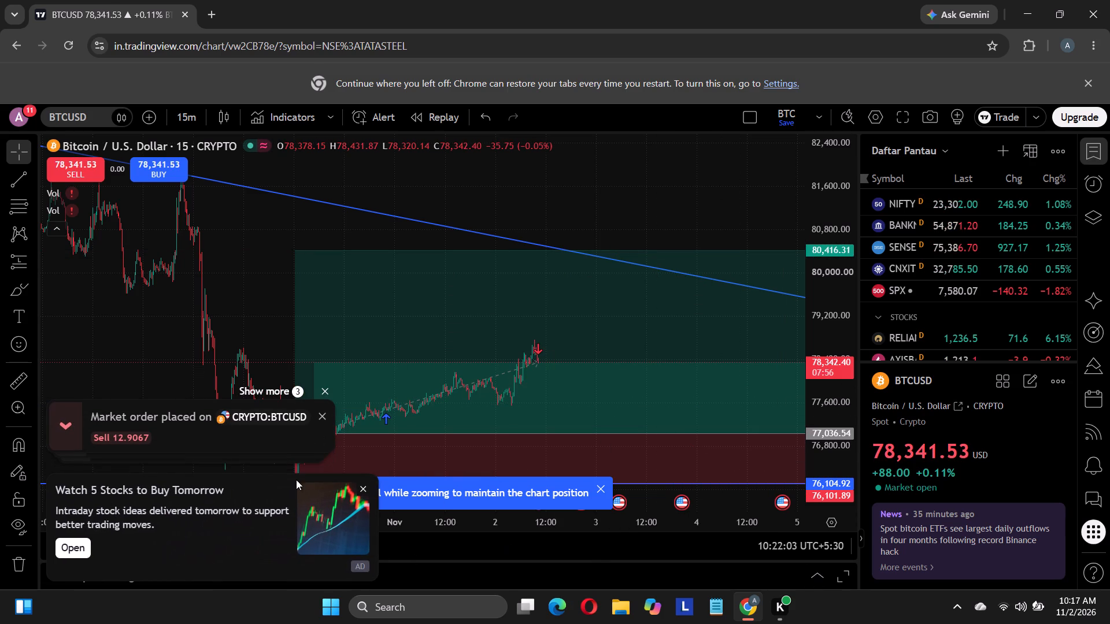
pyautogui.click(320, 418)
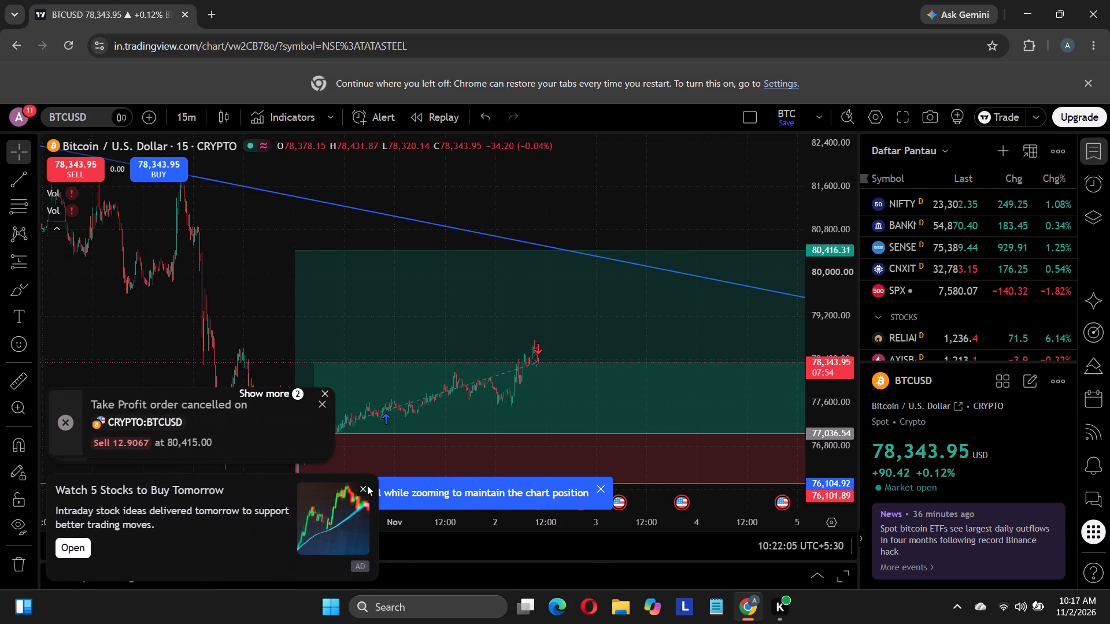
pyautogui.click(363, 489)
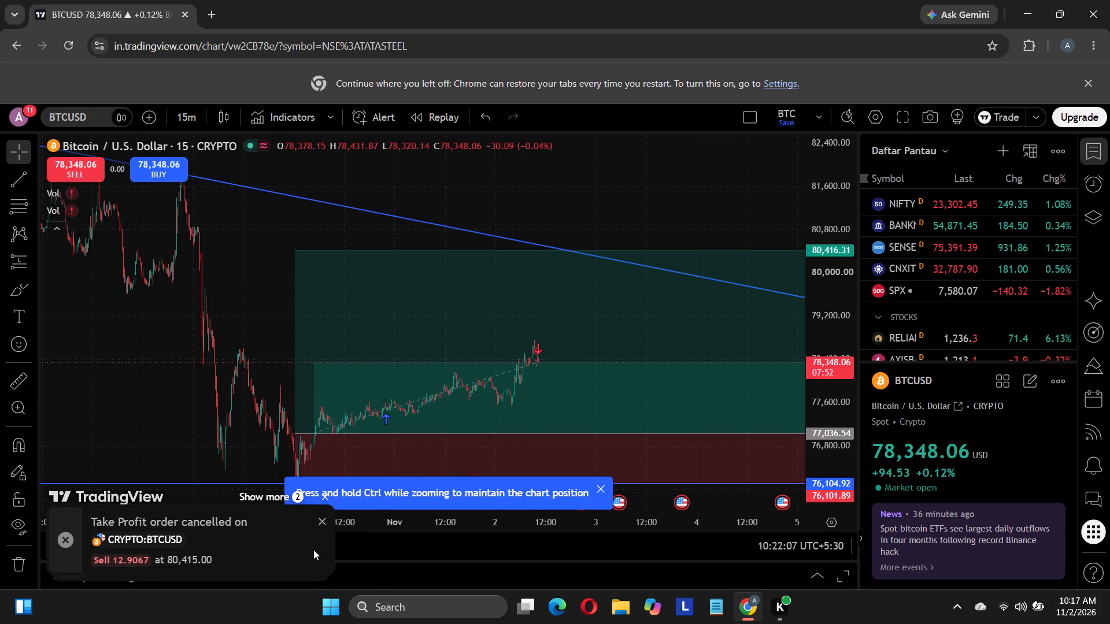
pyautogui.click(325, 516)
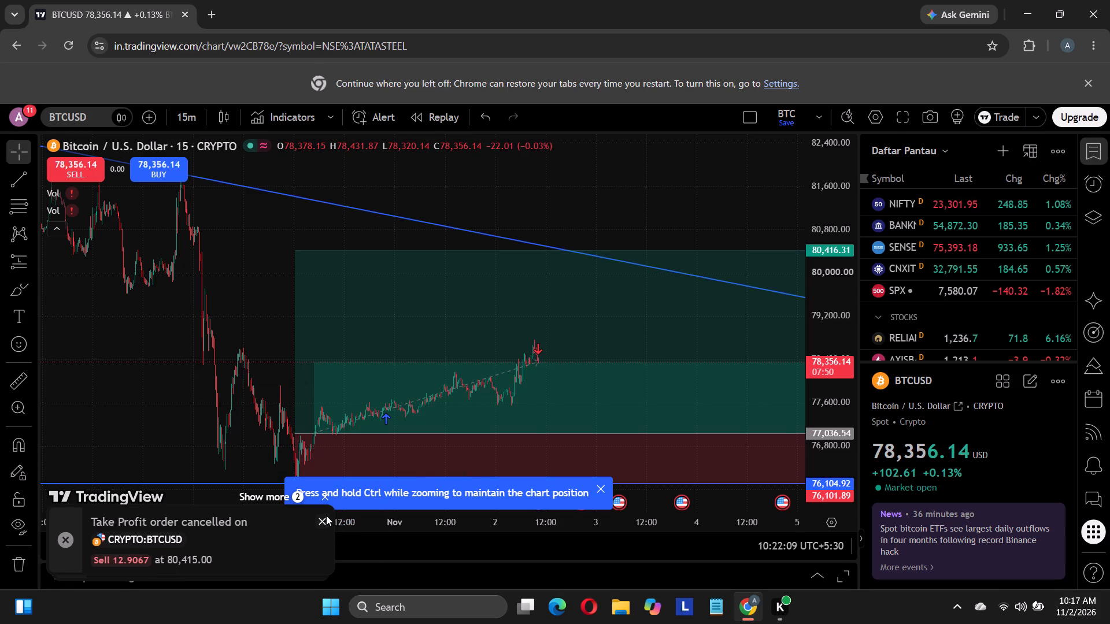
pyautogui.click(321, 526)
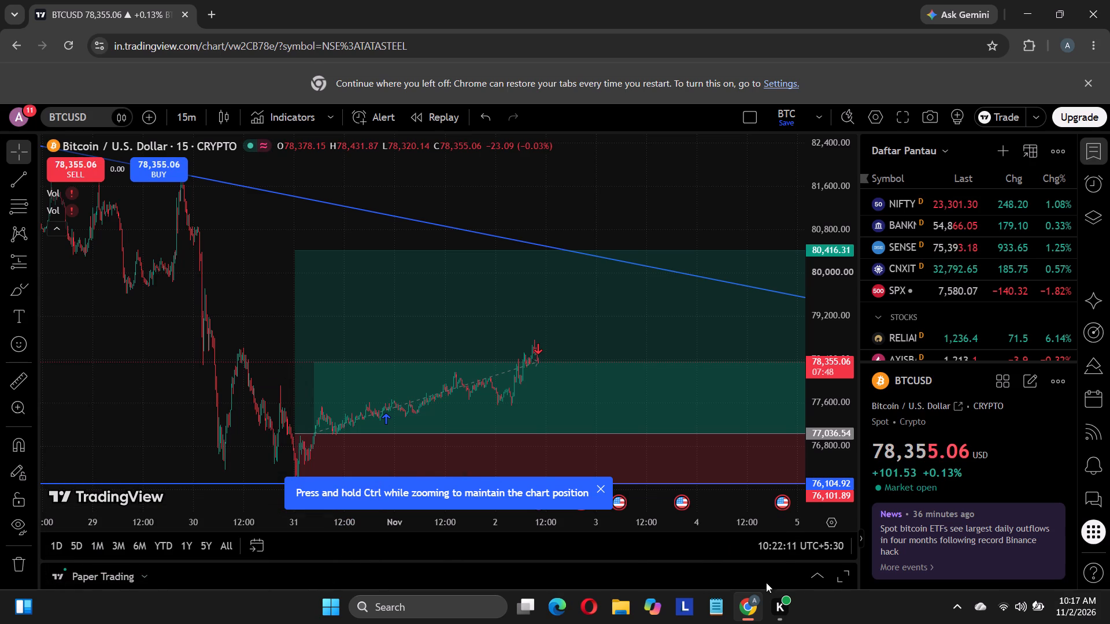
# Check the Paper Trading account summary and its positions list, then collapse it again.
pyautogui.click(811, 571)
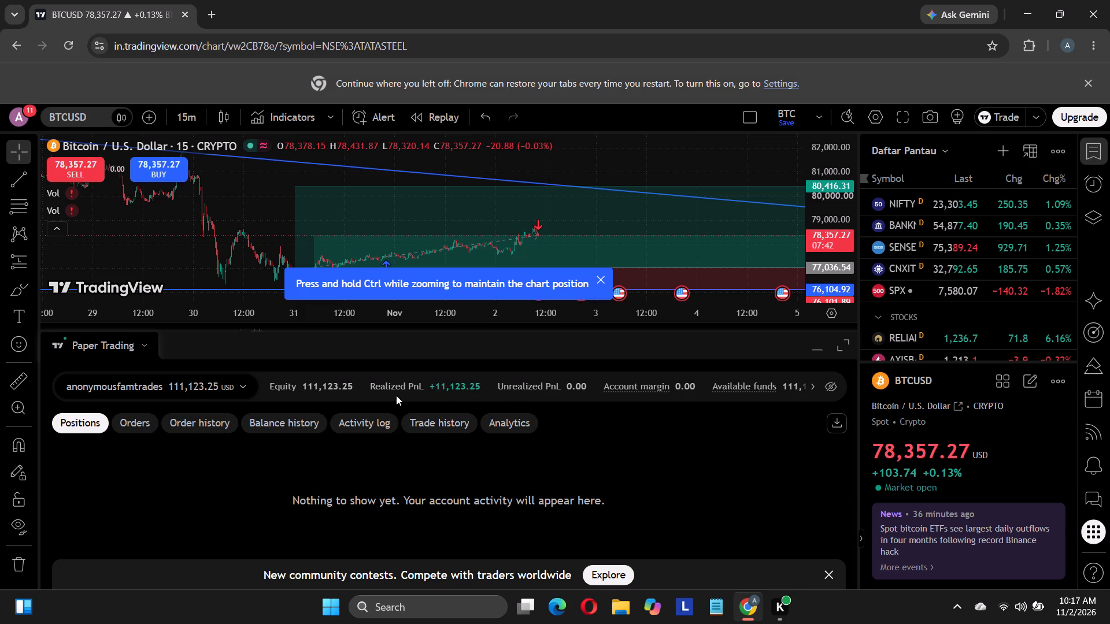
pyautogui.click(811, 346)
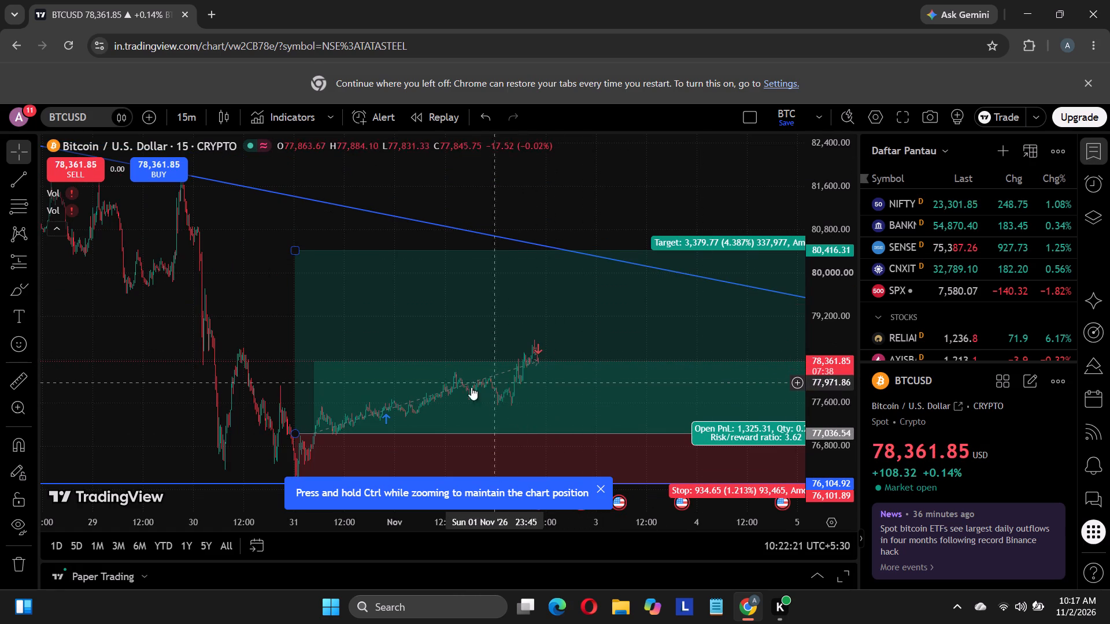
# Delete the long position drawing with its green target and red stop zones from the chart.
pyautogui.click(413, 302)
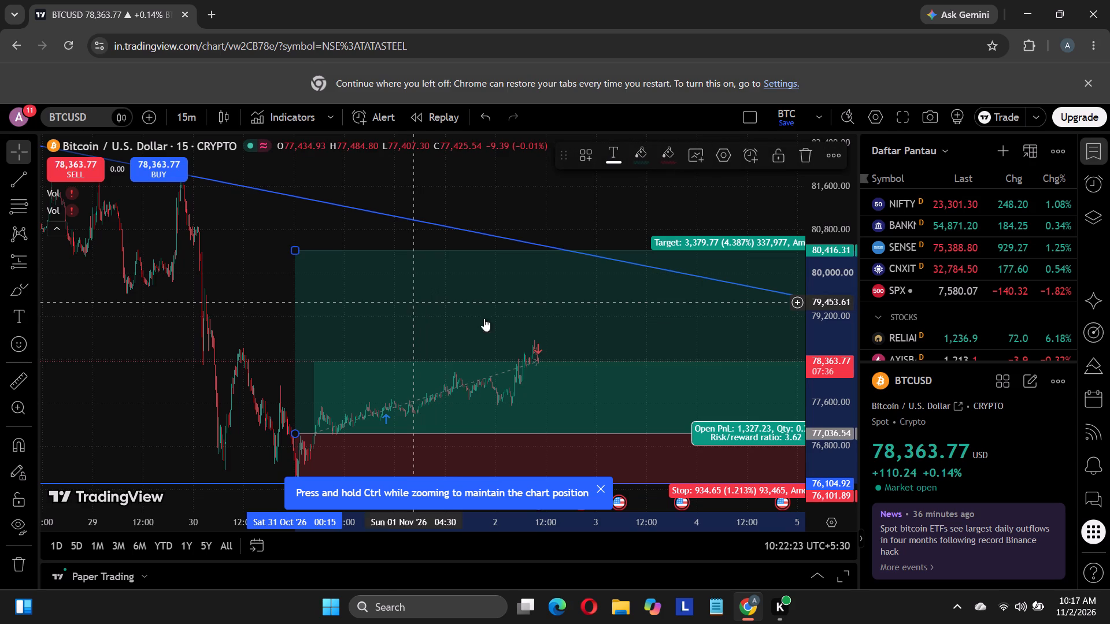
pyautogui.click(805, 157)
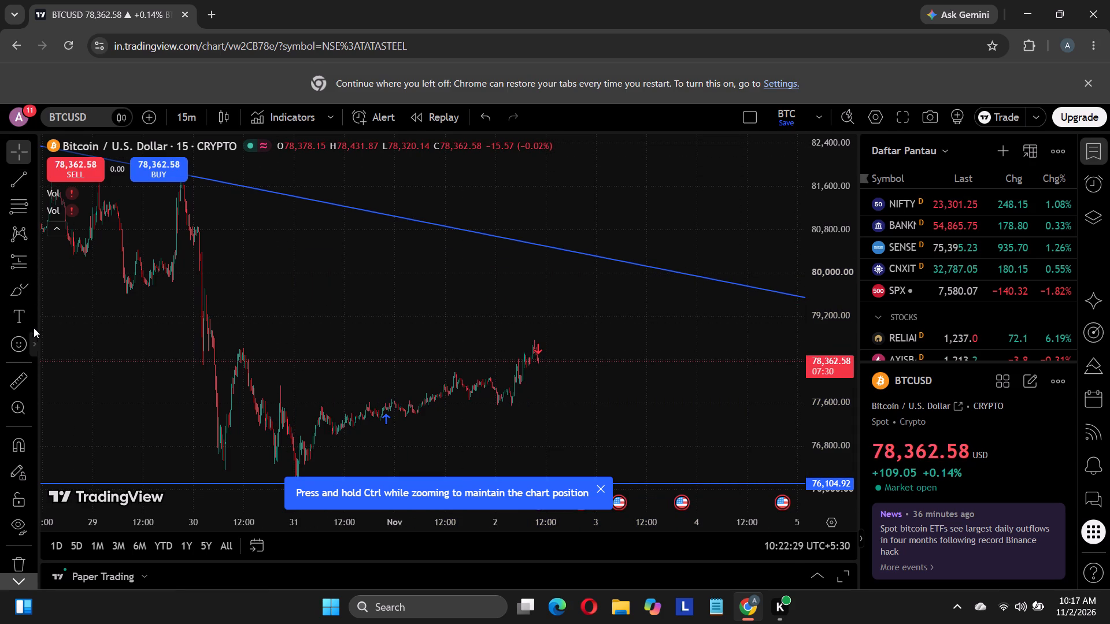
# Draw a thin rectangle zone from 78,772.81 down to about 78,626, spanning 29 Oct 23:00 to late 4 Nov.
pyautogui.click(32, 321)
pyautogui.click(36, 344)
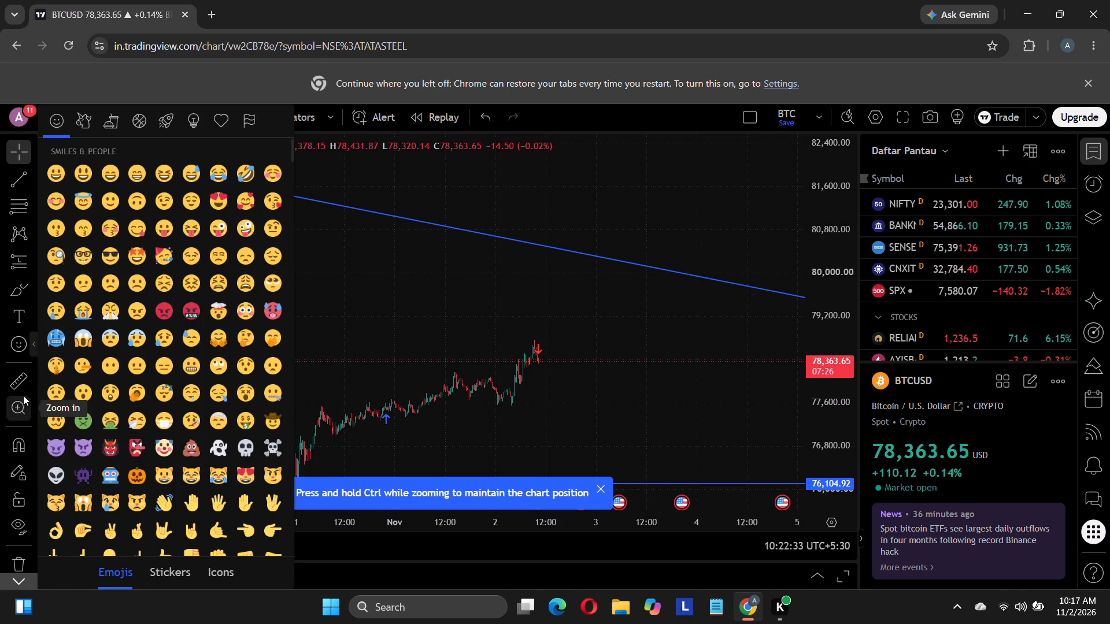
pyautogui.click(29, 288)
pyautogui.click(65, 363)
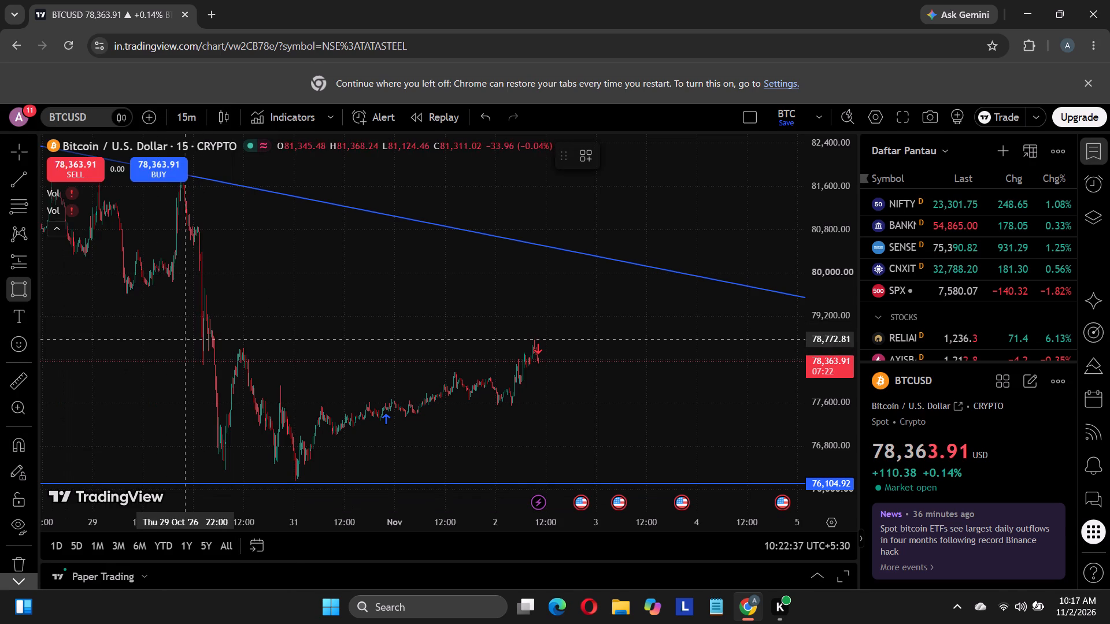
pyautogui.click(189, 339)
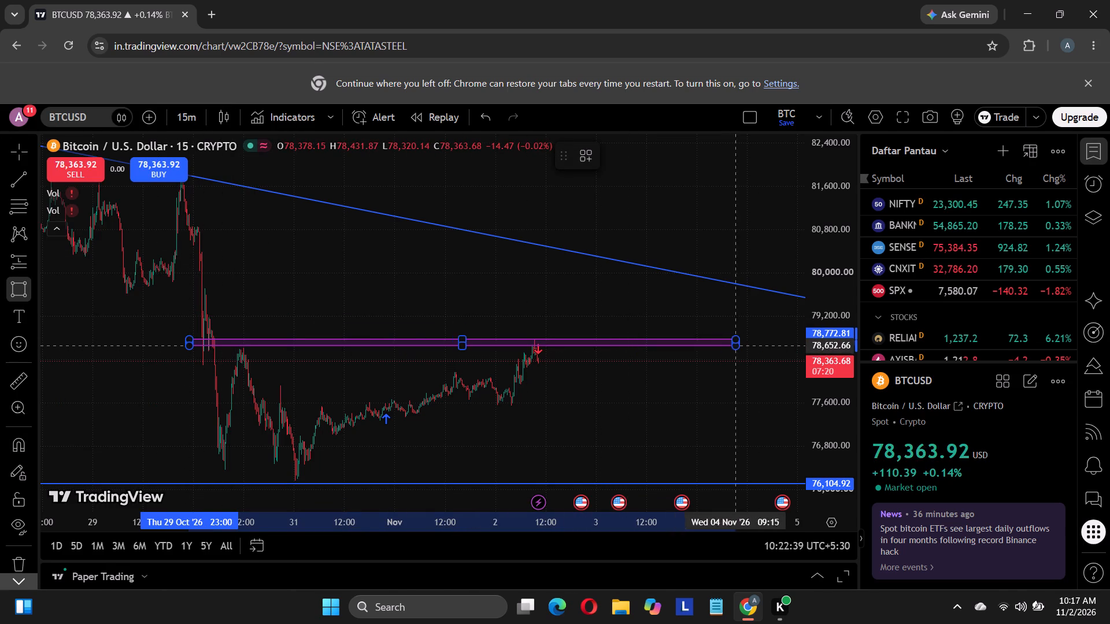
pyautogui.click(786, 347)
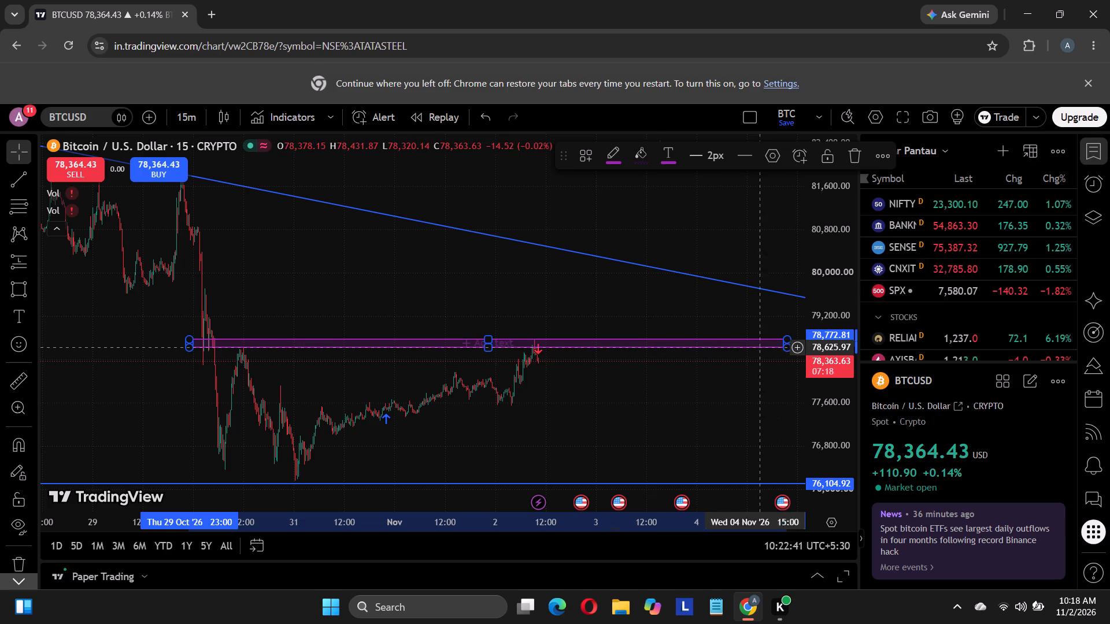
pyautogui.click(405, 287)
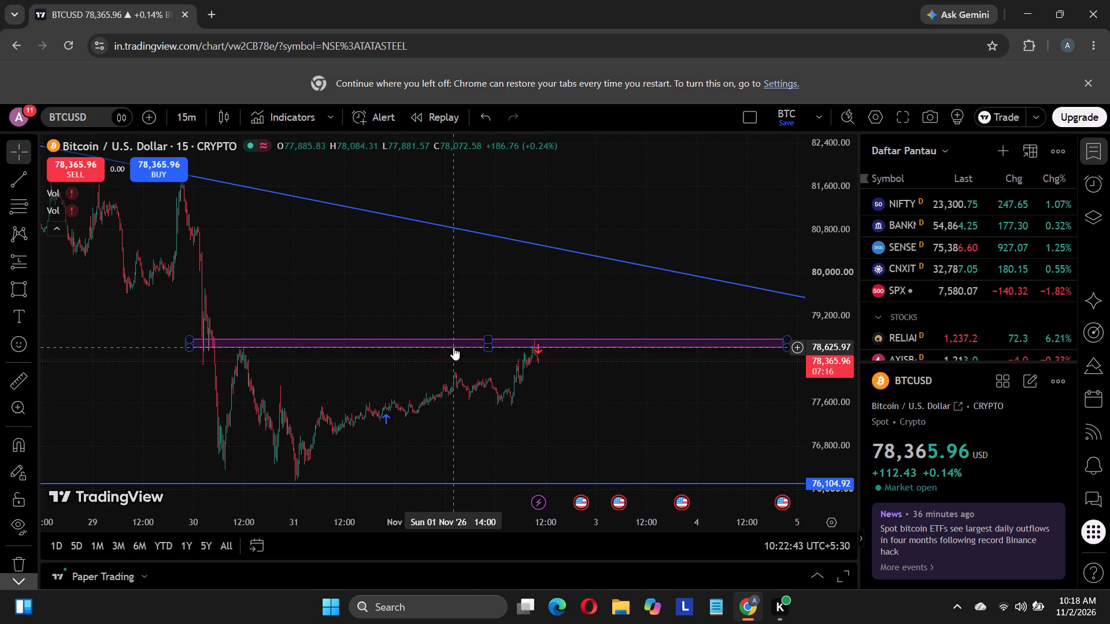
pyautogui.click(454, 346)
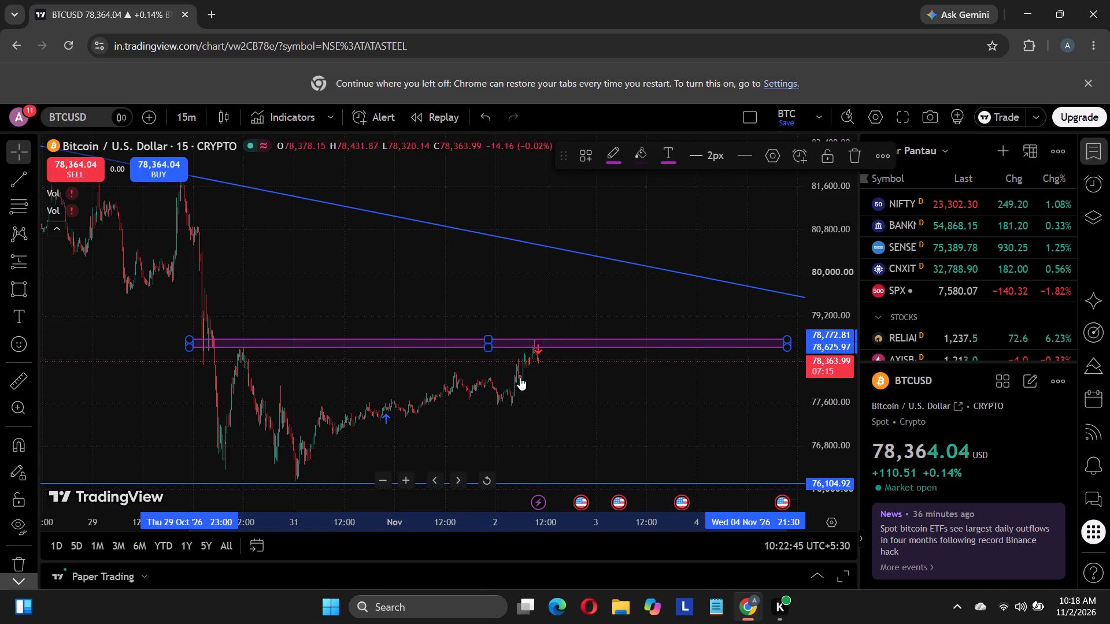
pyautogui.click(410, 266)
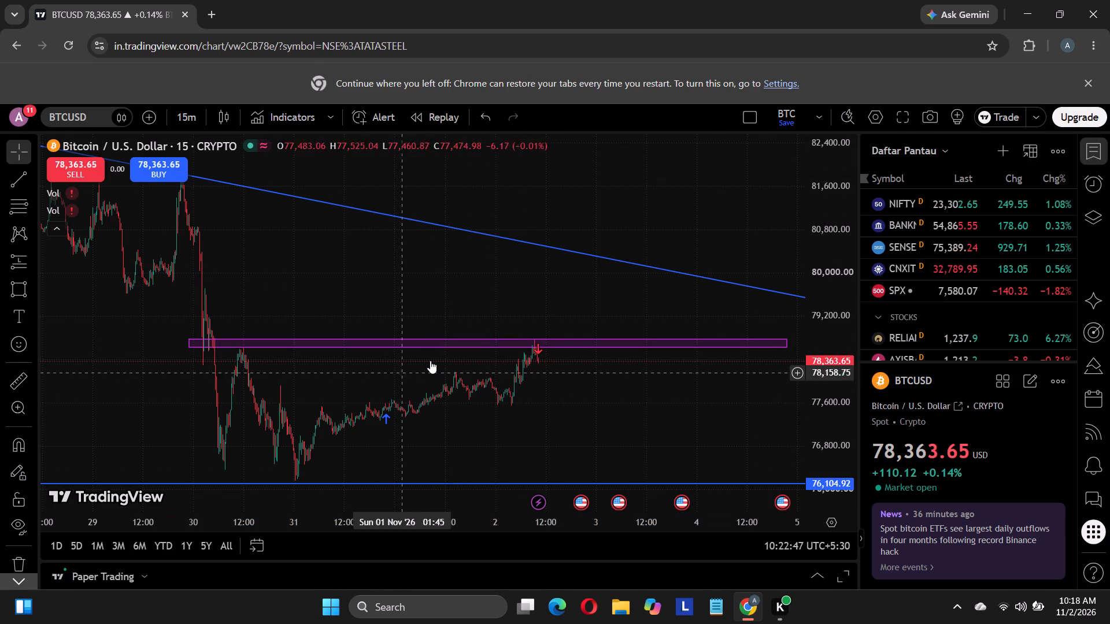
# Delete the horizontal line at 76,104.92 from the chart.
pyautogui.scroll(-6, 432, 361)
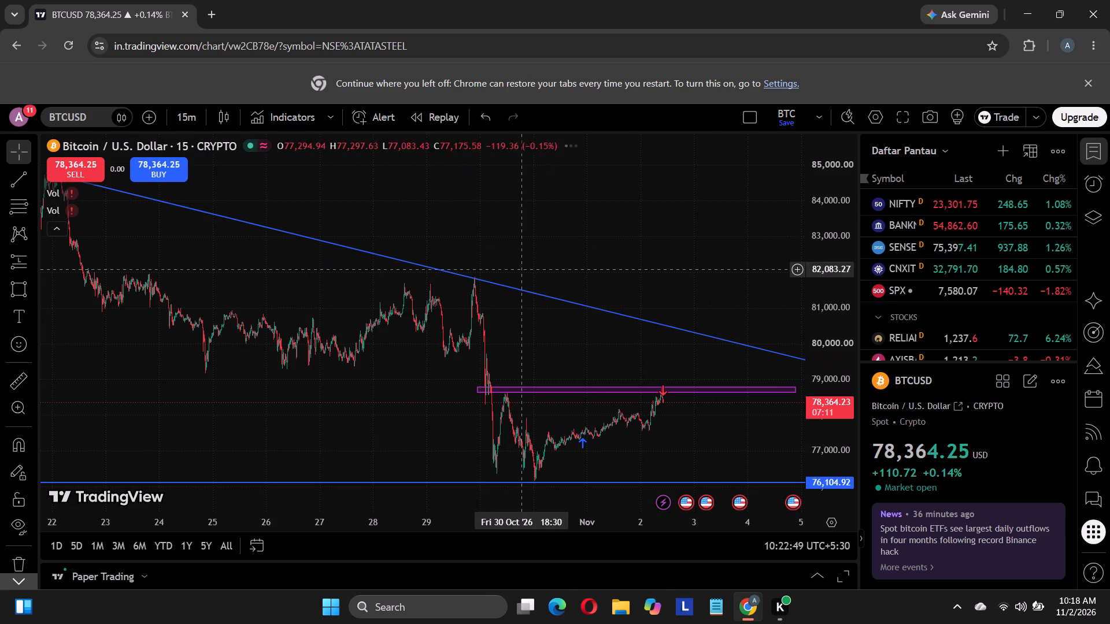
pyautogui.moveTo(652, 244); pyautogui.dragTo(498, 216)
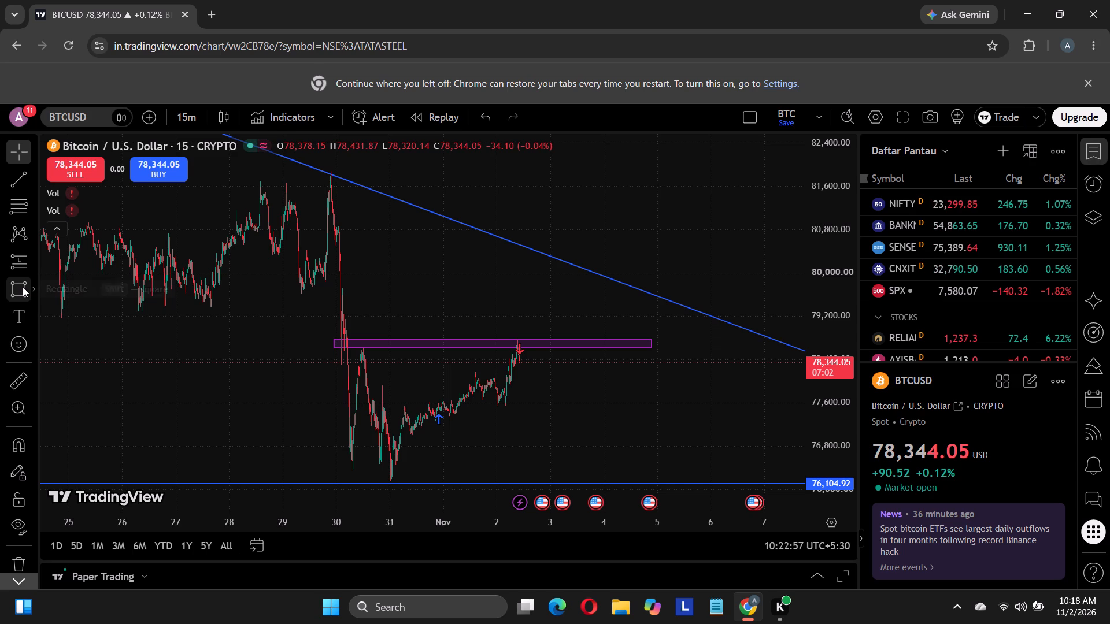
pyautogui.click(256, 485)
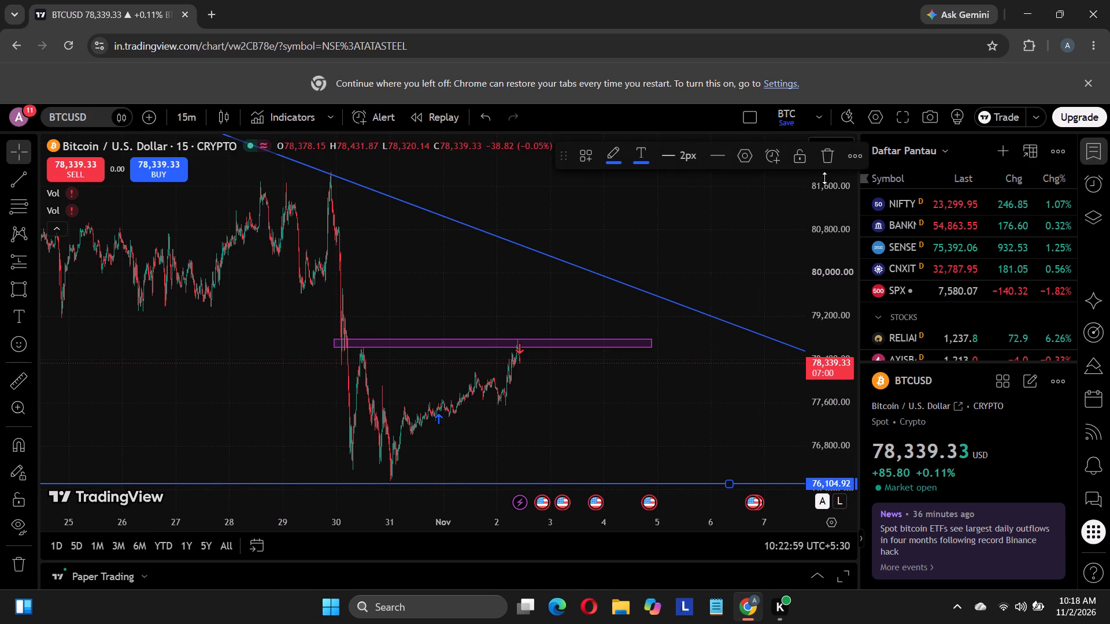
pyautogui.click(824, 168)
pyautogui.click(831, 165)
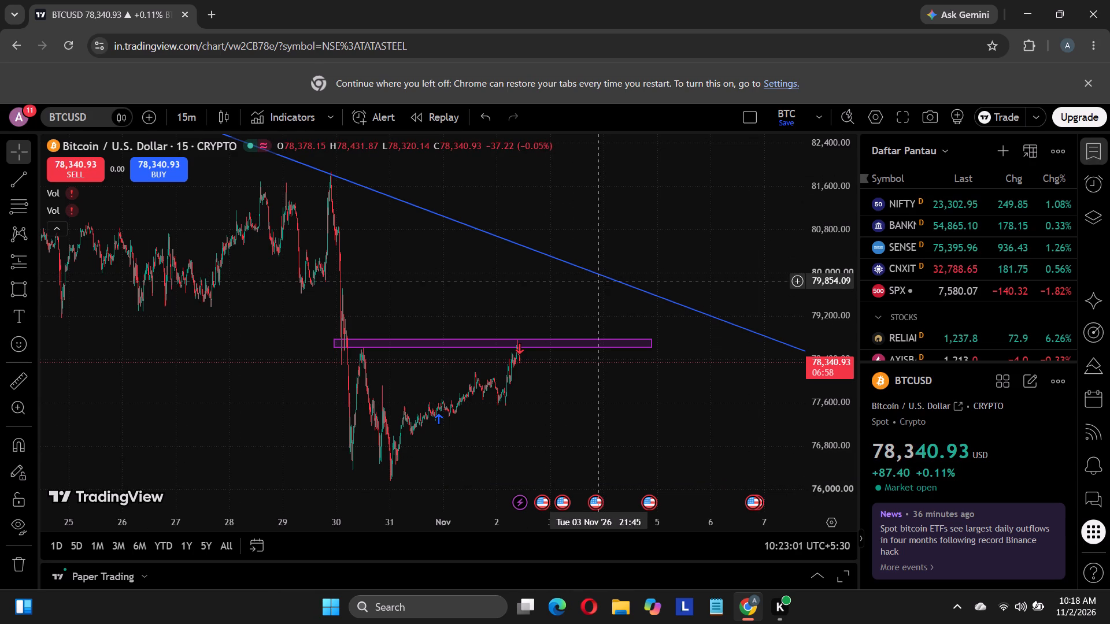
# Delete the descending trendline from the chart.
pyautogui.click(605, 278)
pyautogui.click(833, 166)
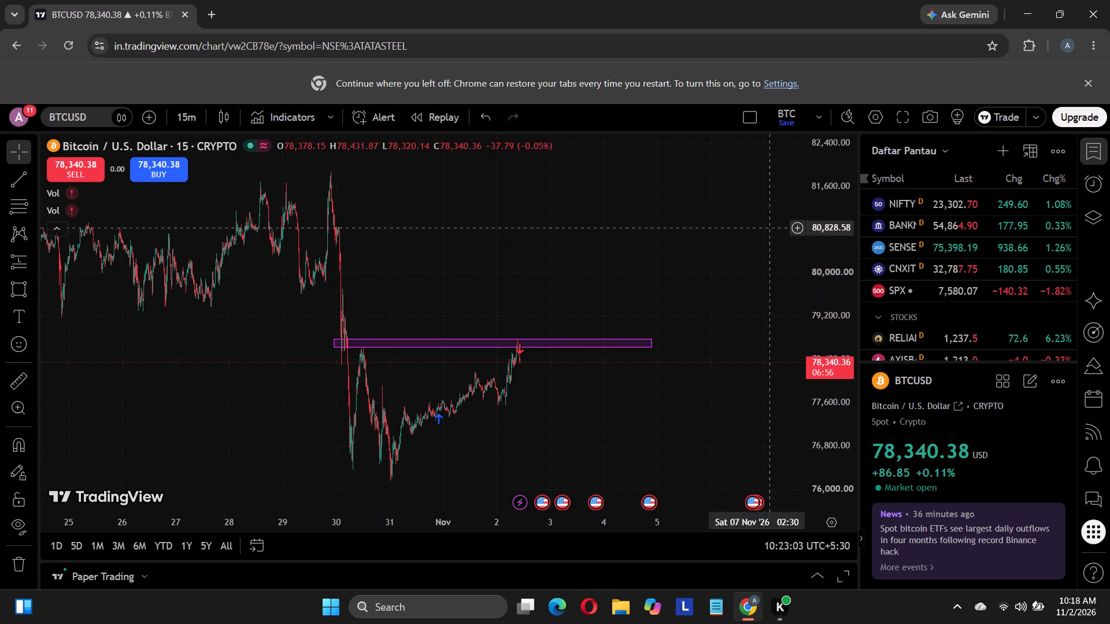
# Draw a thin rectangle zone at the lows from about 76,170 down to about 76,010, spanning 26 Oct 15:00 to about 6 Nov 17:30.
pyautogui.click(14, 292)
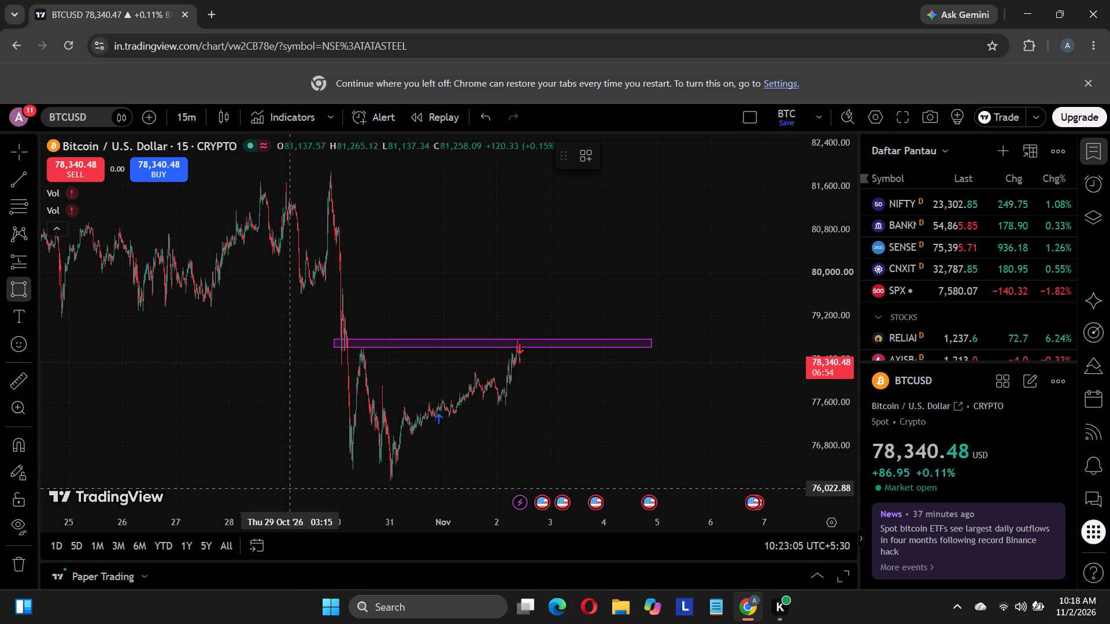
pyautogui.click(156, 480)
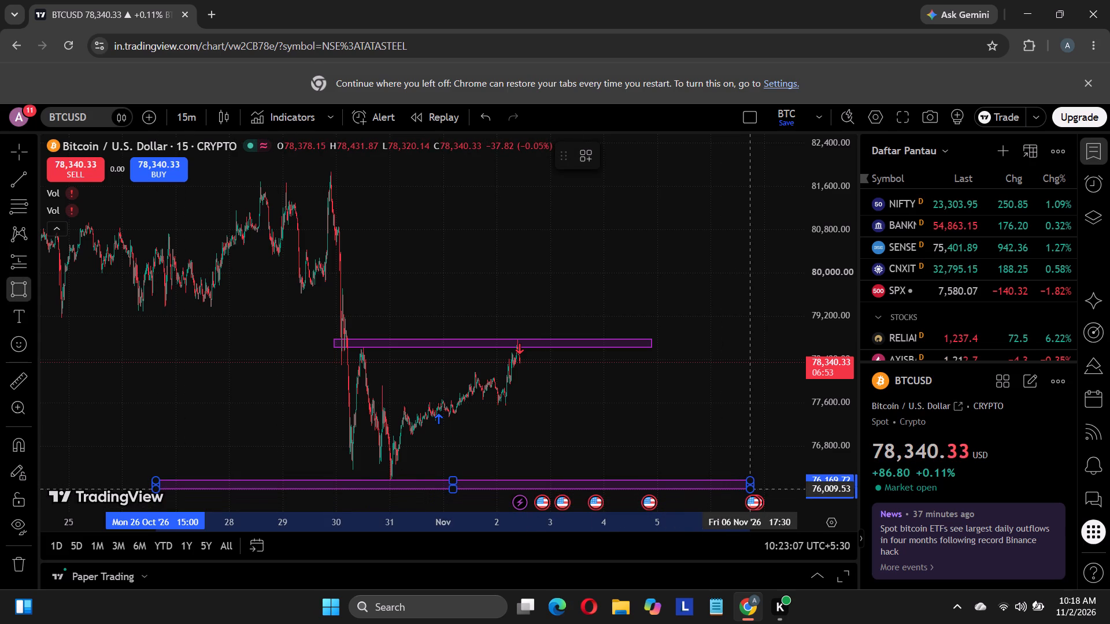
pyautogui.click(752, 489)
pyautogui.click(736, 377)
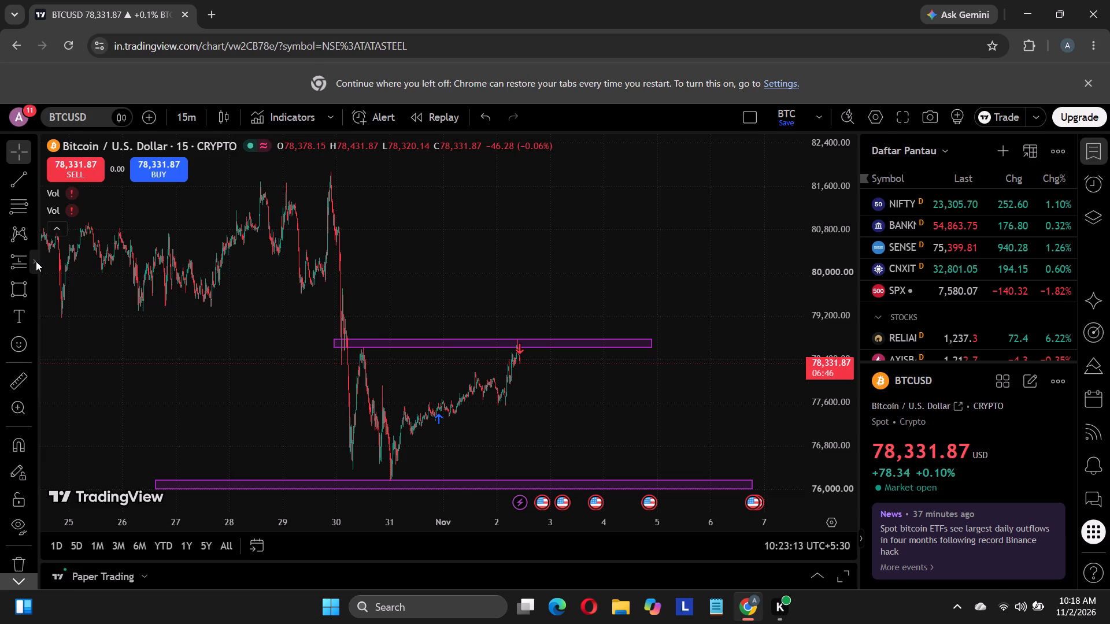
# Place a short position at the upper zone with entry 78,599.27, stop 78,786.16 and target 76,196.42 at the lower zone.
pyautogui.click(36, 261)
pyautogui.click(90, 232)
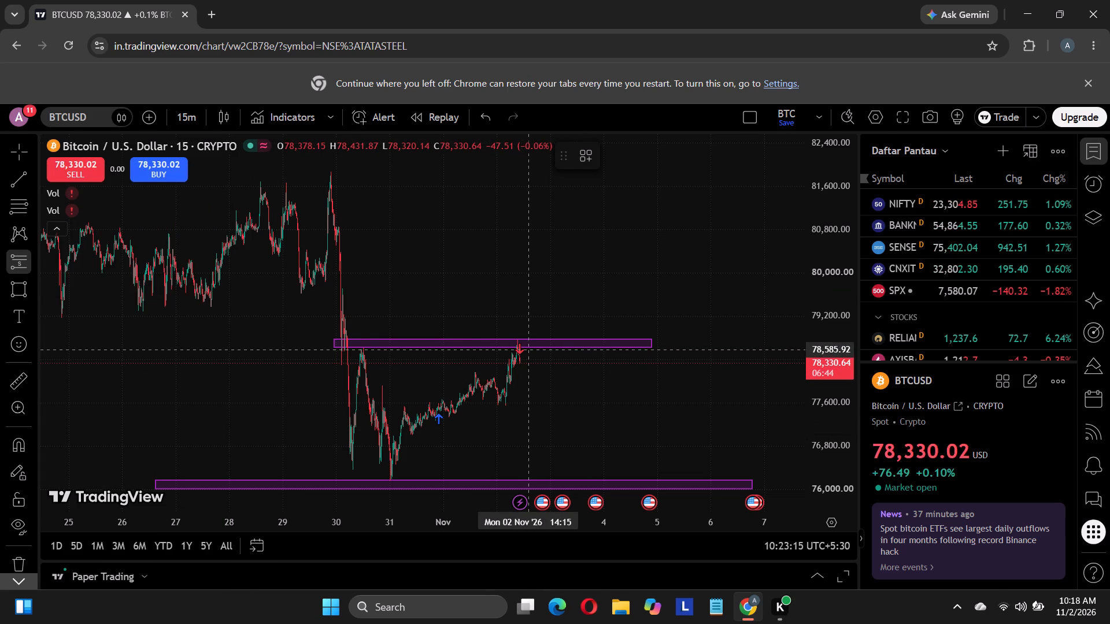
pyautogui.click(527, 348)
pyautogui.moveTo(528, 287); pyautogui.dragTo(528, 339)
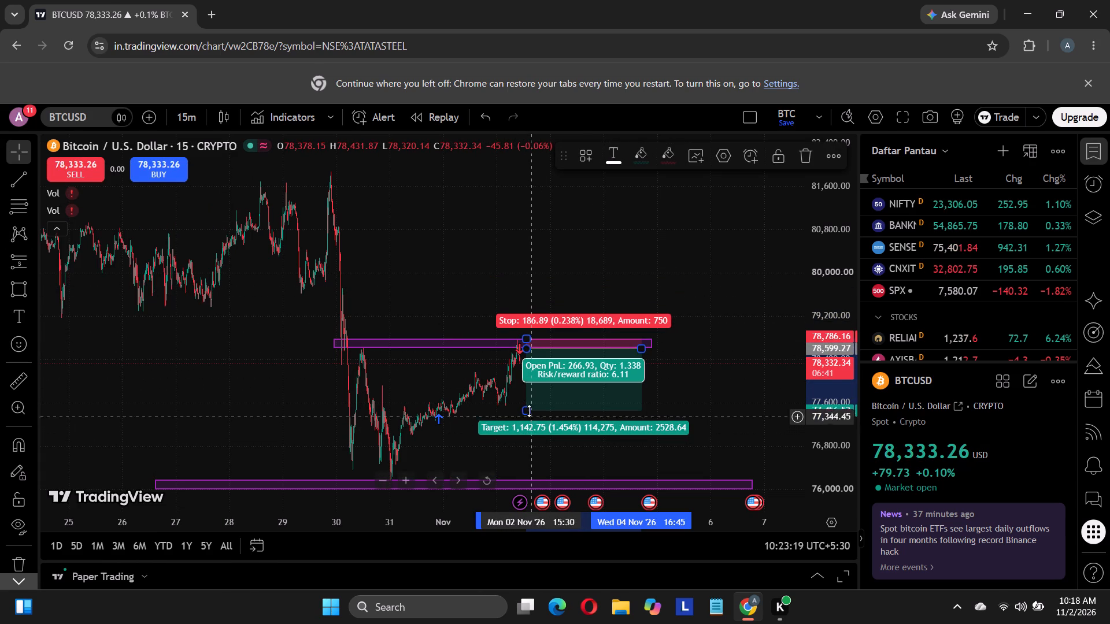
pyautogui.moveTo(526, 412); pyautogui.dragTo(533, 469)
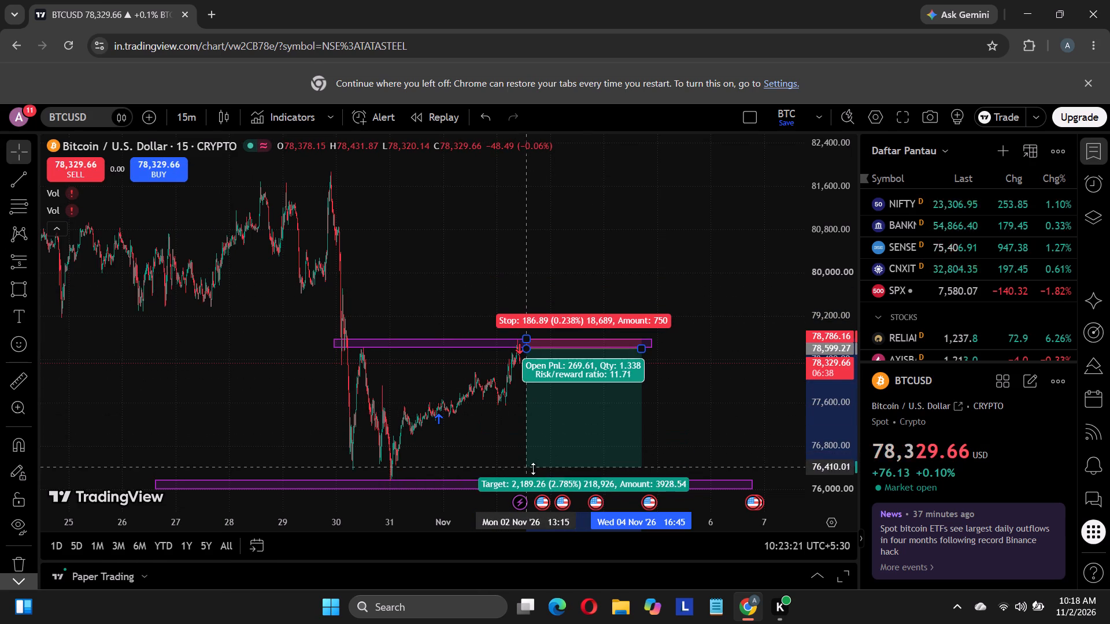
pyautogui.moveTo(533, 469); pyautogui.dragTo(533, 478)
pyautogui.click(560, 277)
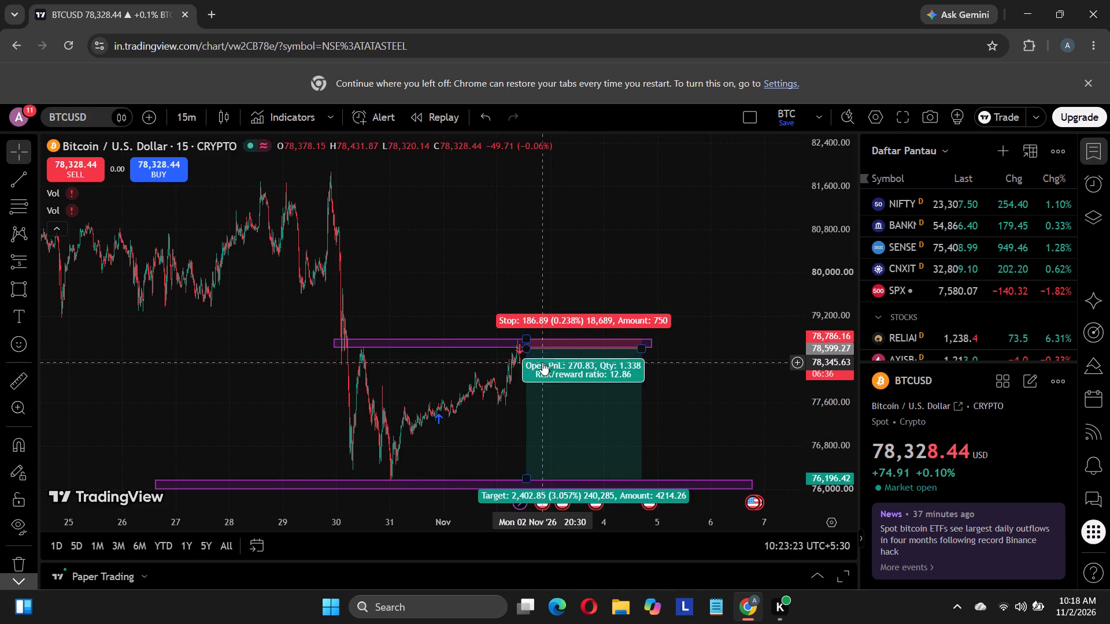
# Expand the Paper Trading account panel and dismiss the community contests banner.
pyautogui.scroll(2, 542, 362)
pyautogui.click(821, 574)
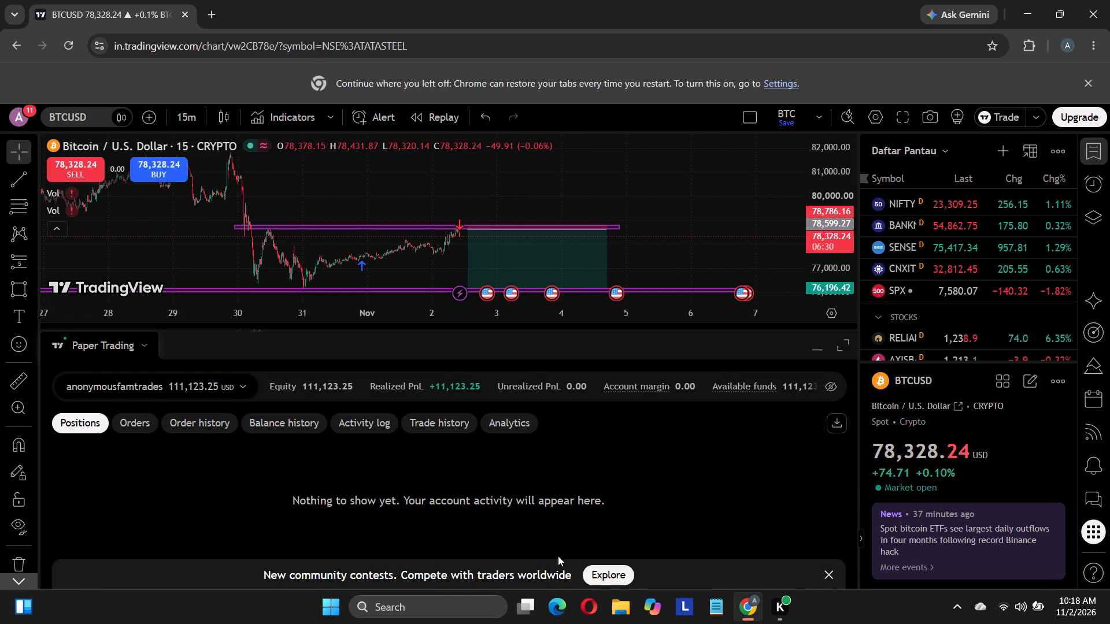
pyautogui.click(825, 574)
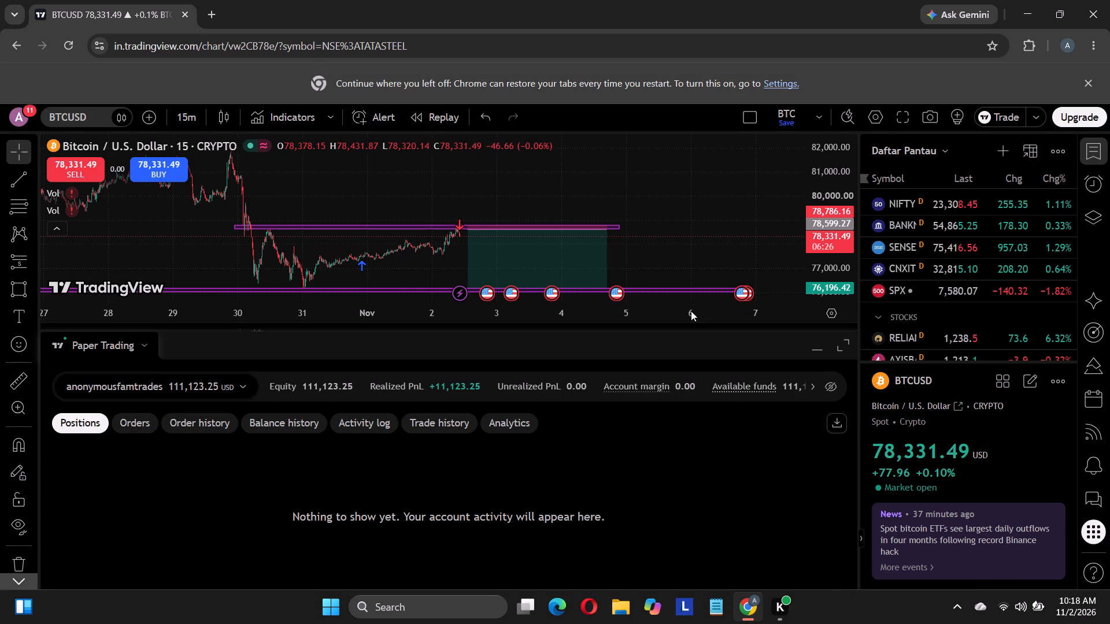
# Move the short position's entry to 78,625.13 at the upper zone's lower edge, starting 2 Nov 12:00.
pyautogui.scroll(3, 544, 233)
pyautogui.moveTo(817, 232); pyautogui.dragTo(817, 158)
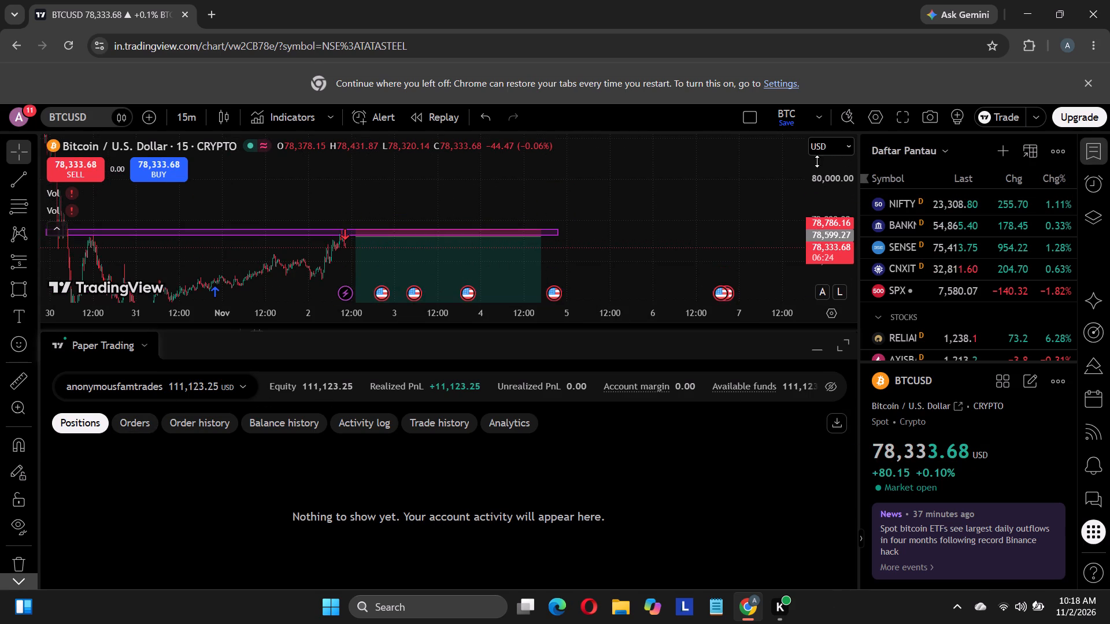
pyautogui.moveTo(816, 238); pyautogui.dragTo(846, 125)
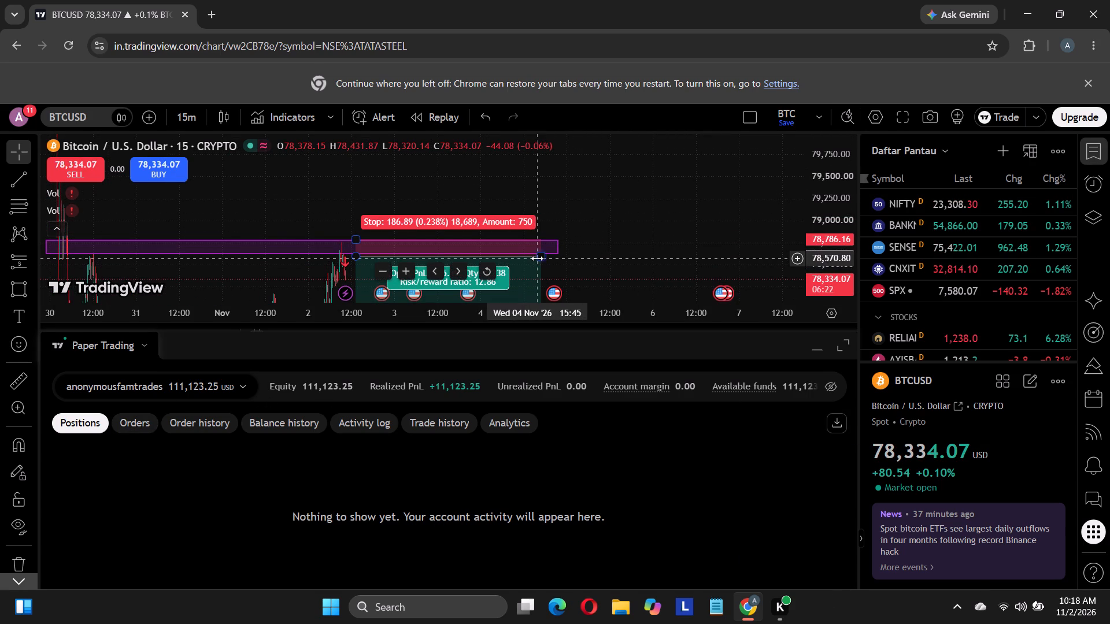
pyautogui.scroll(3, 506, 242)
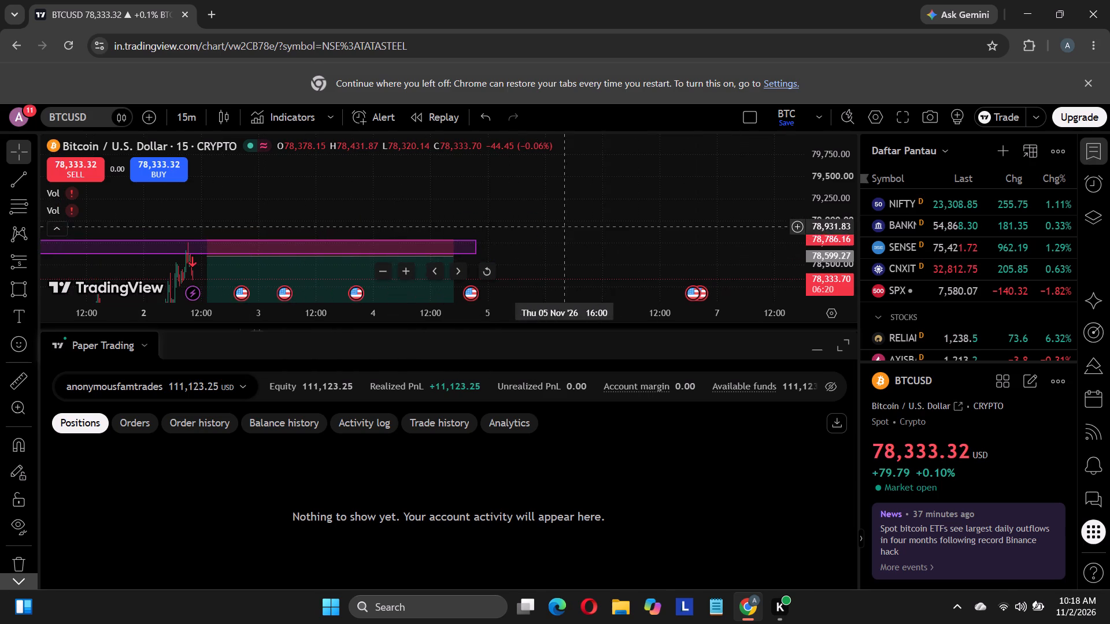
pyautogui.moveTo(609, 246); pyautogui.dragTo(720, 205)
pyautogui.moveTo(829, 243); pyautogui.dragTo(856, 147)
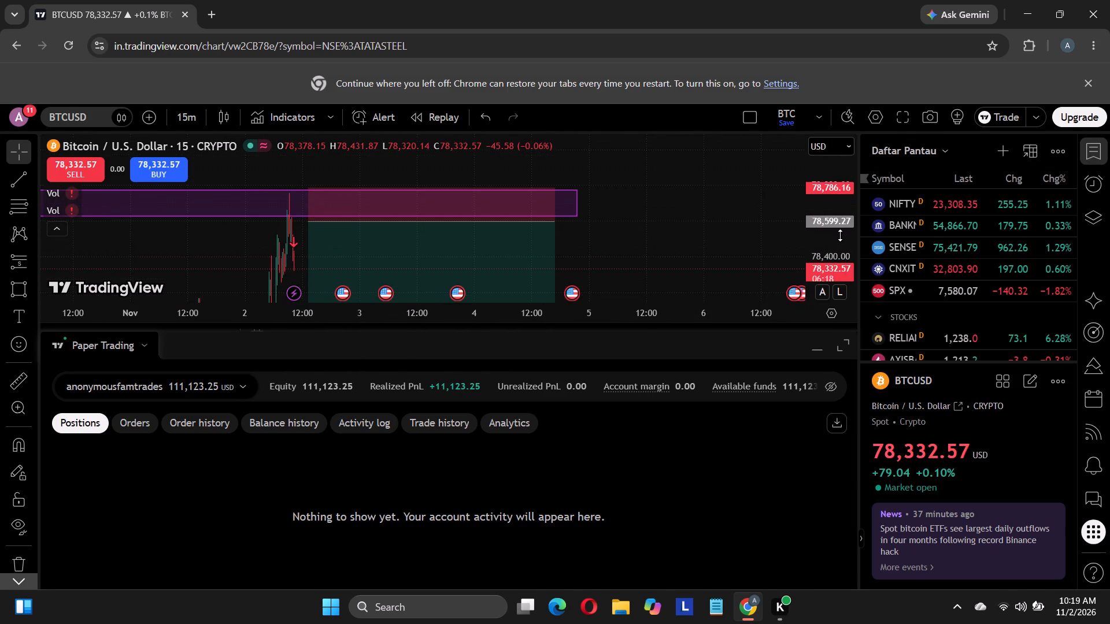
pyautogui.moveTo(840, 235); pyautogui.dragTo(854, 145)
pyautogui.moveTo(837, 238); pyautogui.dragTo(843, 147)
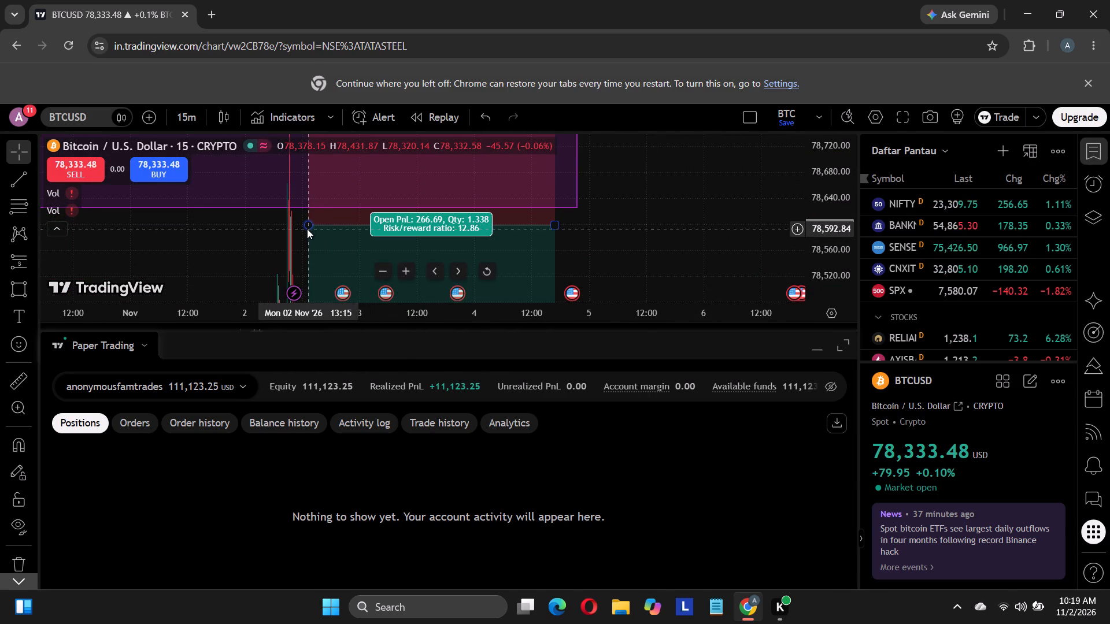
pyautogui.moveTo(309, 220); pyautogui.dragTo(309, 208)
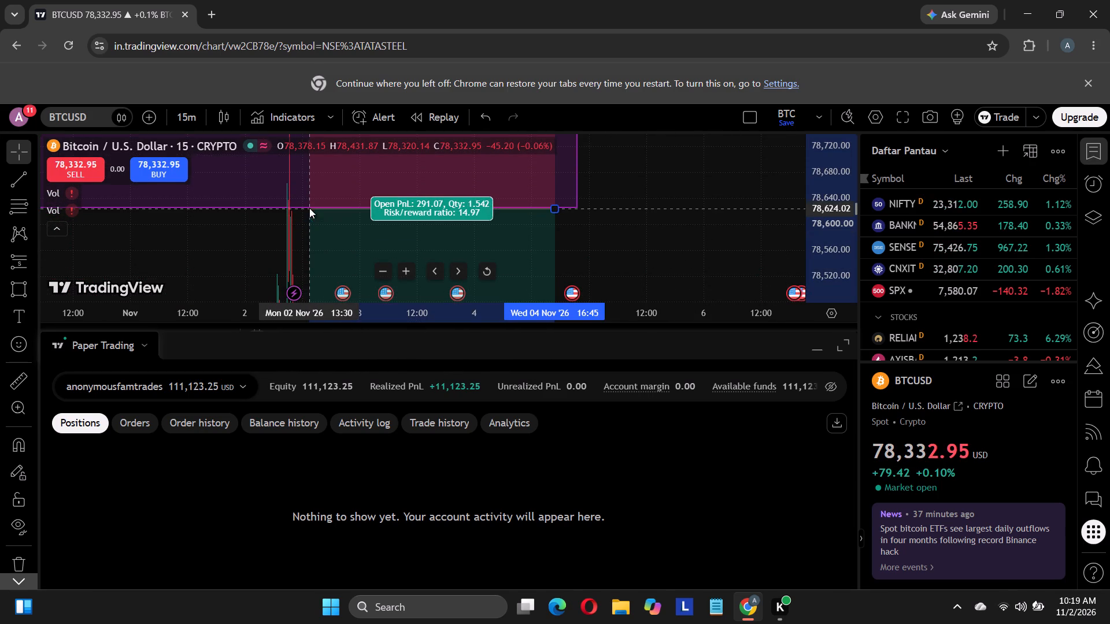
pyautogui.moveTo(309, 208); pyautogui.dragTo(307, 209)
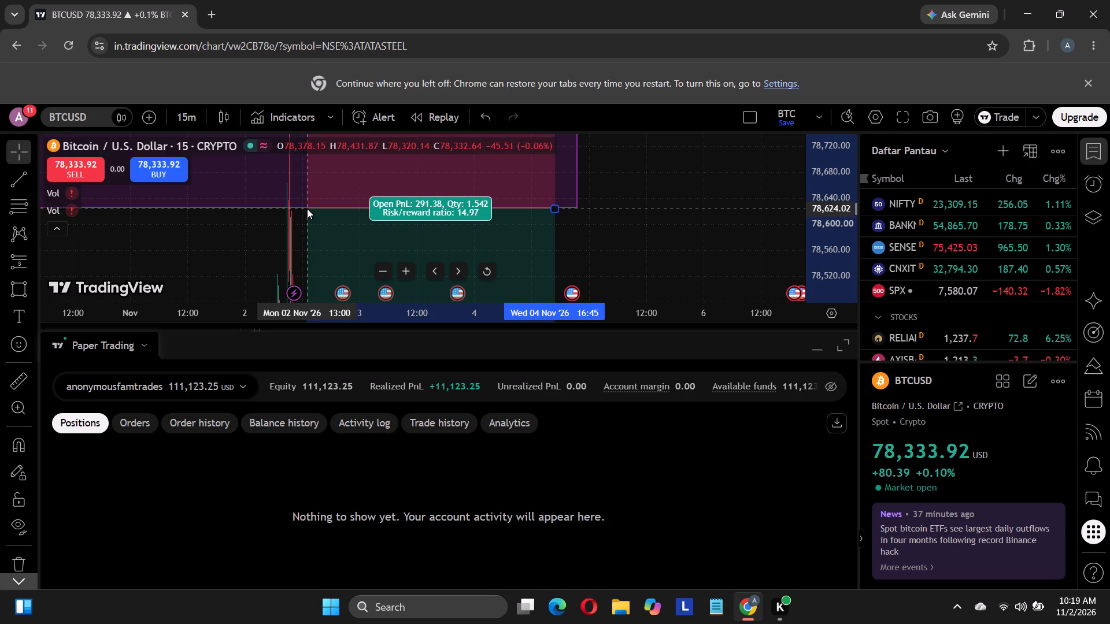
pyautogui.moveTo(307, 209); pyautogui.dragTo(307, 206)
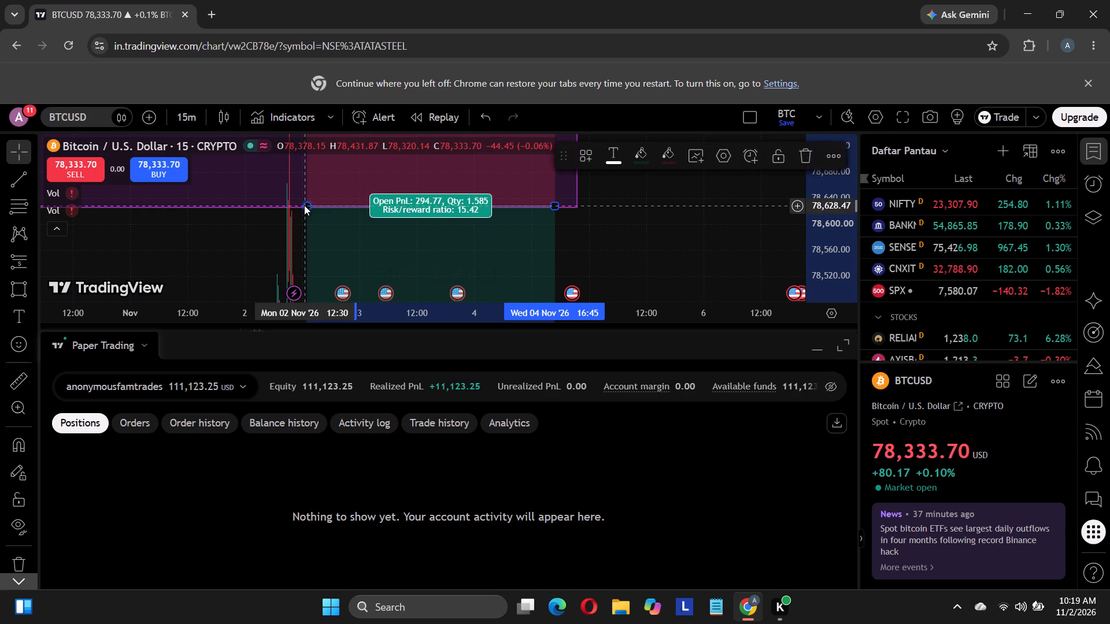
pyautogui.click(304, 206)
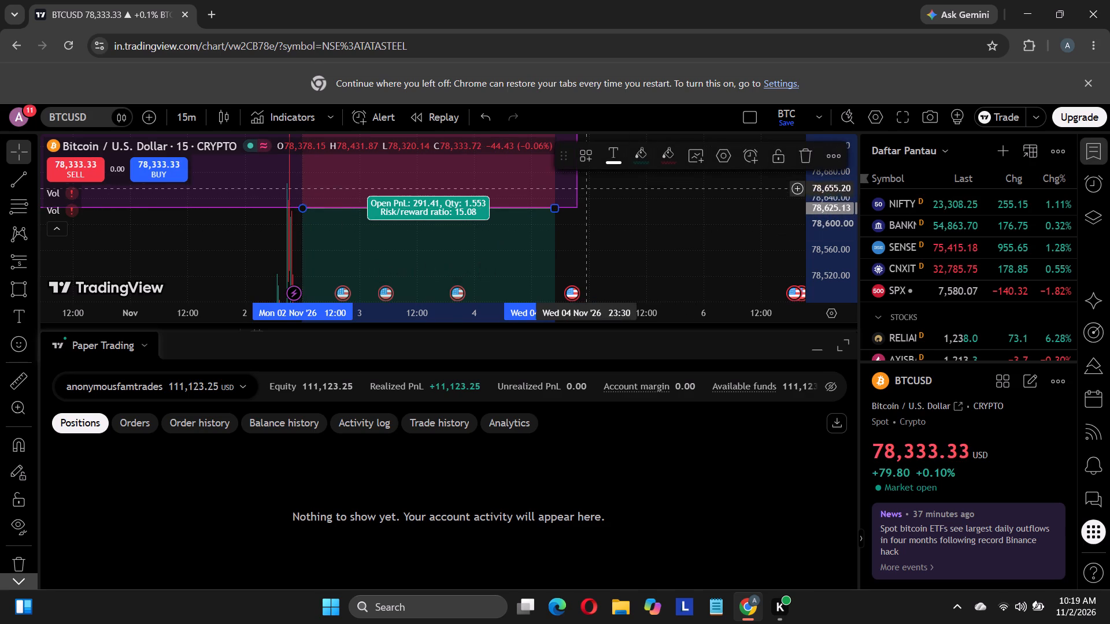
# Adjust the short position's stop to 78,771.50 at the upper zone's top edge.
pyautogui.scroll(-1, 576, 204)
pyautogui.moveTo(828, 211); pyautogui.dragTo(828, 294)
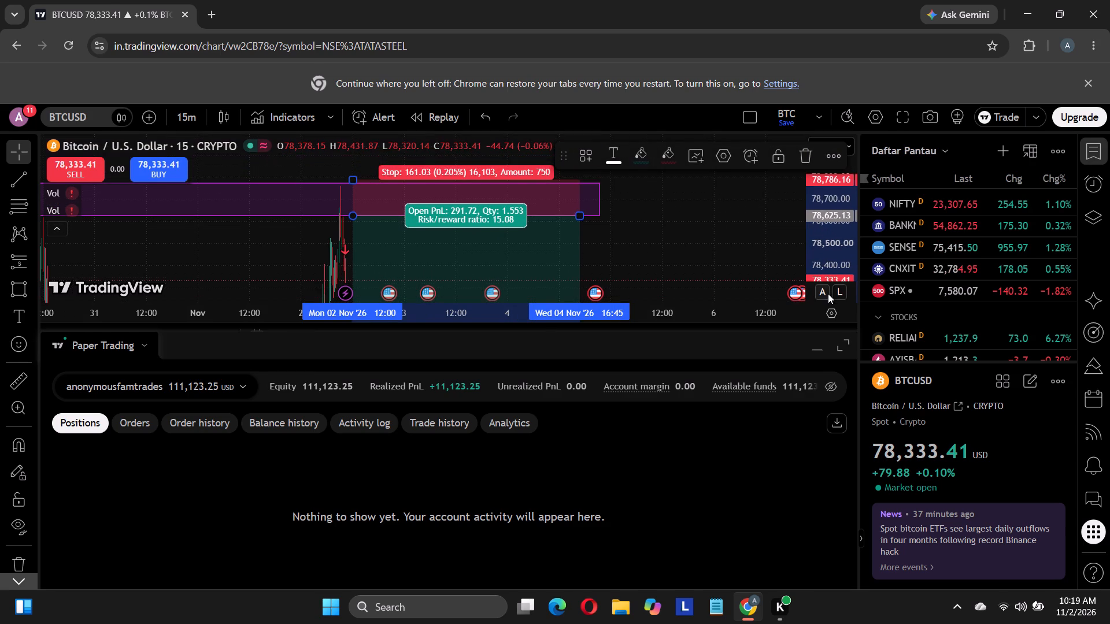
pyautogui.moveTo(828, 294); pyautogui.dragTo(823, 252)
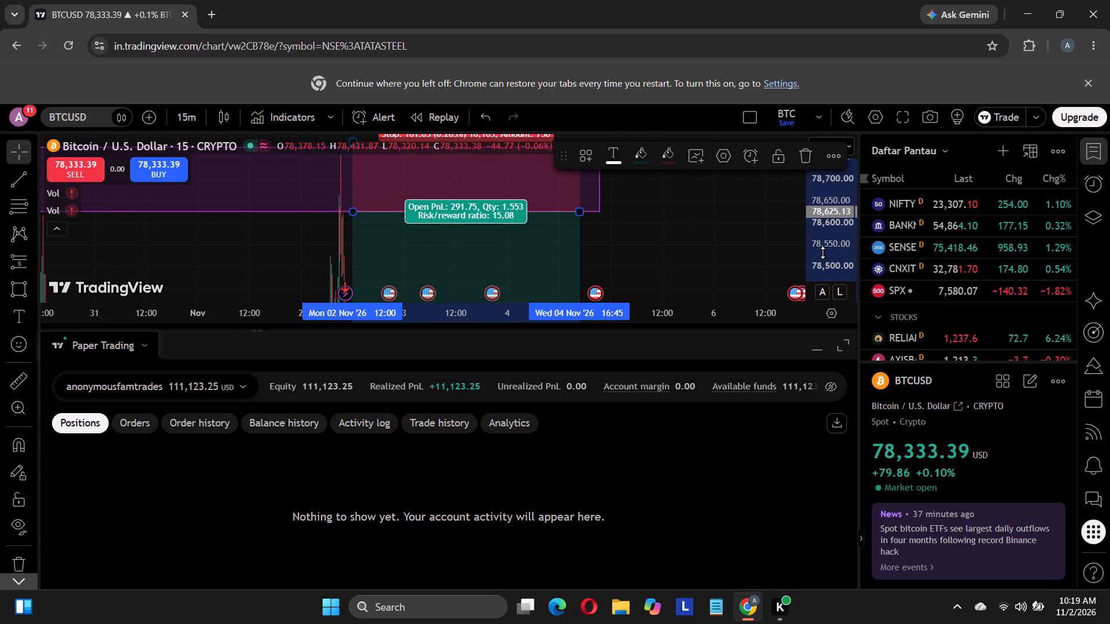
pyautogui.moveTo(823, 252); pyautogui.dragTo(821, 264)
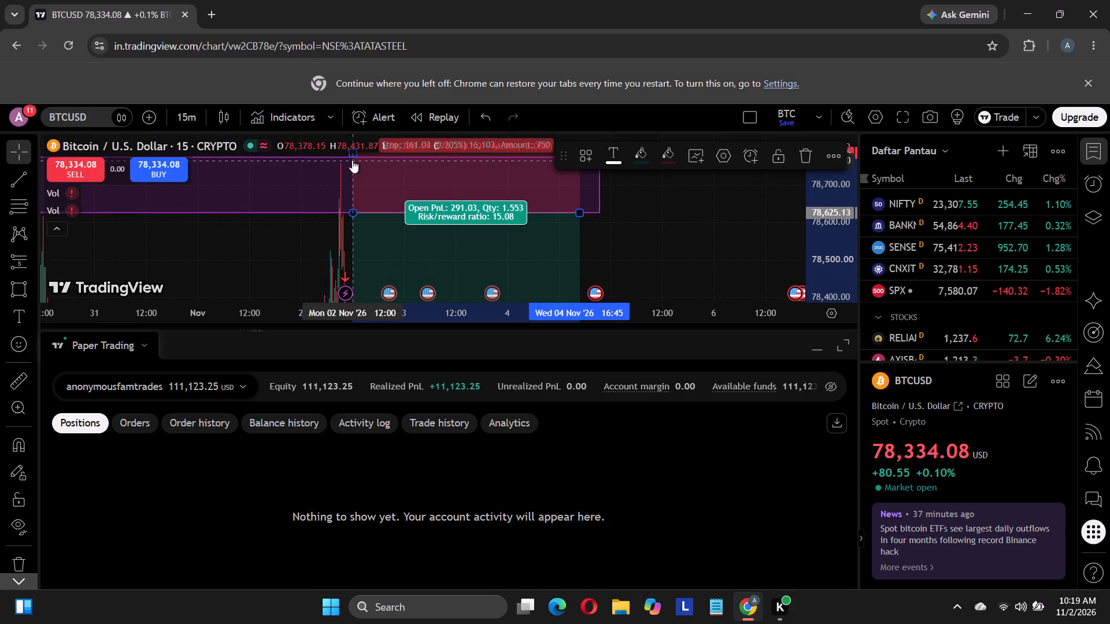
pyautogui.click(353, 155)
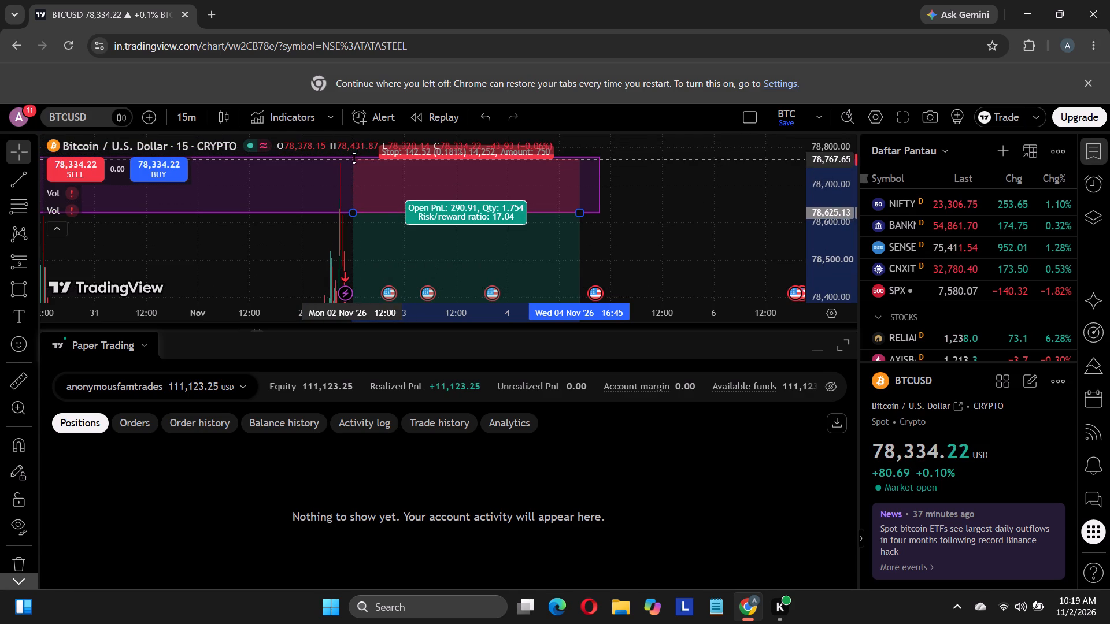
pyautogui.click(640, 211)
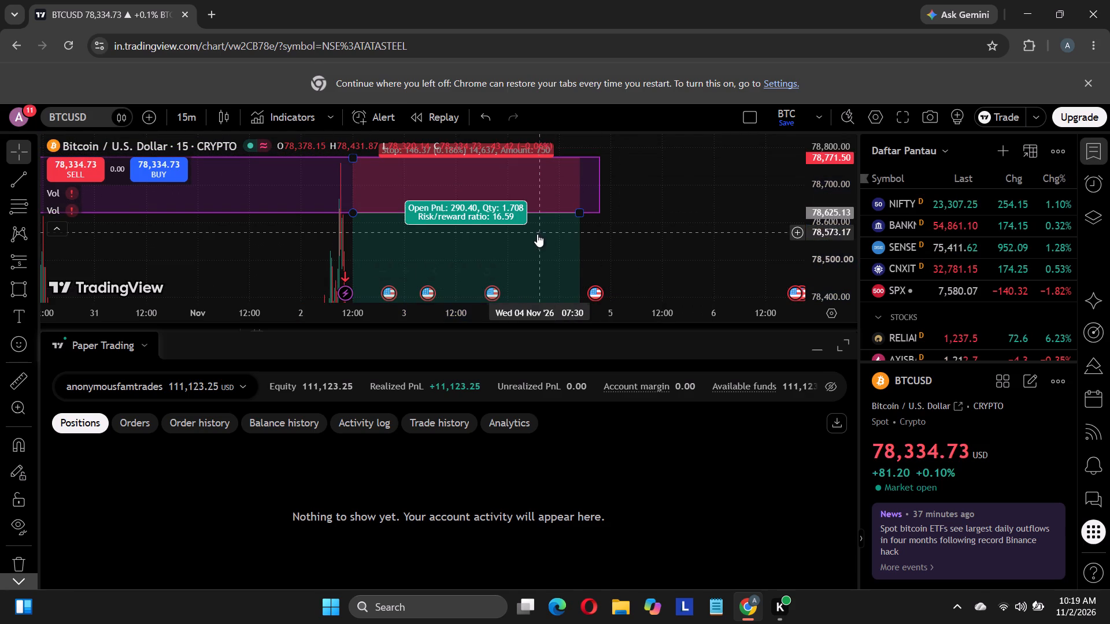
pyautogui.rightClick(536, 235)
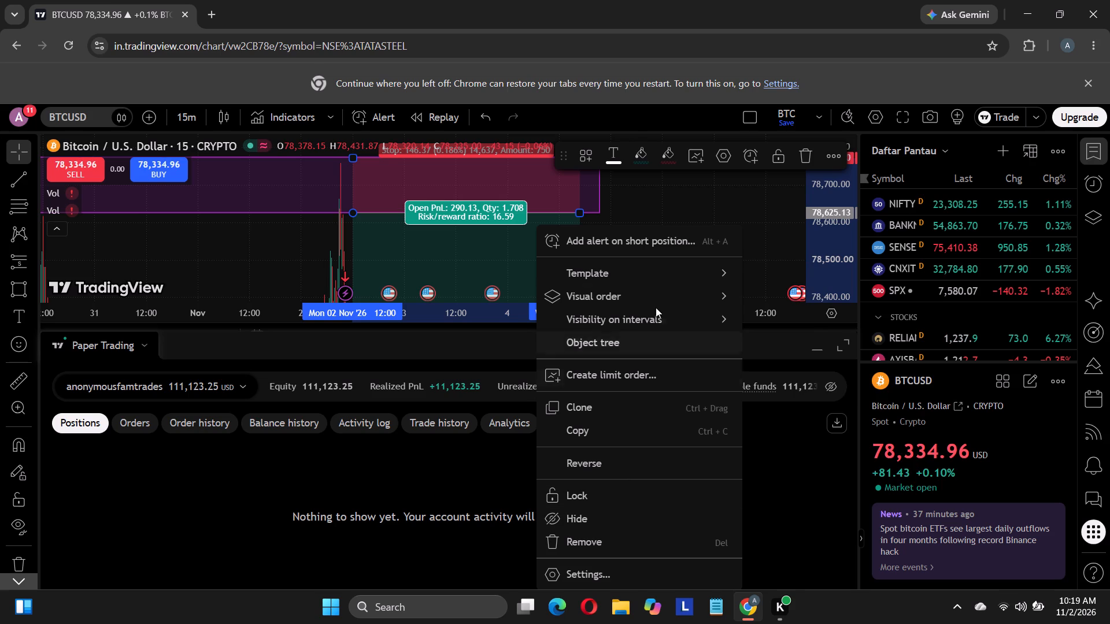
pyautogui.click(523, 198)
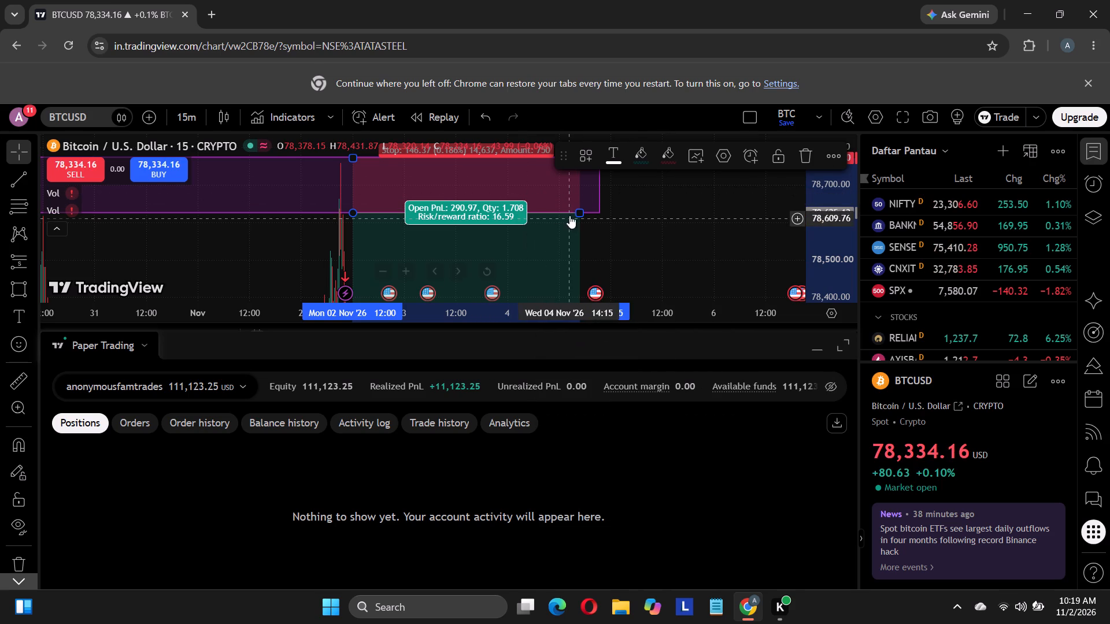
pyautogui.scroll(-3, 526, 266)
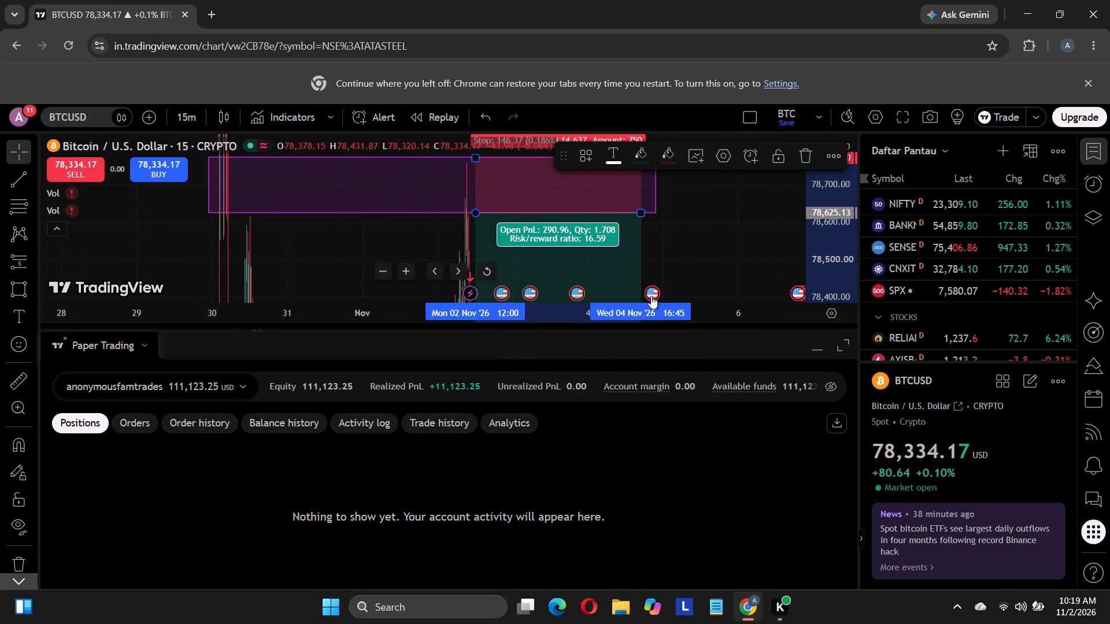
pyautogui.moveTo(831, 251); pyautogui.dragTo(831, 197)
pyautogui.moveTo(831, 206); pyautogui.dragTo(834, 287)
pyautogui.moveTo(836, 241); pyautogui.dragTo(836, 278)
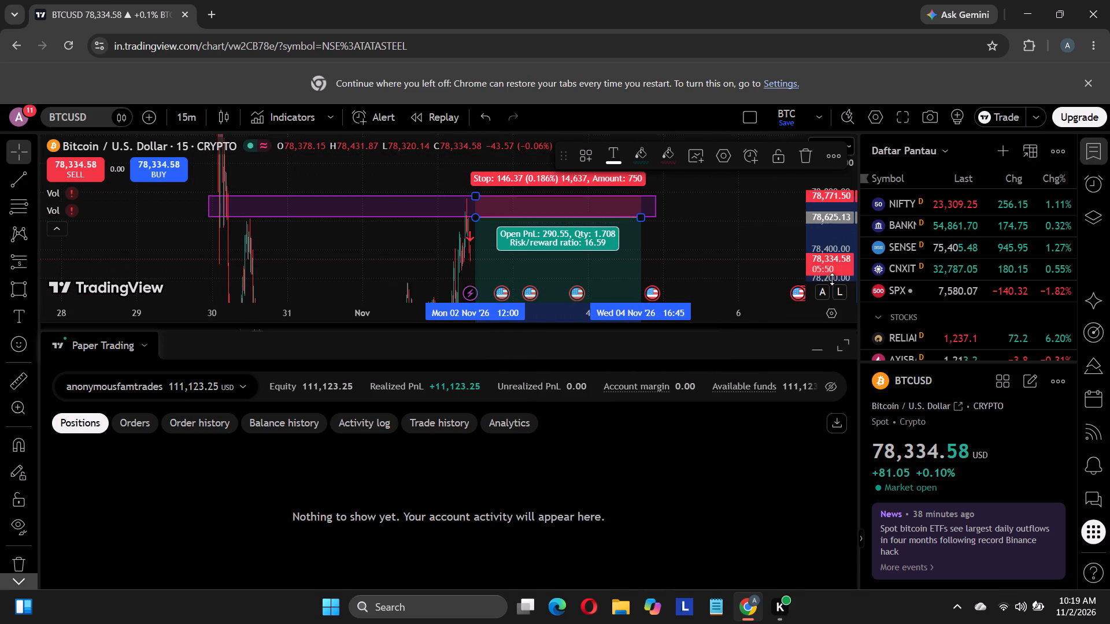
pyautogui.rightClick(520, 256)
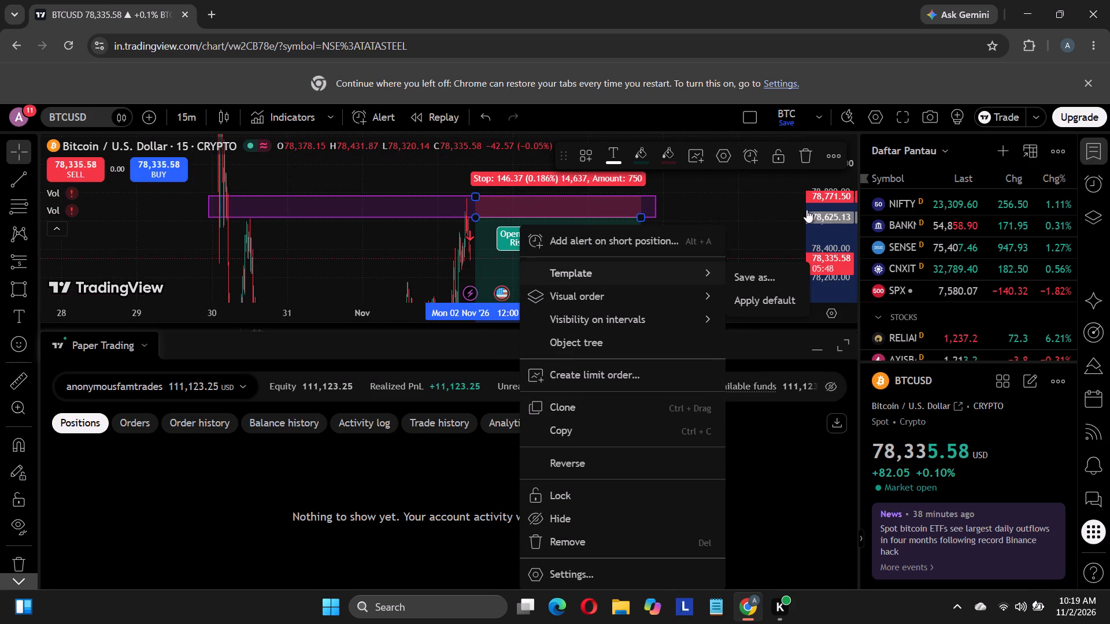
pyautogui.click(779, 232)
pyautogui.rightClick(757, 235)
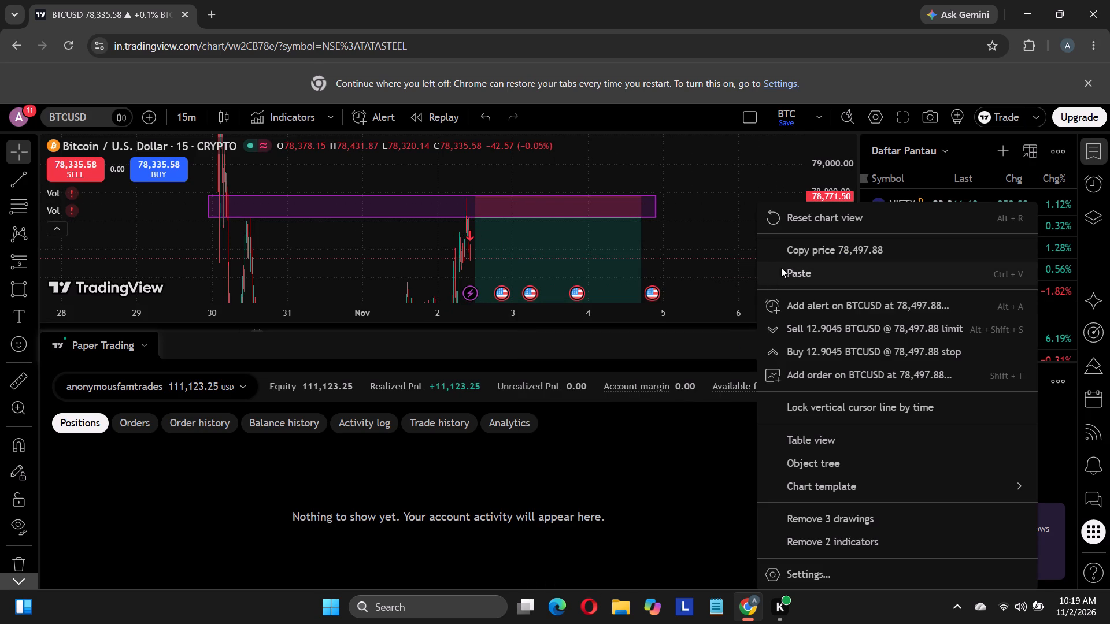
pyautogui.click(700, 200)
# Reset the chart view and save the BTC chart layout.
pyautogui.rightClick(700, 199)
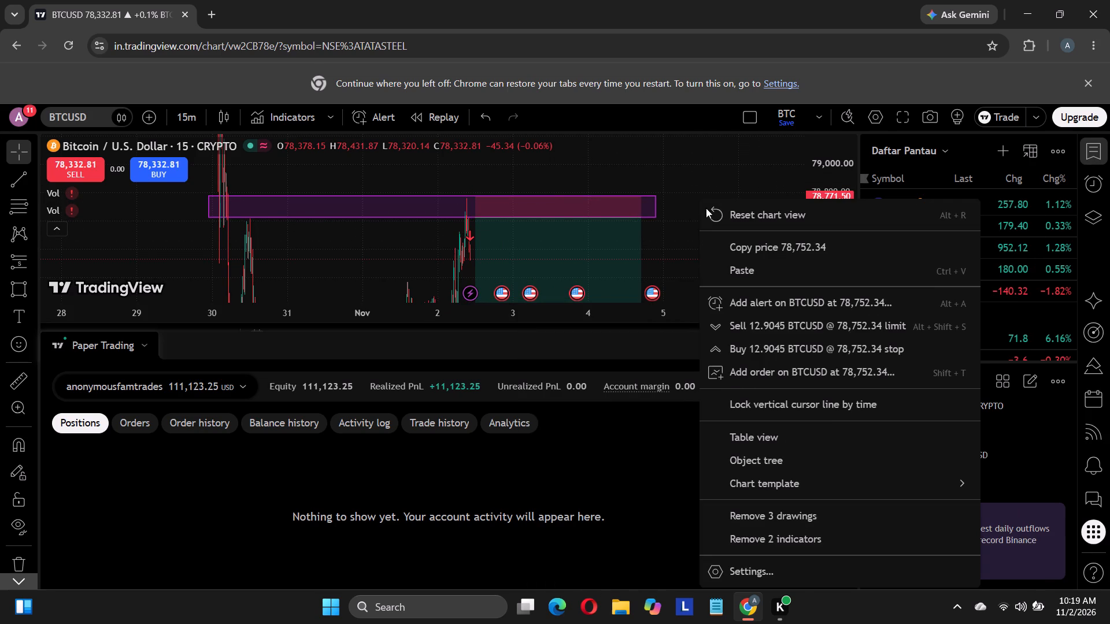
pyautogui.click(726, 221)
pyautogui.click(776, 132)
pyautogui.click(780, 122)
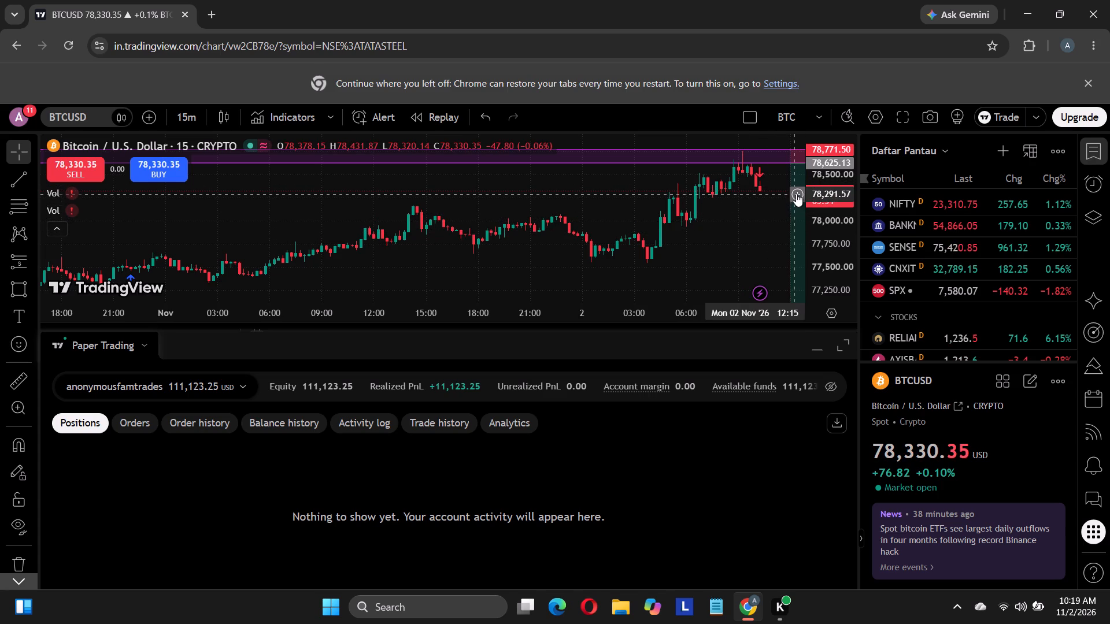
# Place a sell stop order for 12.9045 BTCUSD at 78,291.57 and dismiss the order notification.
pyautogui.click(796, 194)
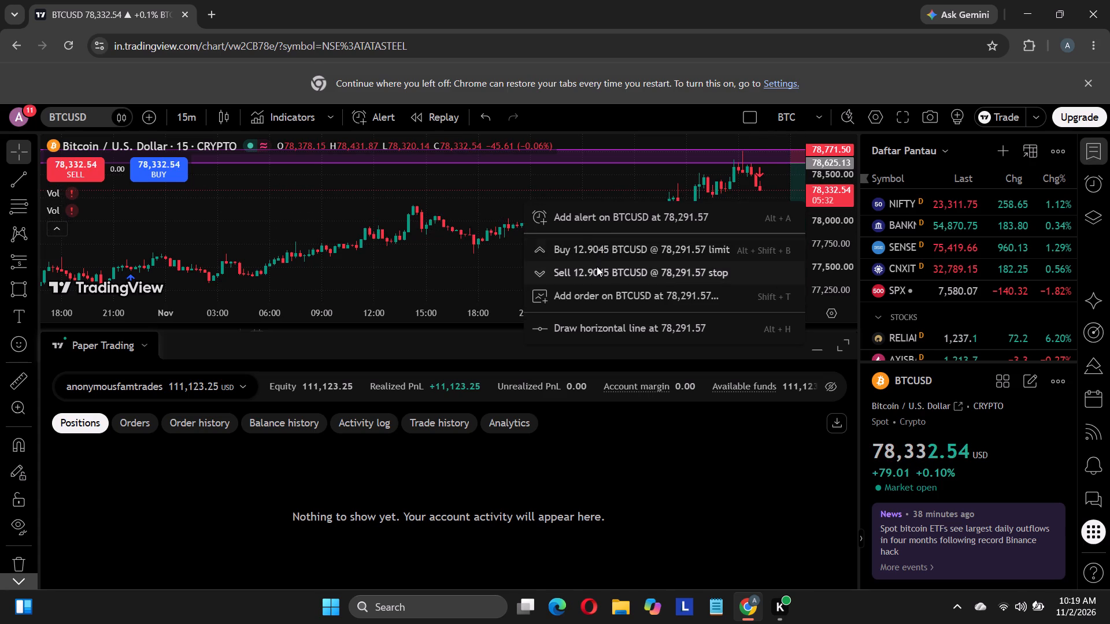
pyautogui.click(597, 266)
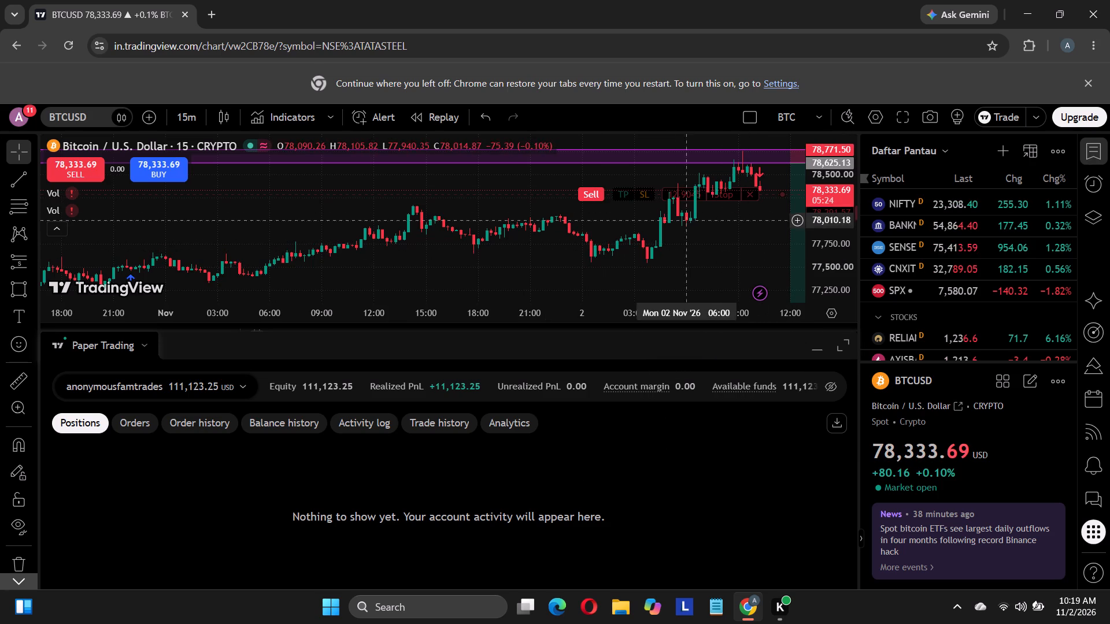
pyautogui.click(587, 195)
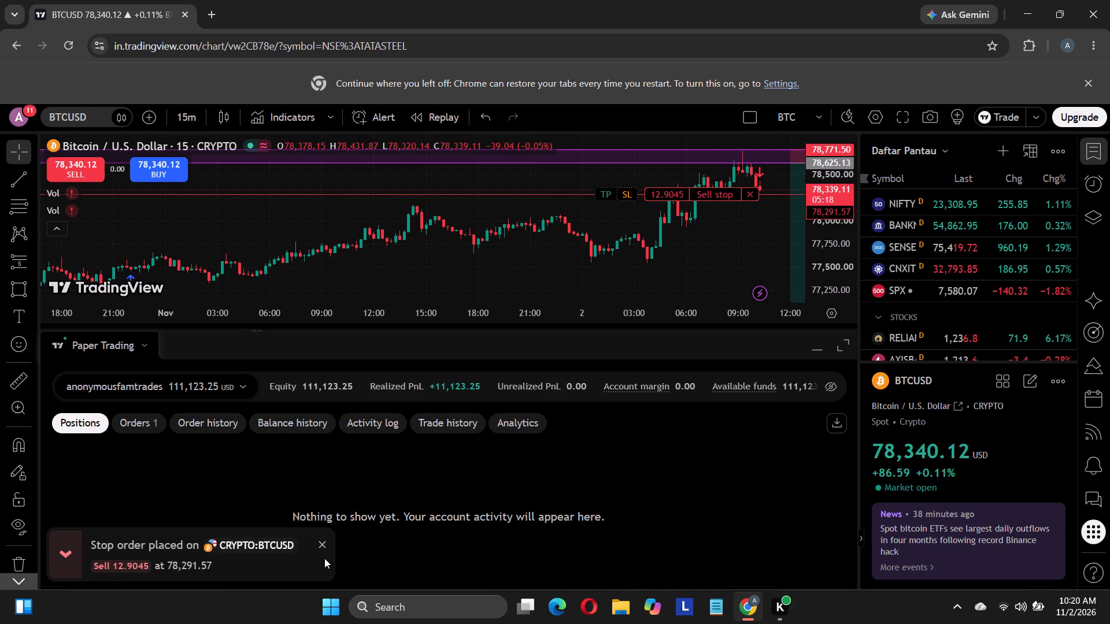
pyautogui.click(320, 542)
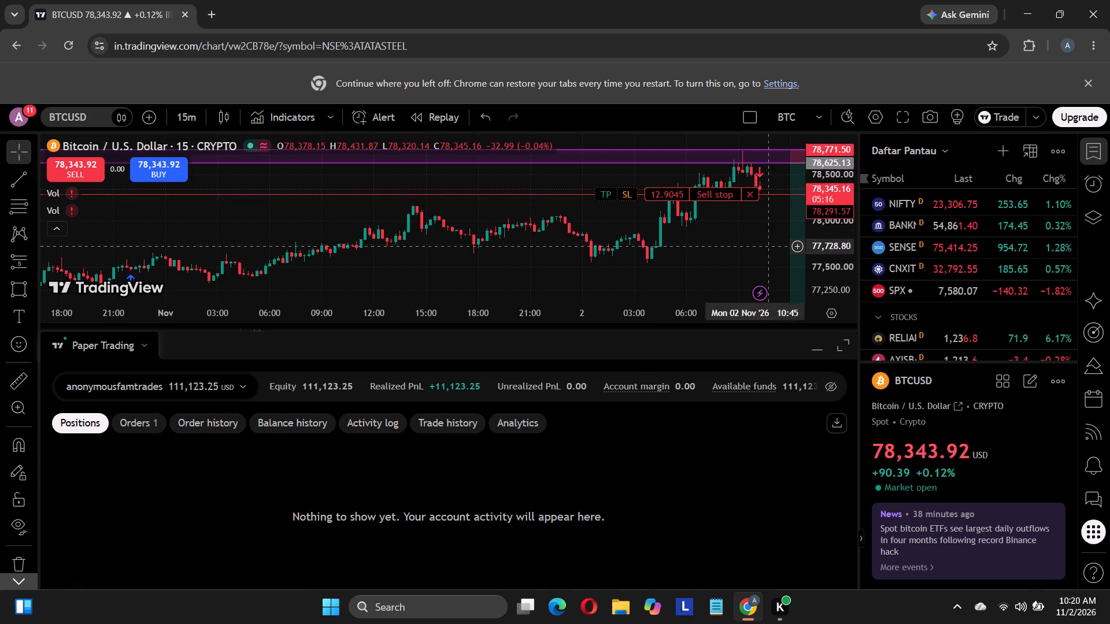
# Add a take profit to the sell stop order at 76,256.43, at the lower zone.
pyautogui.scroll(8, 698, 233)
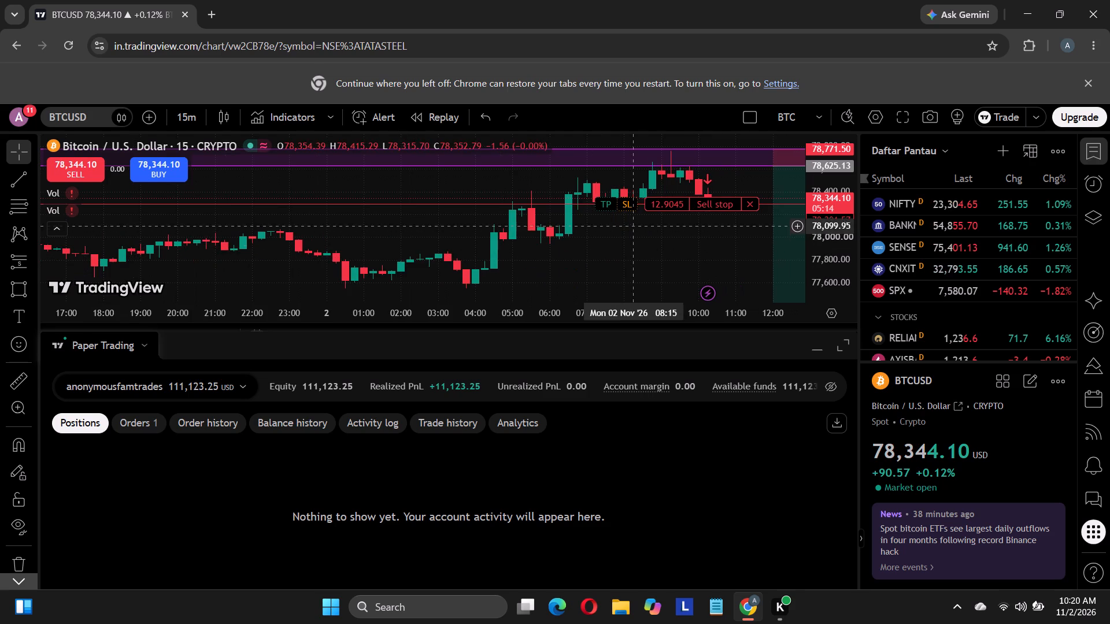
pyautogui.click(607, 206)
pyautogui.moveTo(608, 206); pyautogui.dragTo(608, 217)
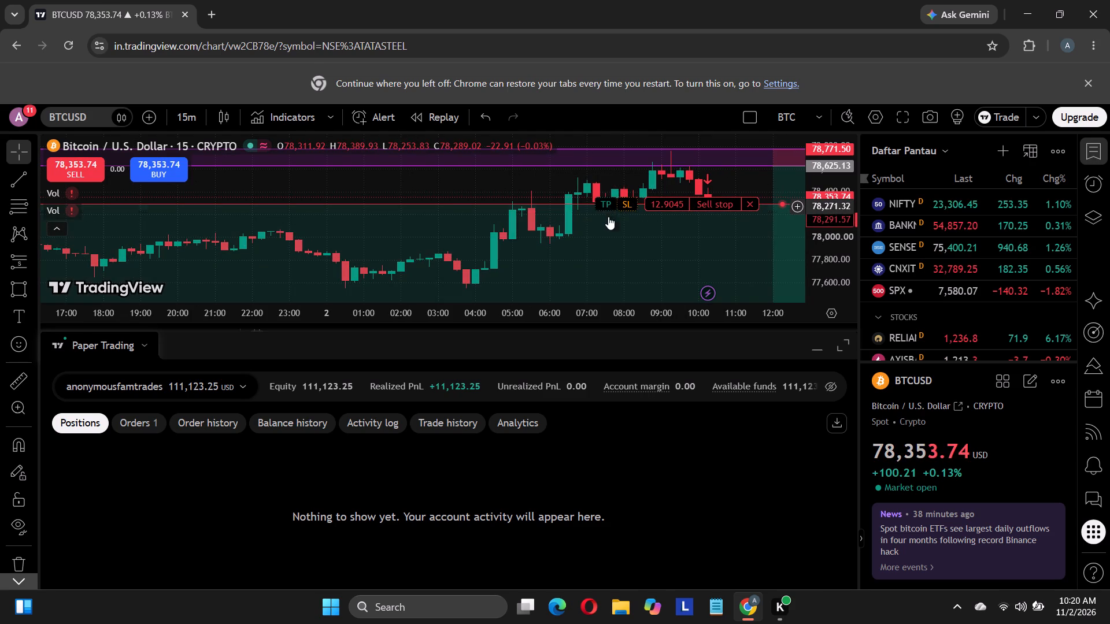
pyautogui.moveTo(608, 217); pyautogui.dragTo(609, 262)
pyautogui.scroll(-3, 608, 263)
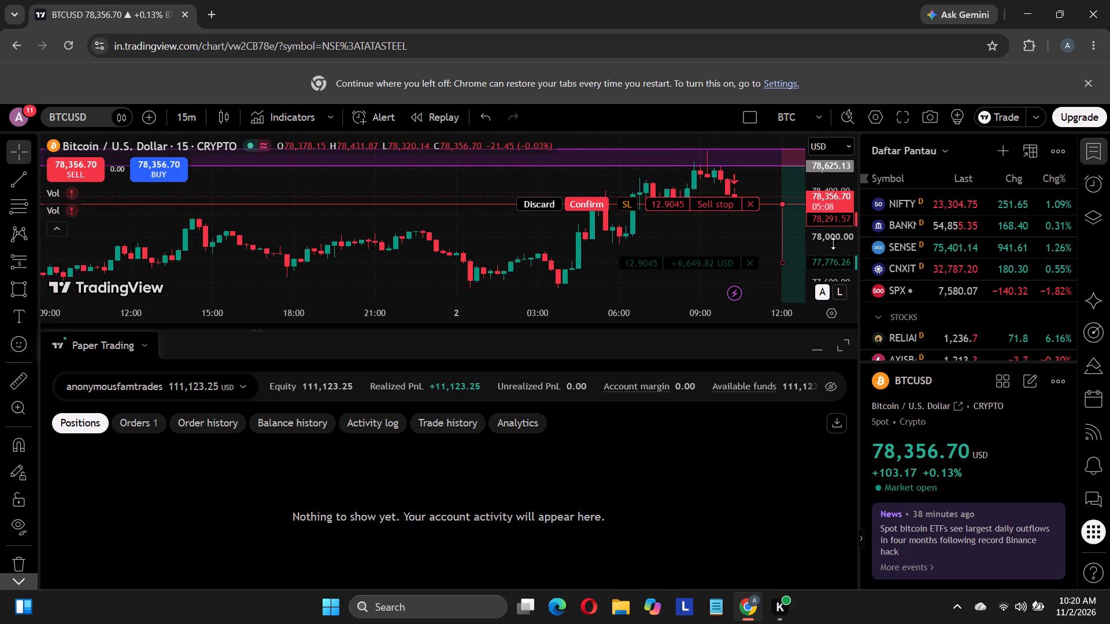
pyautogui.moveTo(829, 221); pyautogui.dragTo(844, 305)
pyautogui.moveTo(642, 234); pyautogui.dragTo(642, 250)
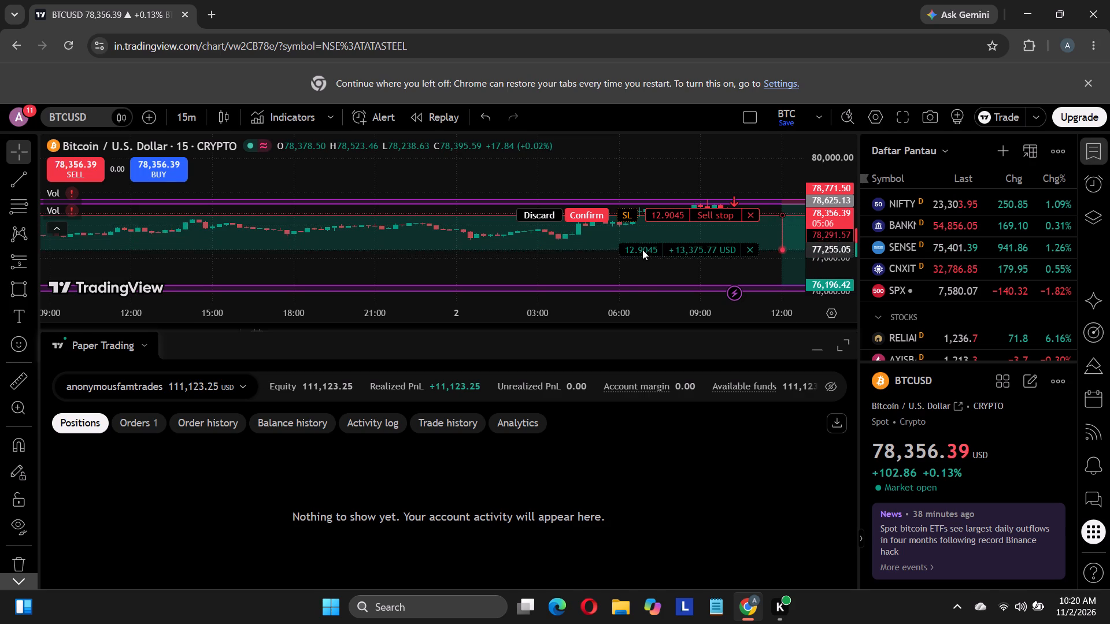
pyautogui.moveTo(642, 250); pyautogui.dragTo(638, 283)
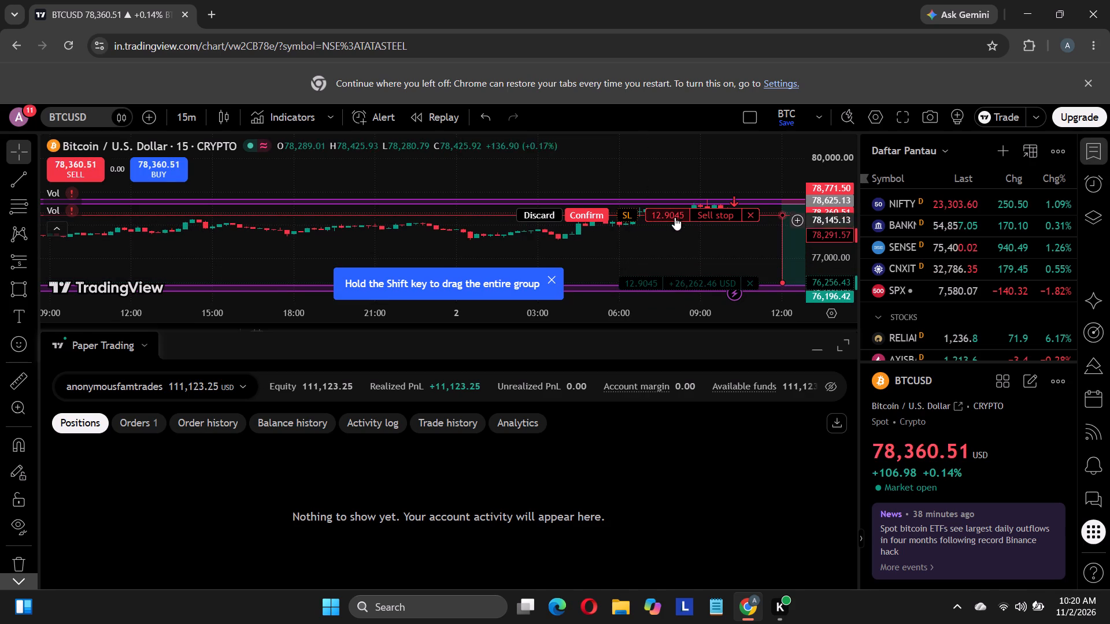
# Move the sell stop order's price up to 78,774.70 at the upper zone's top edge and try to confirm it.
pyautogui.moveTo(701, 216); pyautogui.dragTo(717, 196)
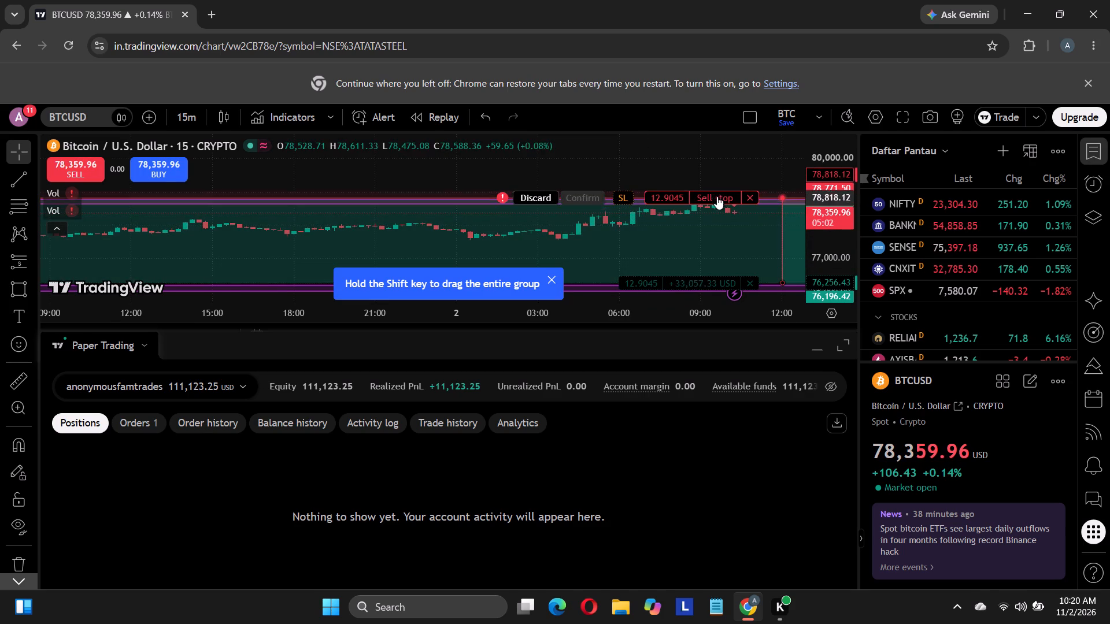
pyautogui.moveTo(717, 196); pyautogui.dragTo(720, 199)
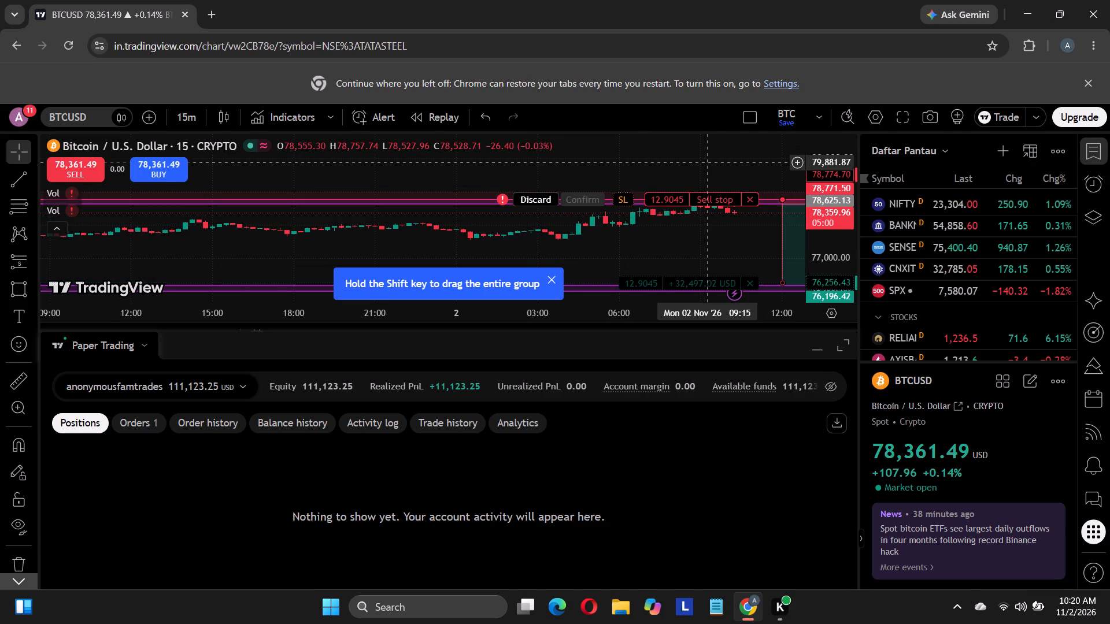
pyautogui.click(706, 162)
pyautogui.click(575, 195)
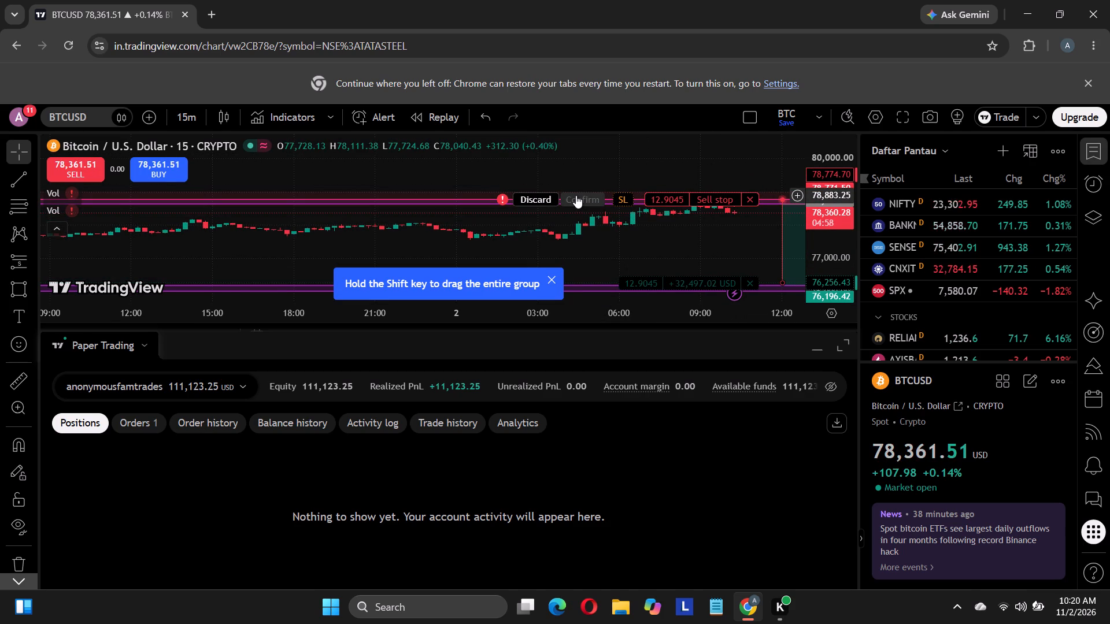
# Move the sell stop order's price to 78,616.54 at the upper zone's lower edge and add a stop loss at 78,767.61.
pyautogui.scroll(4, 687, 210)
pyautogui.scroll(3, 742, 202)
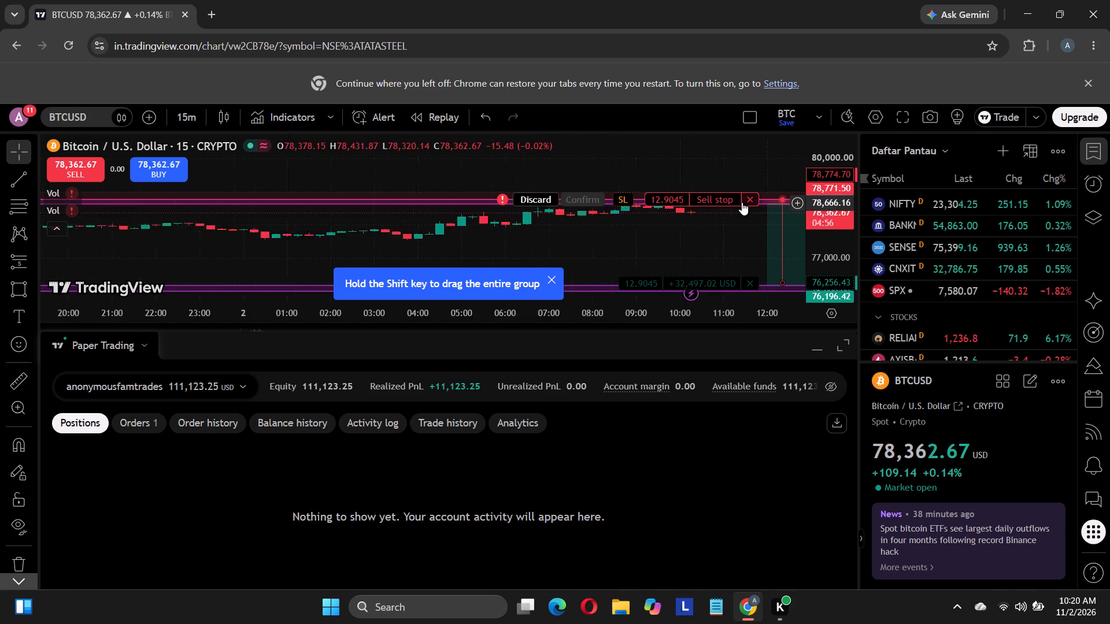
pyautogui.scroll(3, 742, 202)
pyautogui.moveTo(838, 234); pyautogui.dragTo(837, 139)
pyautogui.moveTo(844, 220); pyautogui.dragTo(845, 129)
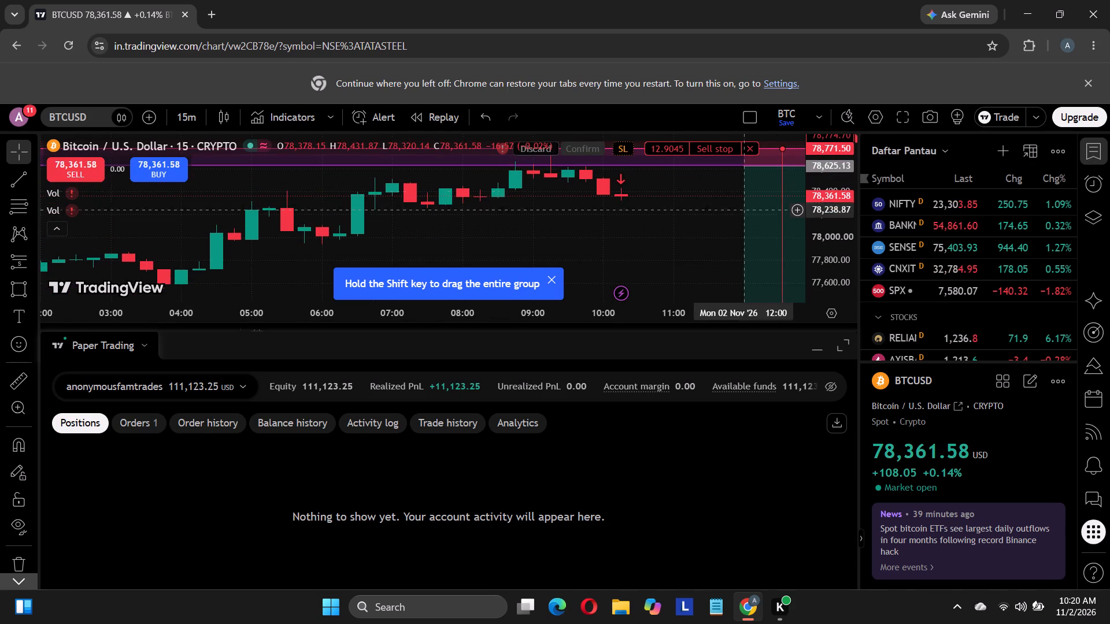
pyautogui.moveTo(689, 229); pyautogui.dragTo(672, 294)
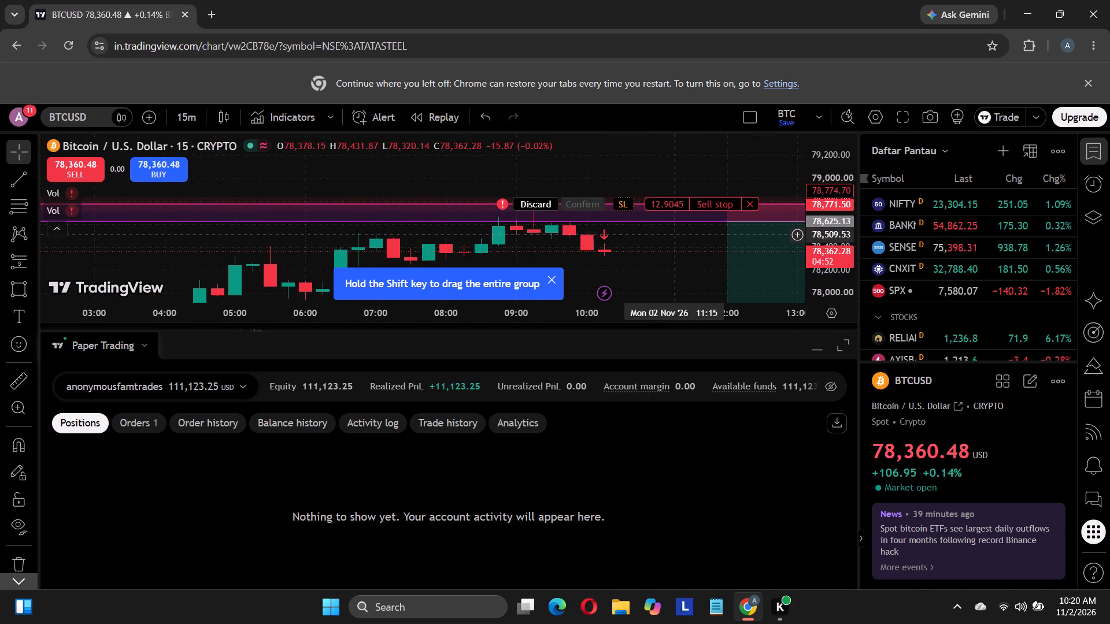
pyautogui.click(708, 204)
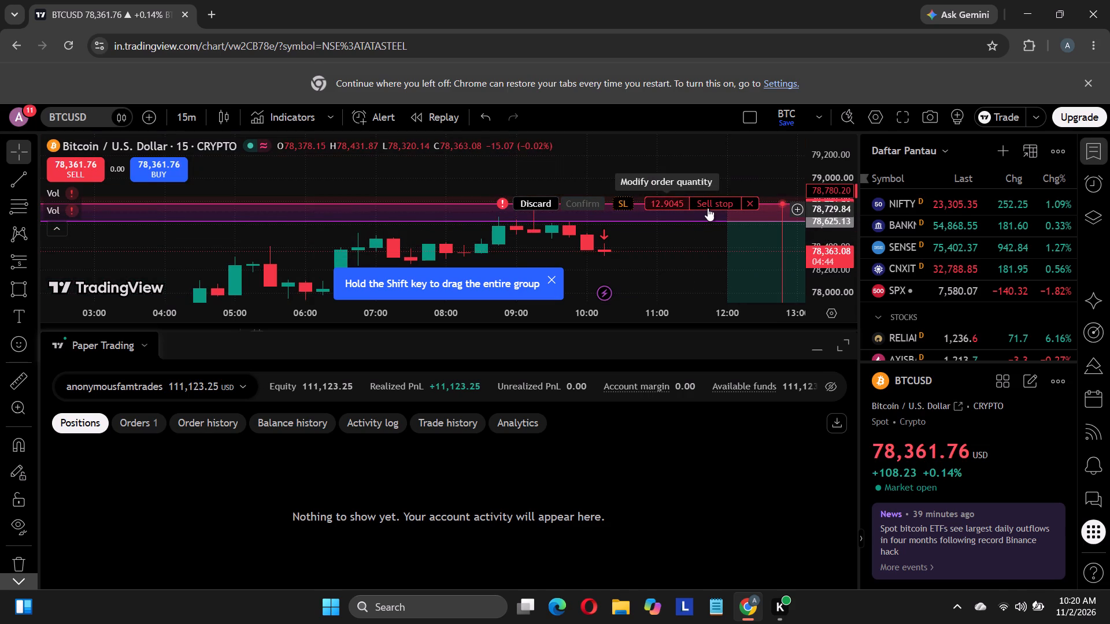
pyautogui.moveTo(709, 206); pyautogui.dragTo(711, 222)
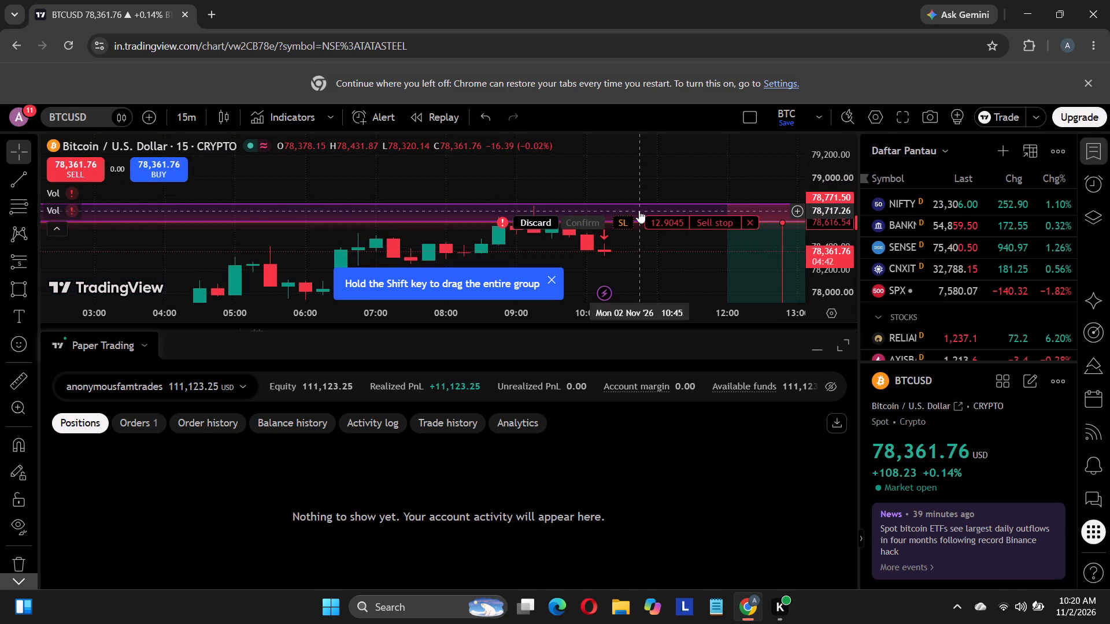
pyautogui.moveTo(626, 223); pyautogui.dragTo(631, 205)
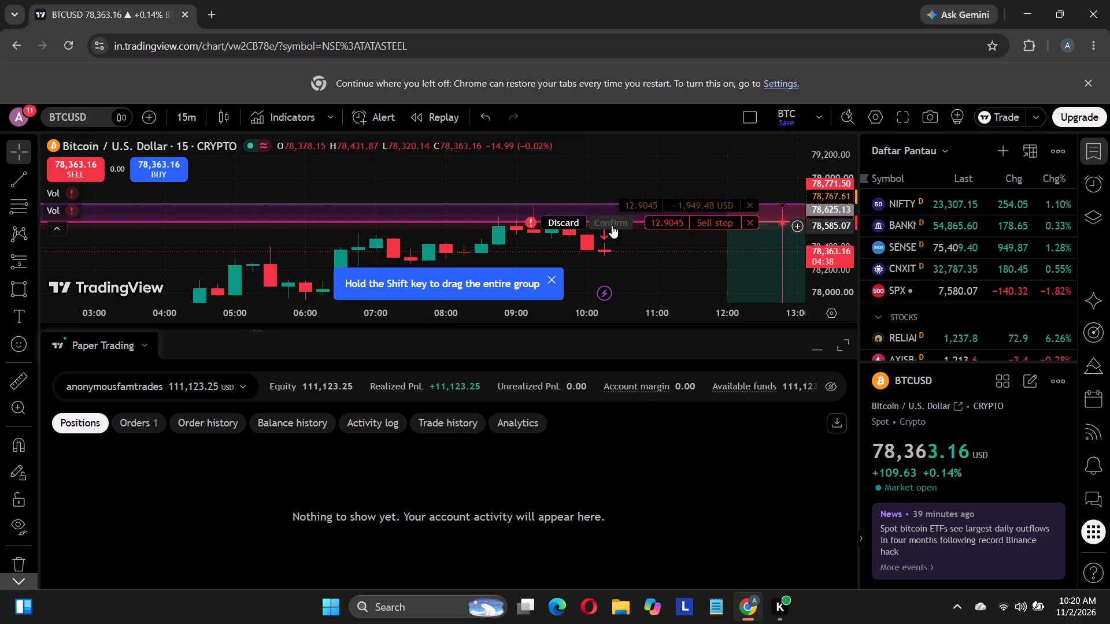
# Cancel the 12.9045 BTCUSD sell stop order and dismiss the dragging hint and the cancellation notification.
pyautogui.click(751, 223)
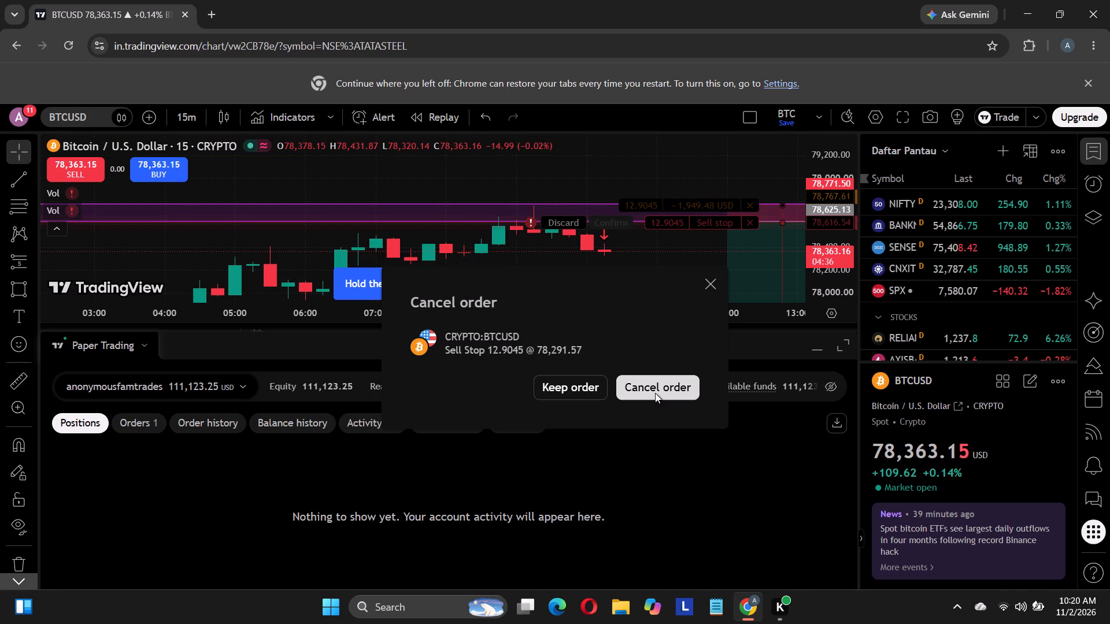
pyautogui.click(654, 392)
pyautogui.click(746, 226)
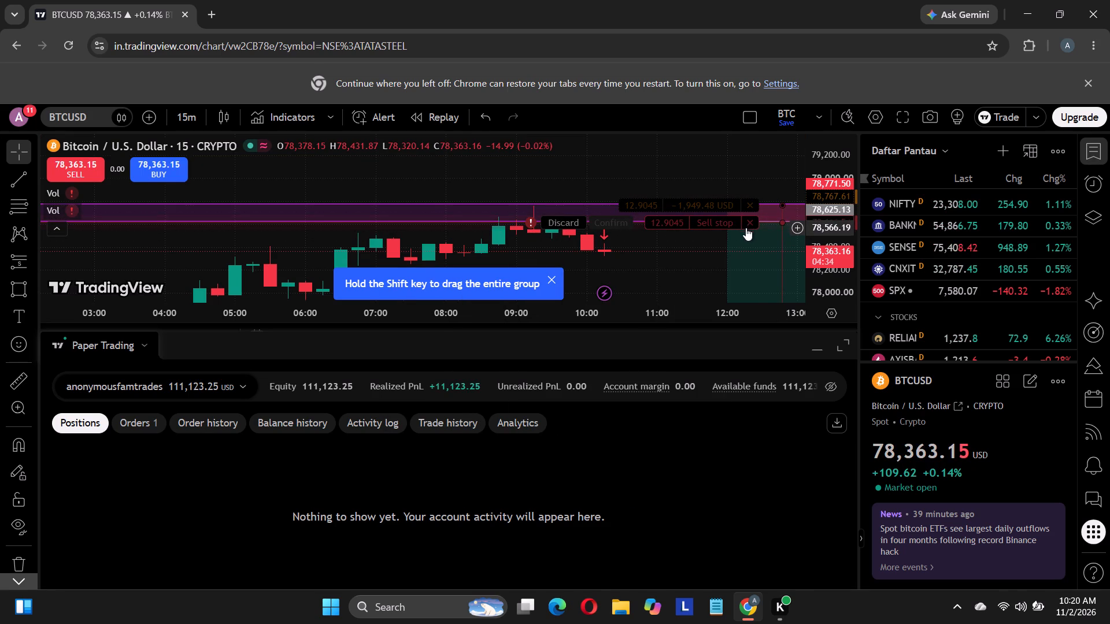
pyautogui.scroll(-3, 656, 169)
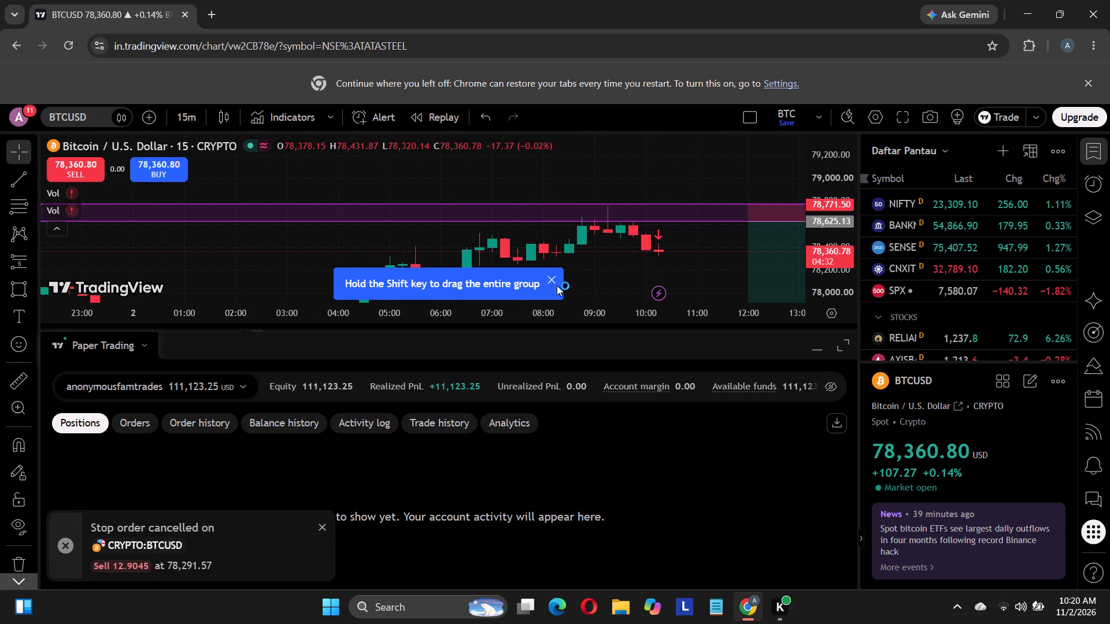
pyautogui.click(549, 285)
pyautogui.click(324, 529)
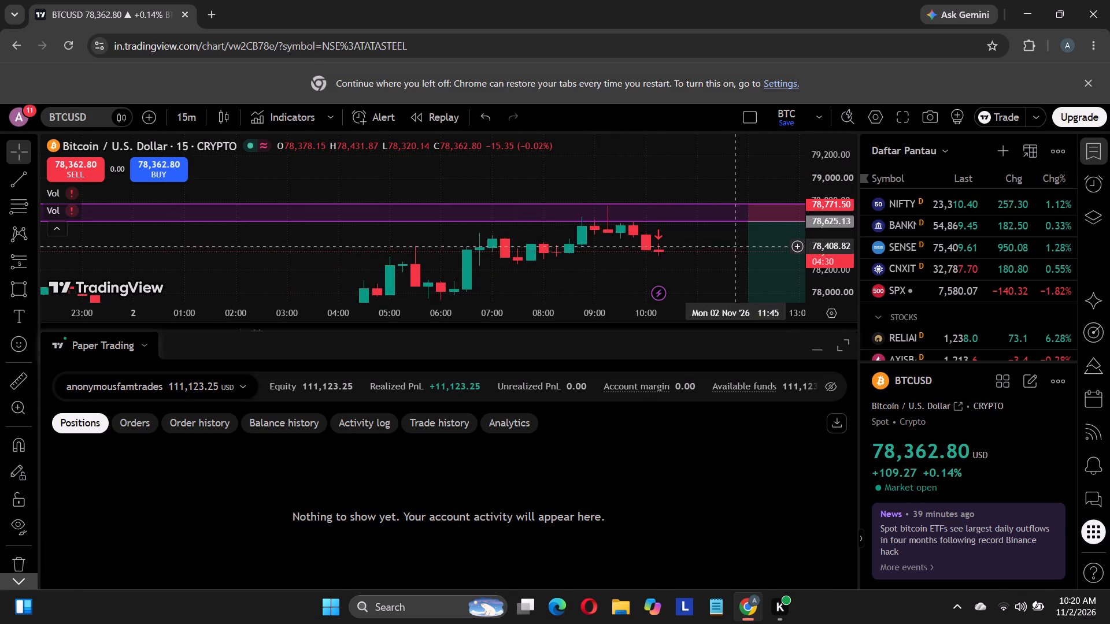
# Move the short position drawing back to start at the latest candle, with entry 78,631.42 and stop 78,777.79.
pyautogui.click(777, 259)
pyautogui.moveTo(774, 259); pyautogui.dragTo(719, 259)
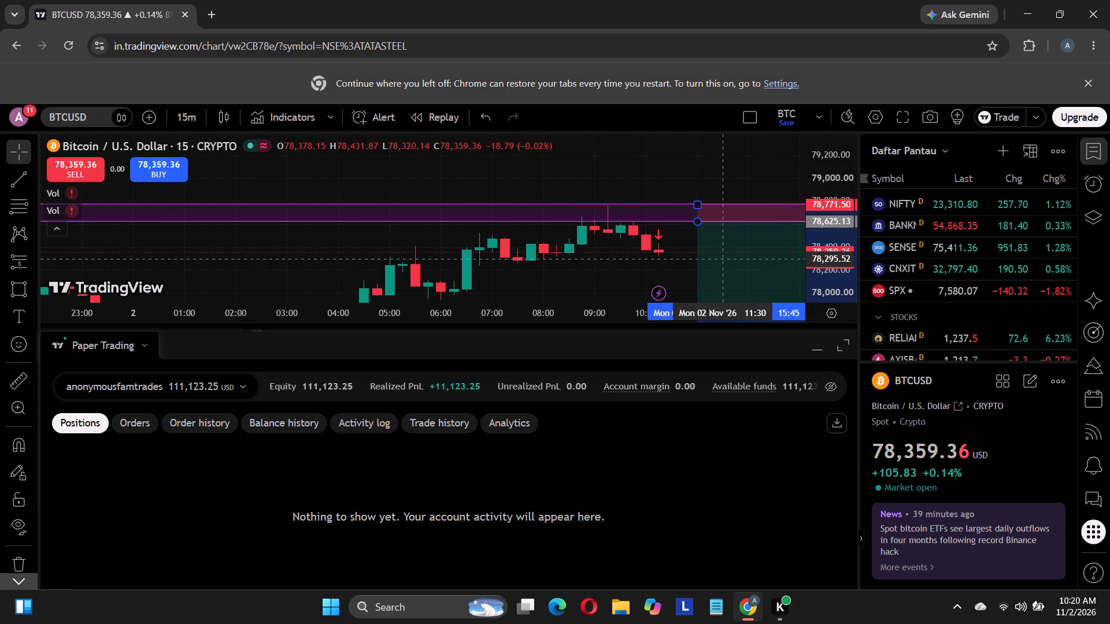
pyautogui.moveTo(719, 259); pyautogui.dragTo(679, 258)
pyautogui.click(634, 183)
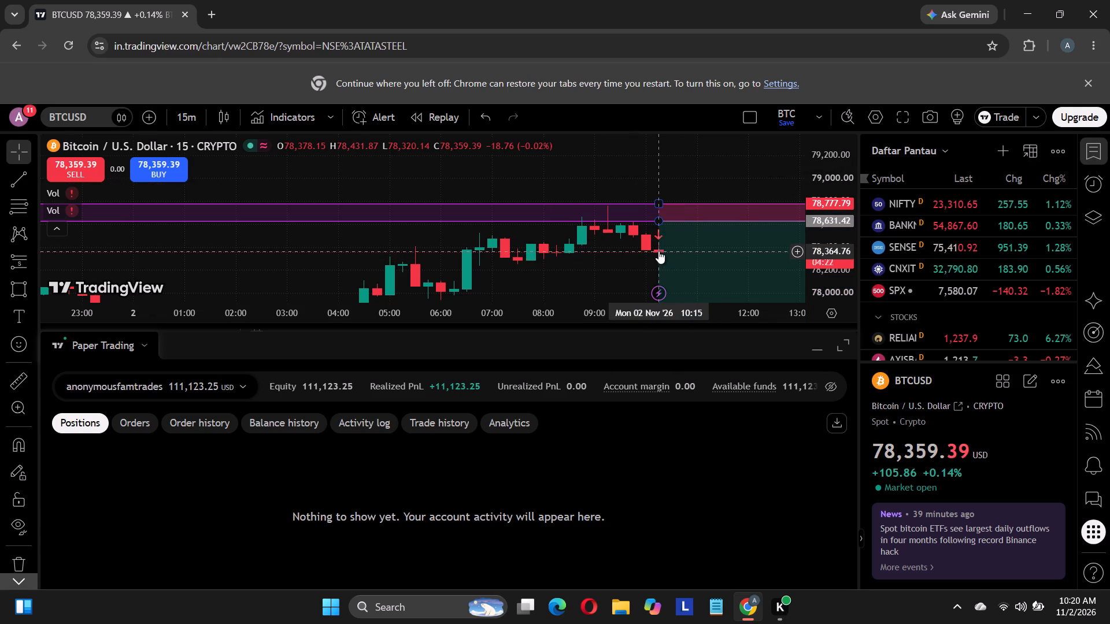
# Start a new BTCUSD order from the chart's price scale and switch it to a market sell.
pyautogui.click(792, 250)
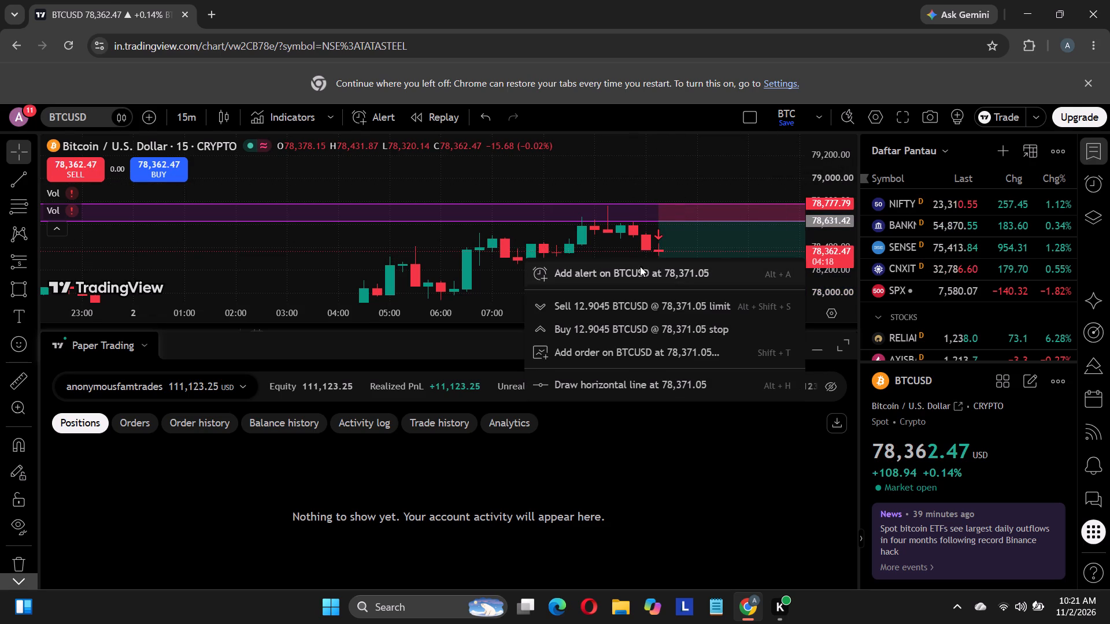
pyautogui.click(592, 356)
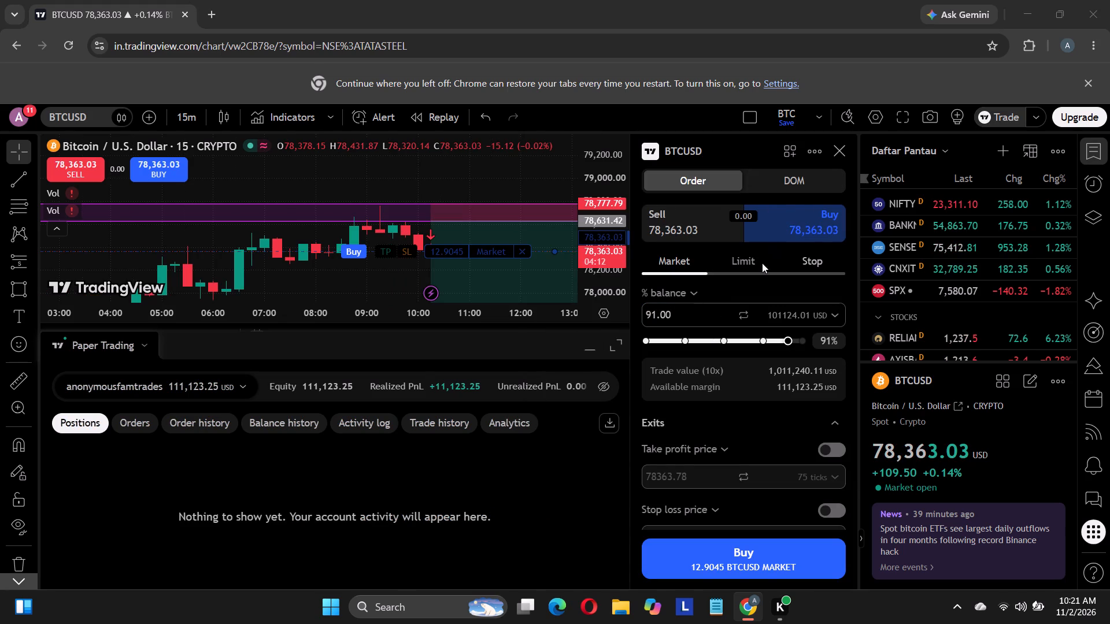
pyautogui.click(698, 233)
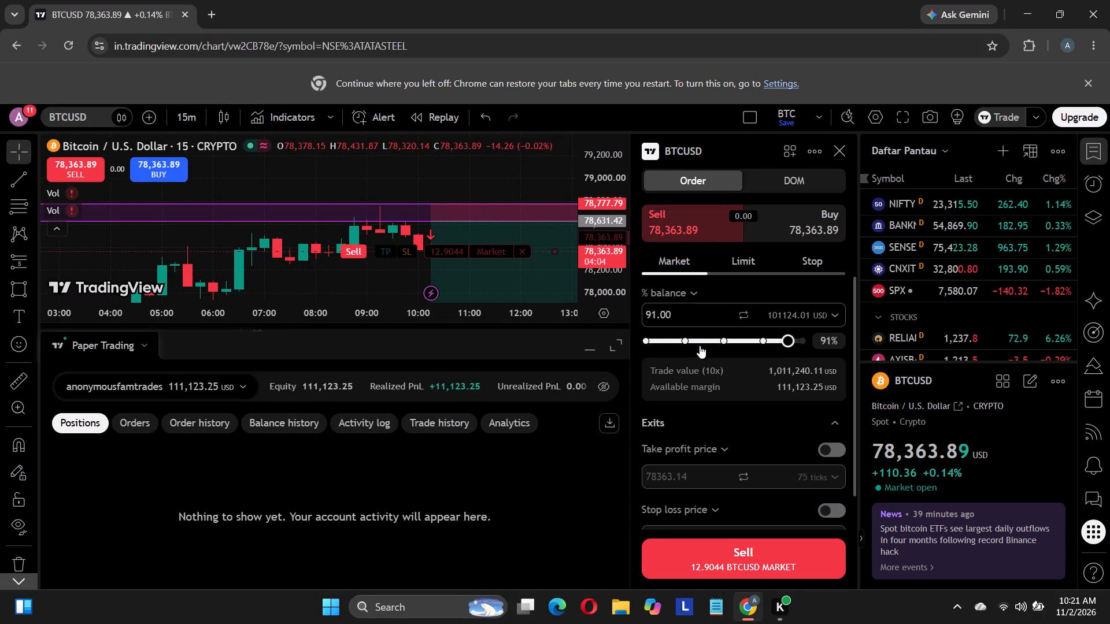
# Set the sell order's size to 1% of the balance and dismiss the antivirus expiration warning.
pyautogui.moveTo(787, 346); pyautogui.dragTo(823, 346)
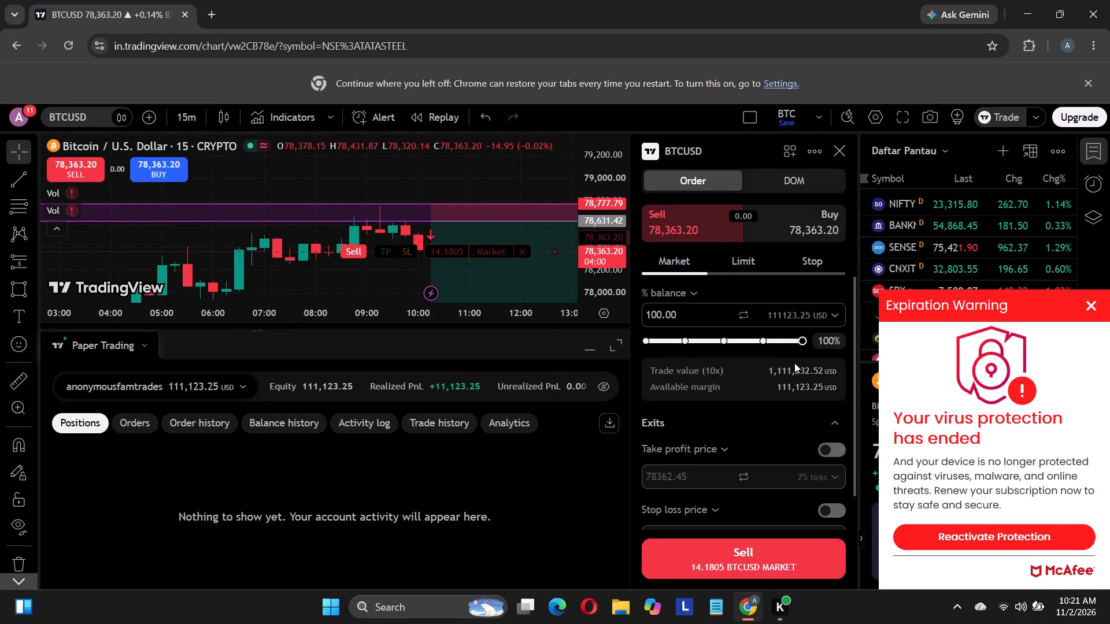
pyautogui.moveTo(806, 346); pyautogui.dragTo(657, 375)
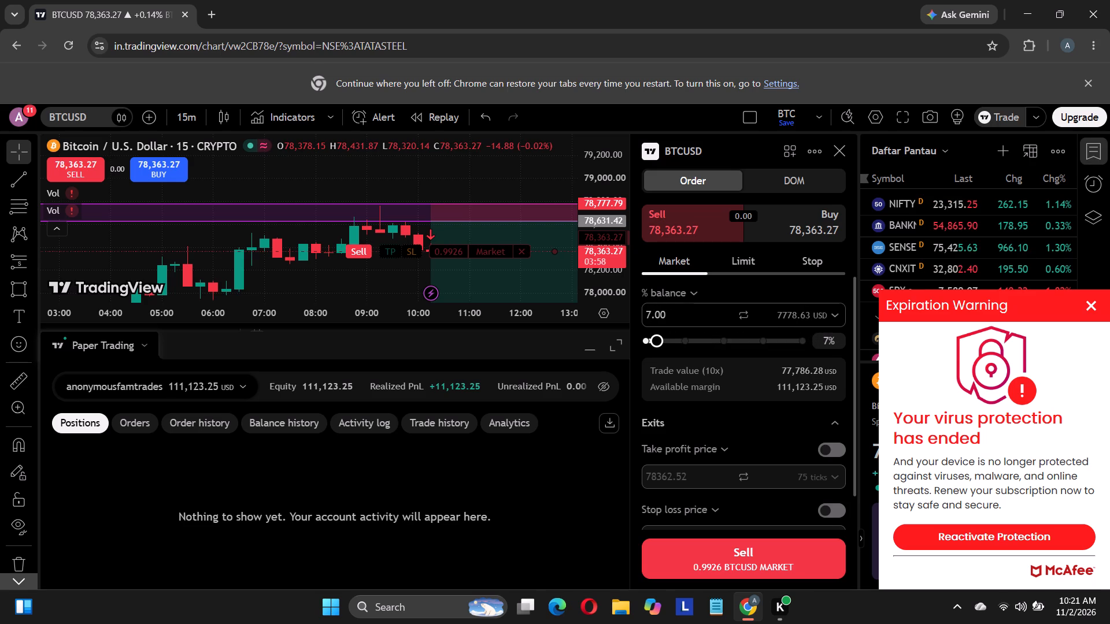
pyautogui.moveTo(657, 375); pyautogui.dragTo(654, 376)
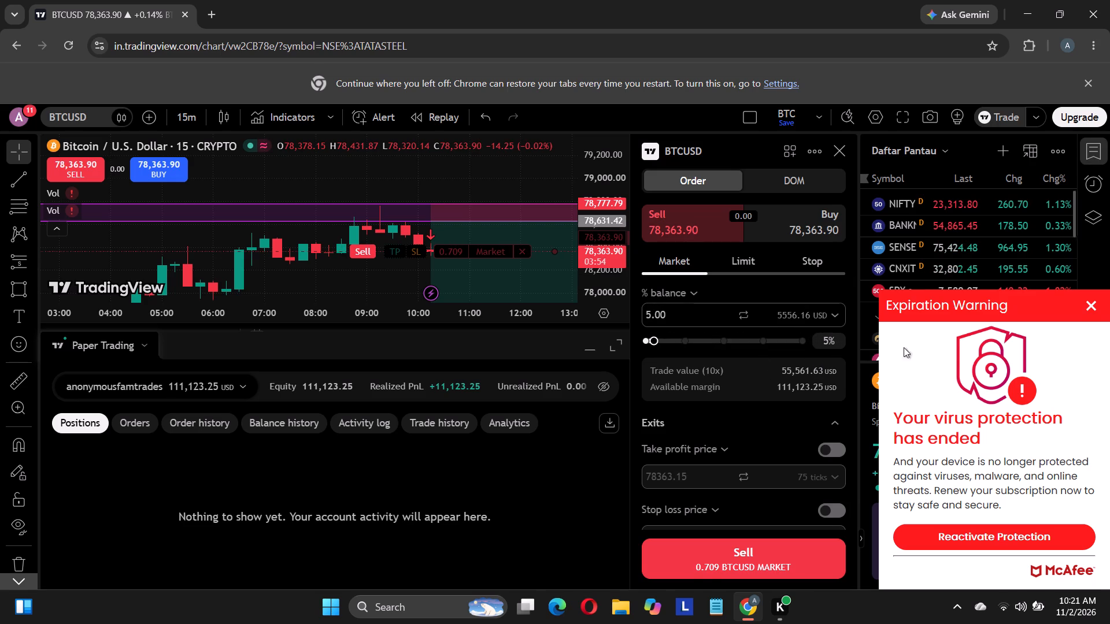
pyautogui.click(1089, 311)
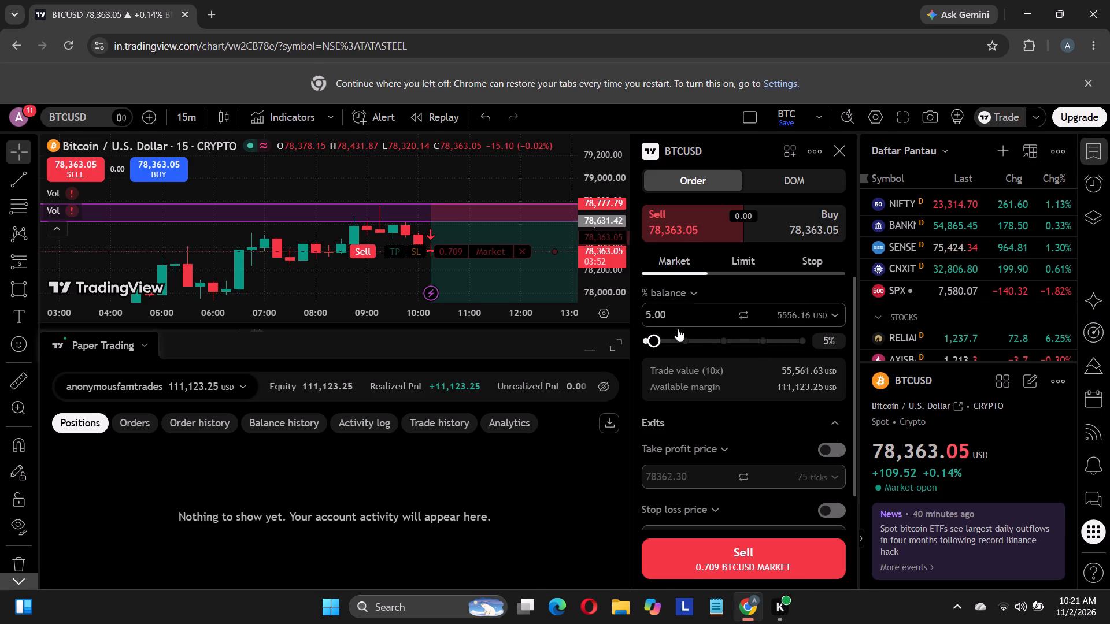
pyautogui.moveTo(716, 317); pyautogui.dragTo(664, 321)
pyautogui.moveTo(688, 309); pyautogui.dragTo(660, 313)
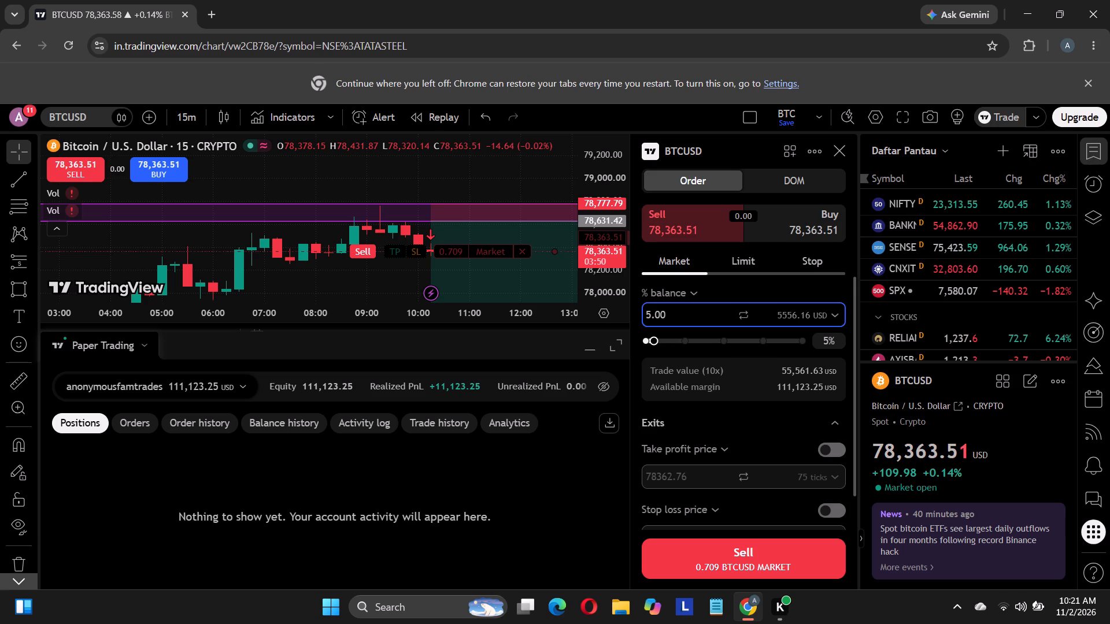
pyautogui.moveTo(660, 313); pyautogui.dragTo(628, 315)
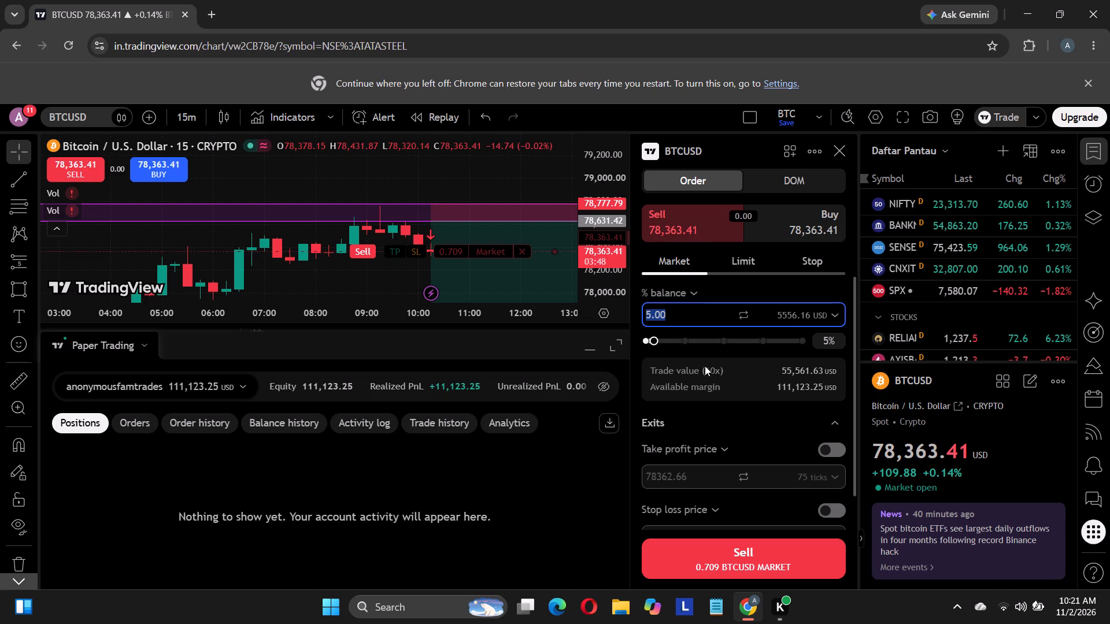
pyautogui.write('1000')
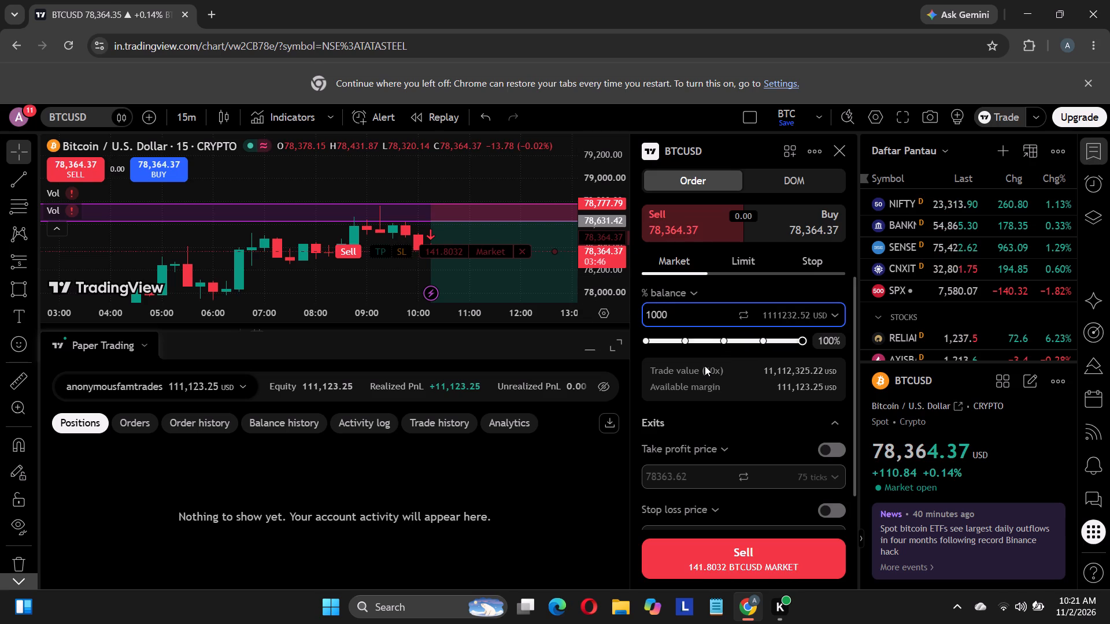
pyautogui.press('BackSpace')
pyautogui.press('BackSpace')
pyautogui.press('BackSpace')
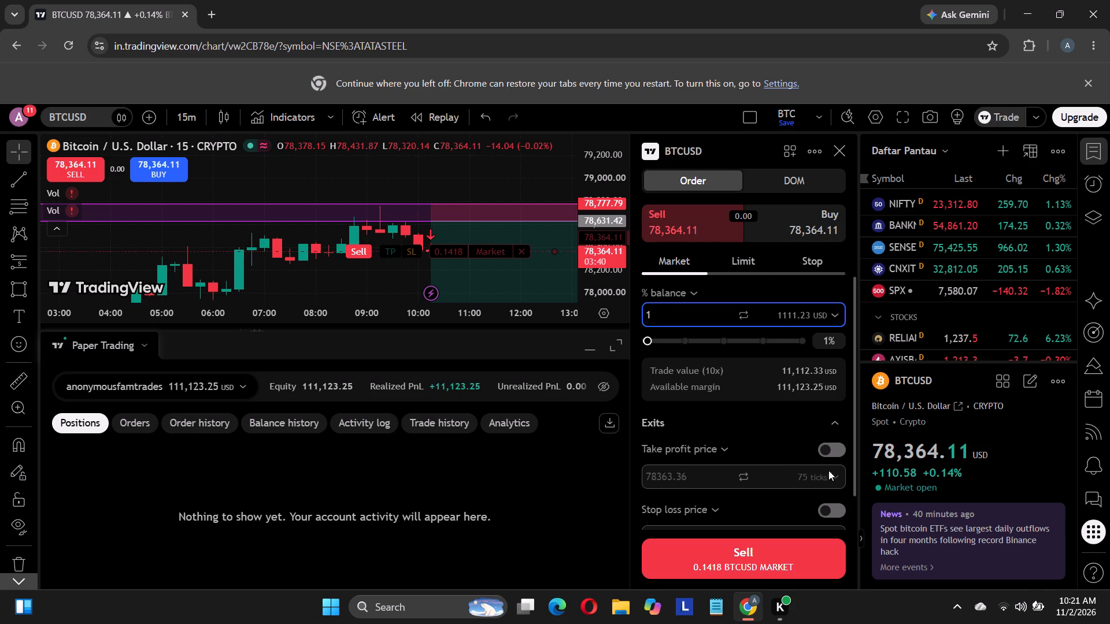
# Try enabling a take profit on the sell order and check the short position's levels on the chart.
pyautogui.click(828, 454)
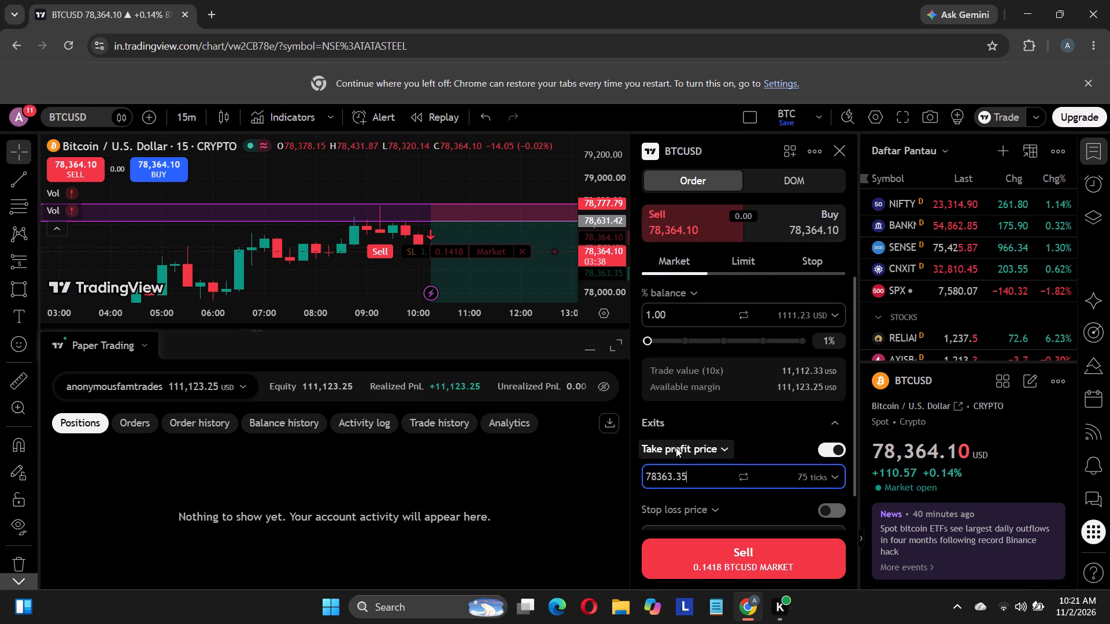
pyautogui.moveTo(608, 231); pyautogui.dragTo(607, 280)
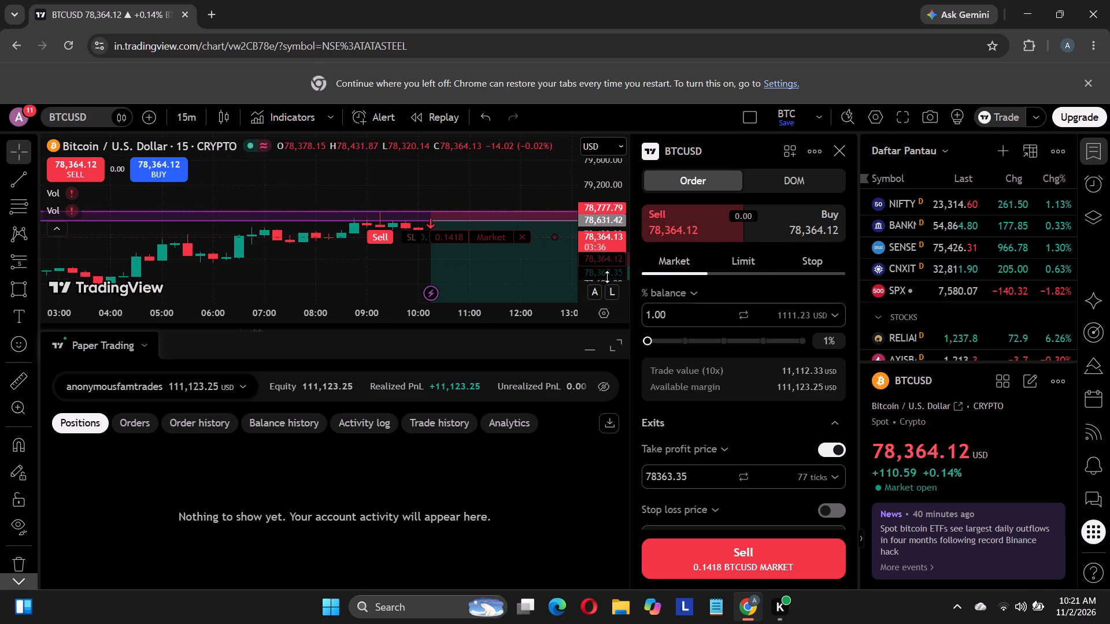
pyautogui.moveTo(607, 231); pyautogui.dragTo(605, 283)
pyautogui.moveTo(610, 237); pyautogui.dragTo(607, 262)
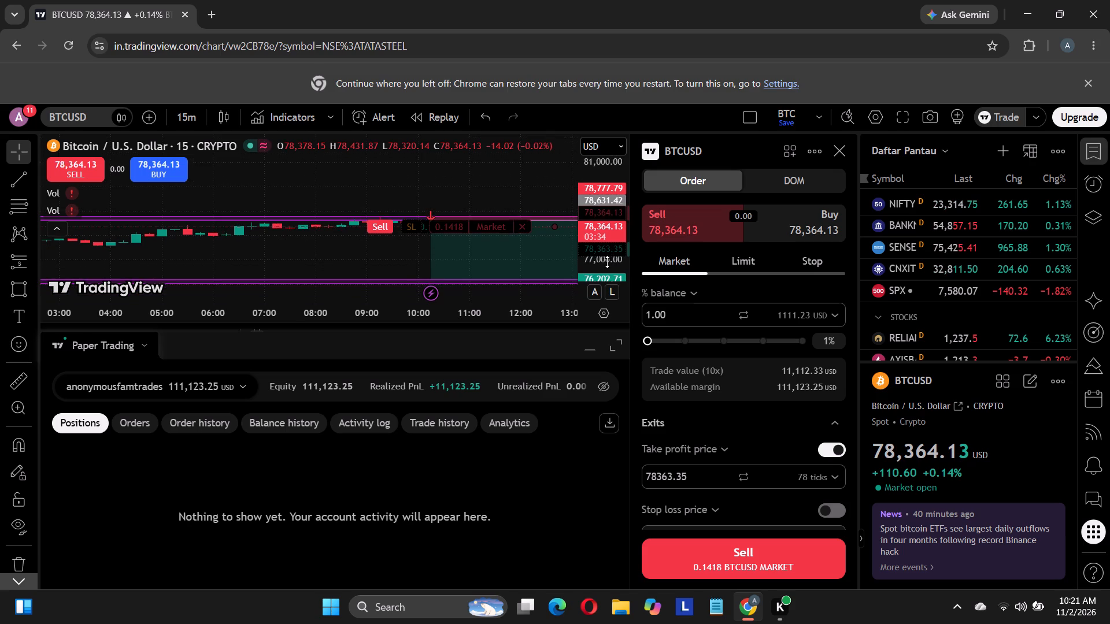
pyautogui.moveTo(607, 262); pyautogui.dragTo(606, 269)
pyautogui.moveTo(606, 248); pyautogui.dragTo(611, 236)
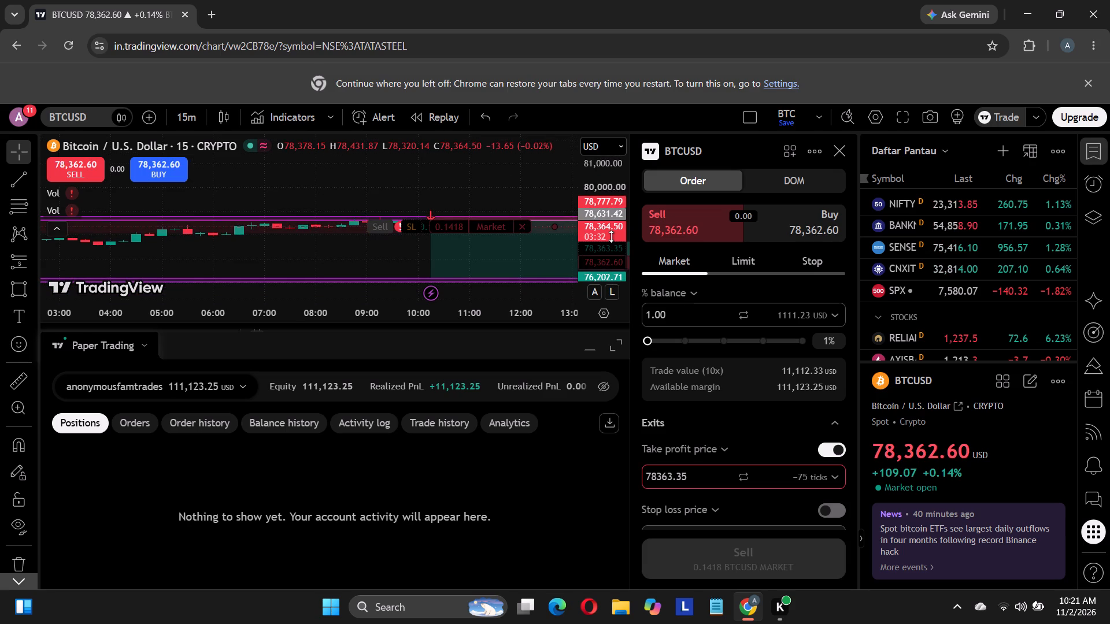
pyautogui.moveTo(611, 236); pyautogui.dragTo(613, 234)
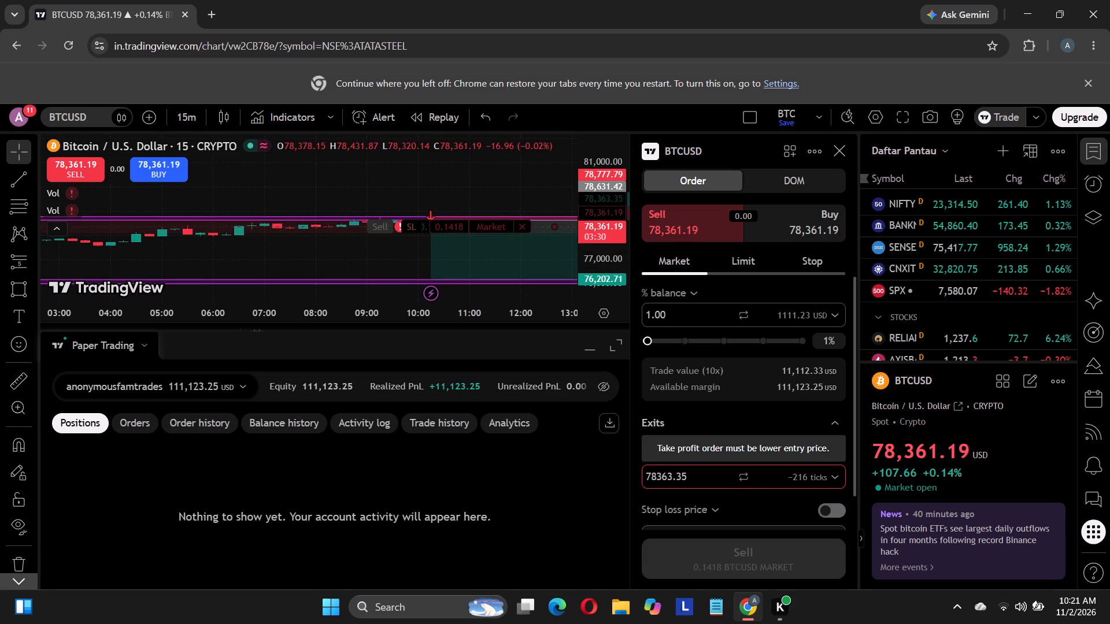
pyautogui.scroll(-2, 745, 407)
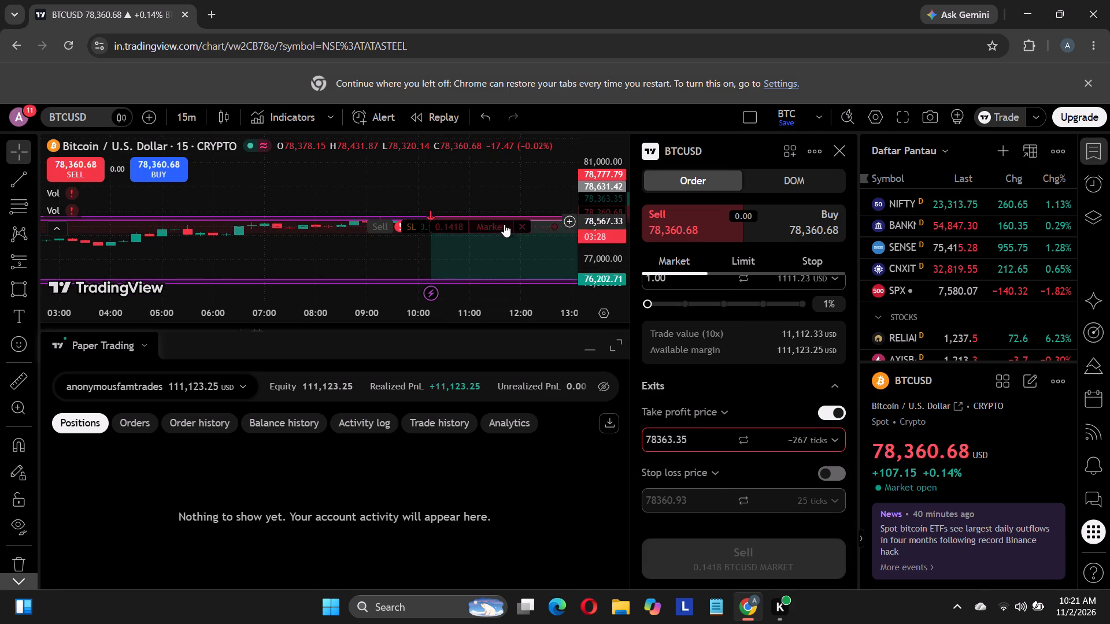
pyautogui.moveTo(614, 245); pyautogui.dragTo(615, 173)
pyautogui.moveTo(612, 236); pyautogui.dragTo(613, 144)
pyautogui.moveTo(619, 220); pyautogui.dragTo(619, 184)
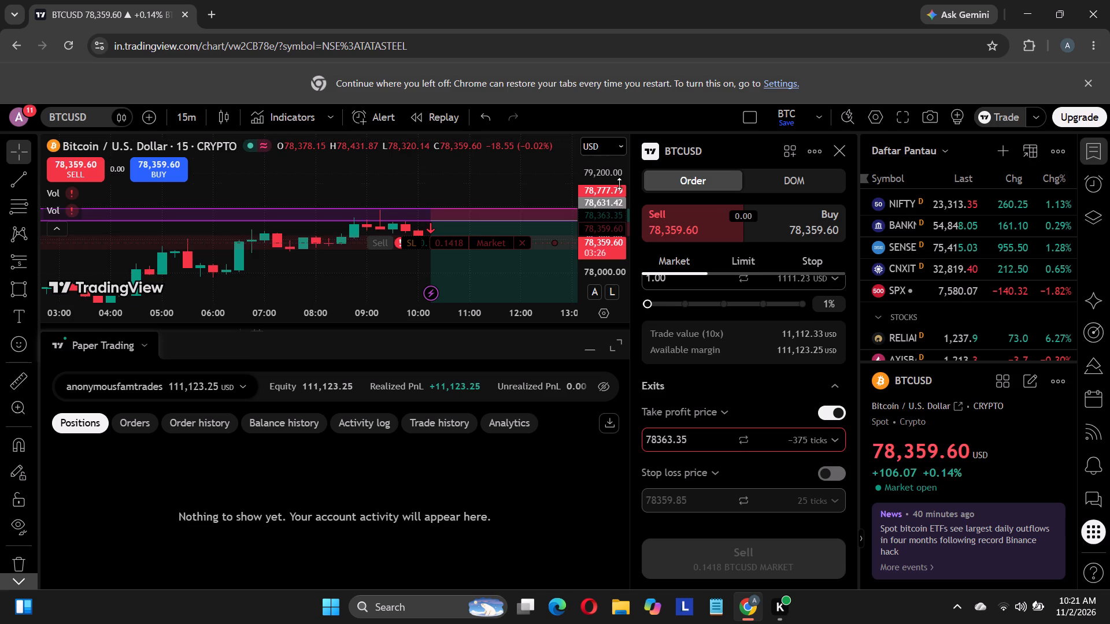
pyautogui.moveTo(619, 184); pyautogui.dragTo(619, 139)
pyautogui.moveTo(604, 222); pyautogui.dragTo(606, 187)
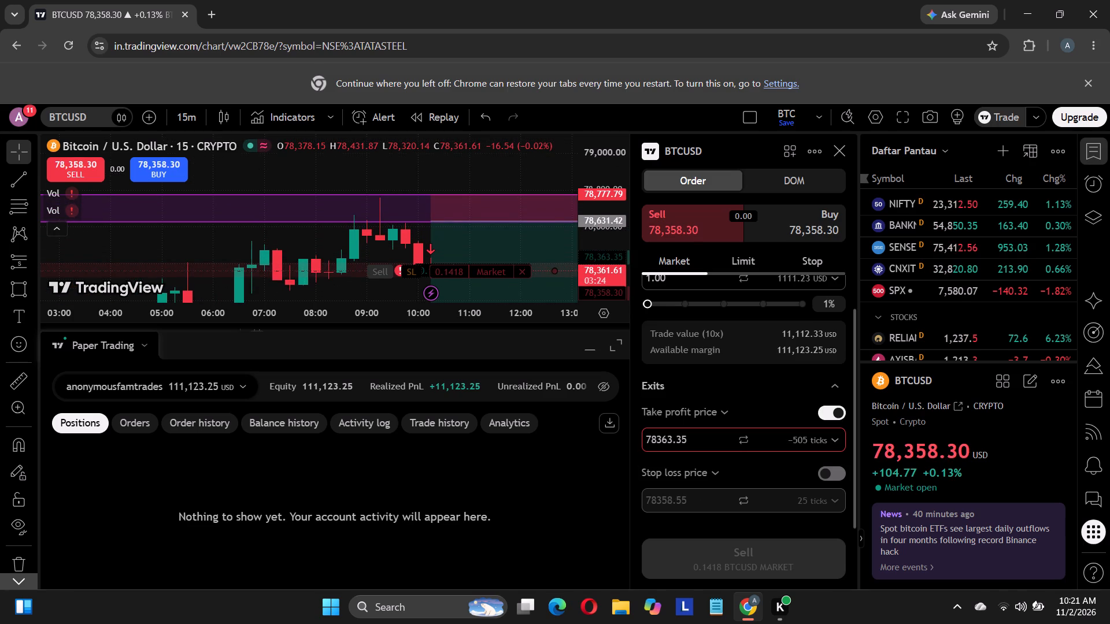
# Add a stop loss at 78,777 to the sell order, with take profit switched off.
pyautogui.click(697, 499)
pyautogui.moveTo(697, 499); pyautogui.dragTo(634, 499)
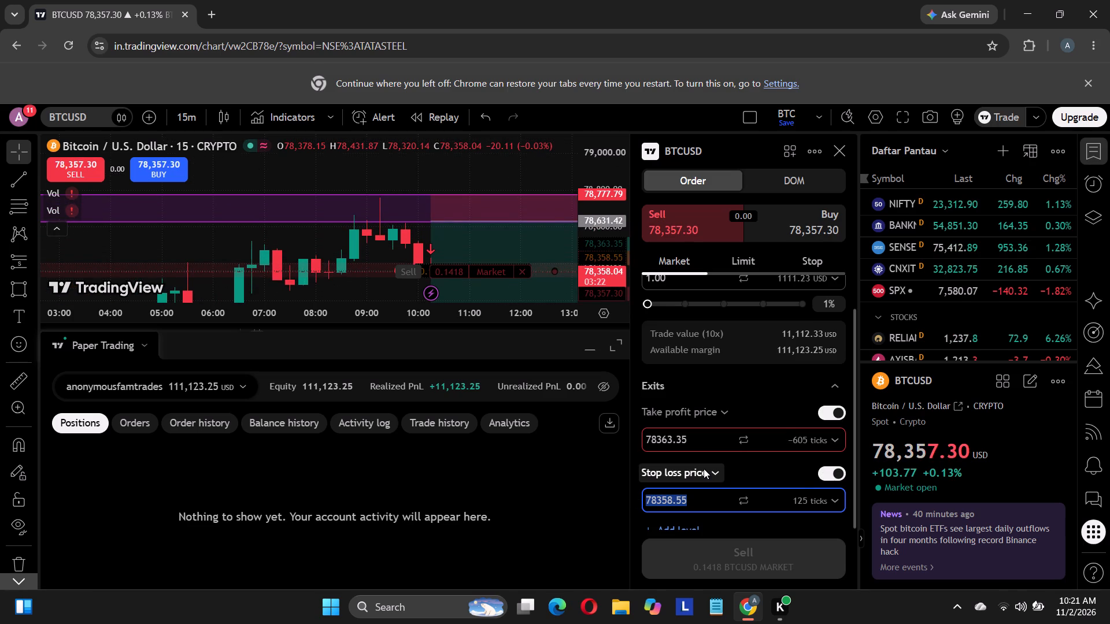
pyautogui.write('78777')
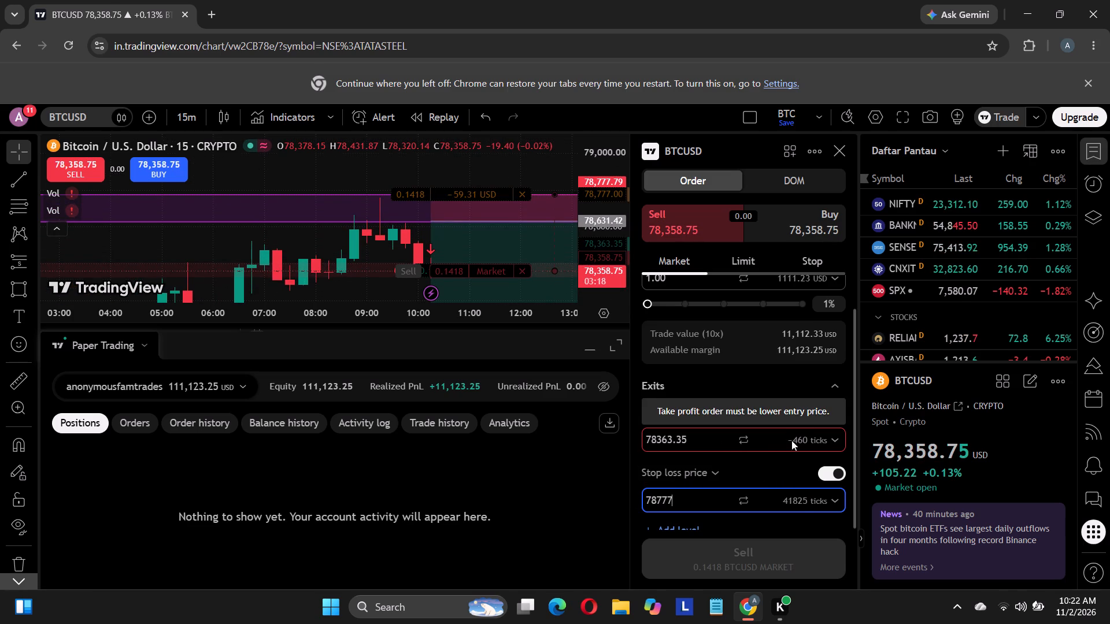
pyautogui.click(837, 414)
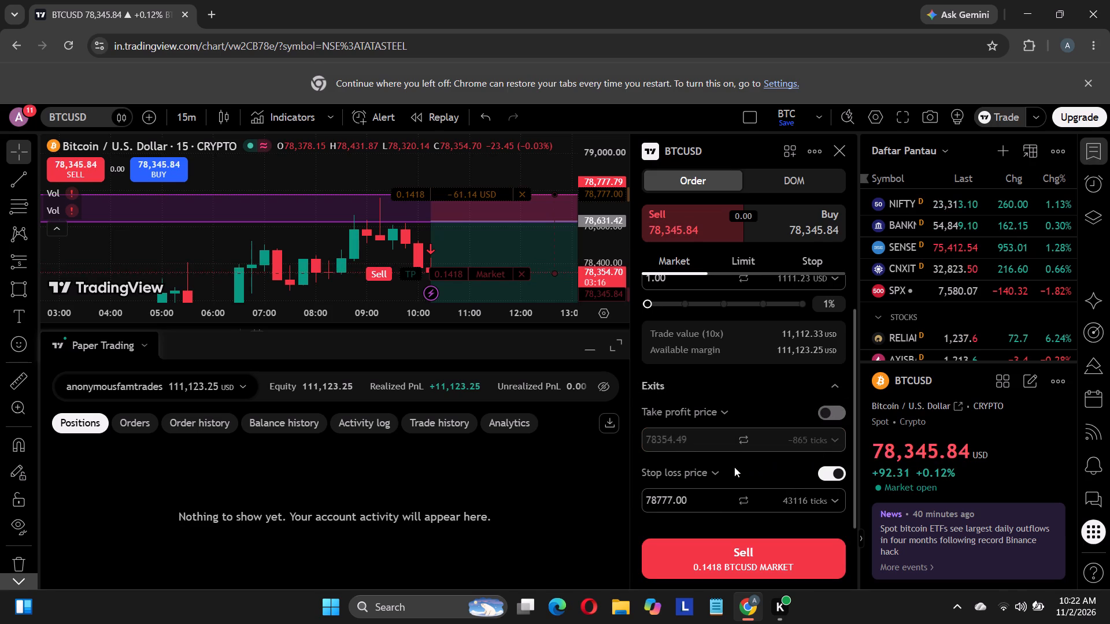
# Place the 0.1418 BTCUSD market sell order, dismiss the order notifications, and close the order form.
pyautogui.scroll(-2, 724, 474)
pyautogui.click(743, 556)
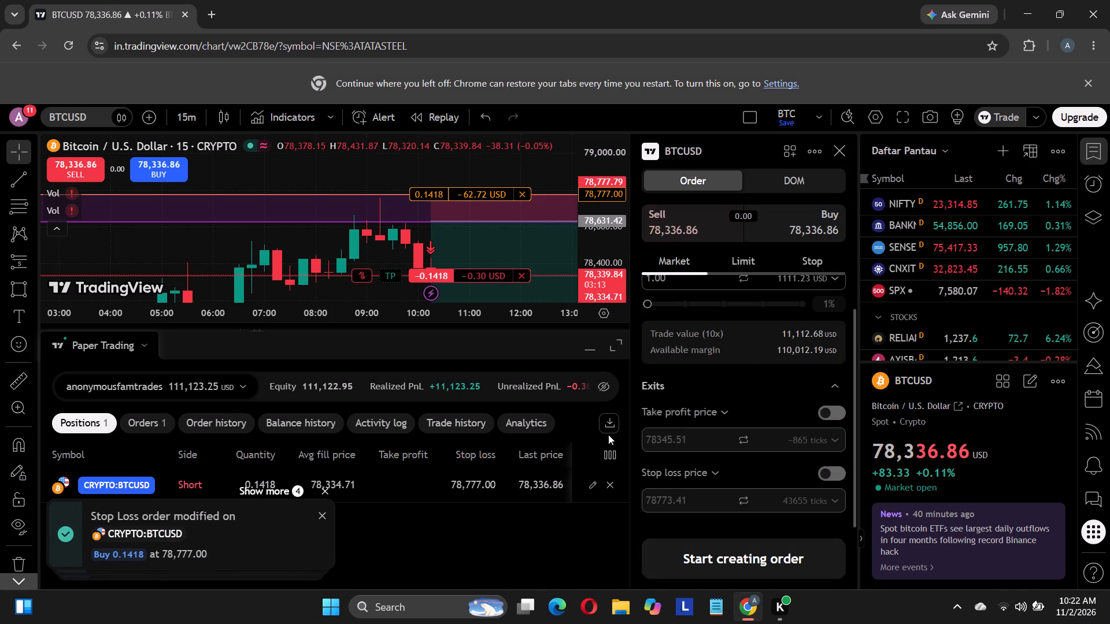
pyautogui.click(317, 518)
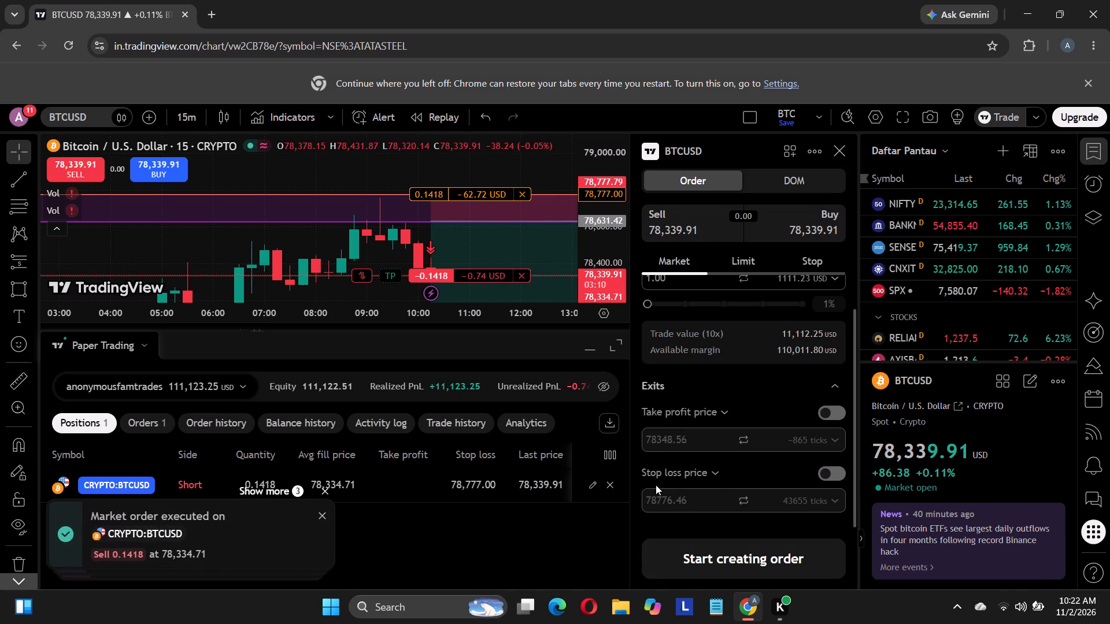
pyautogui.click(323, 518)
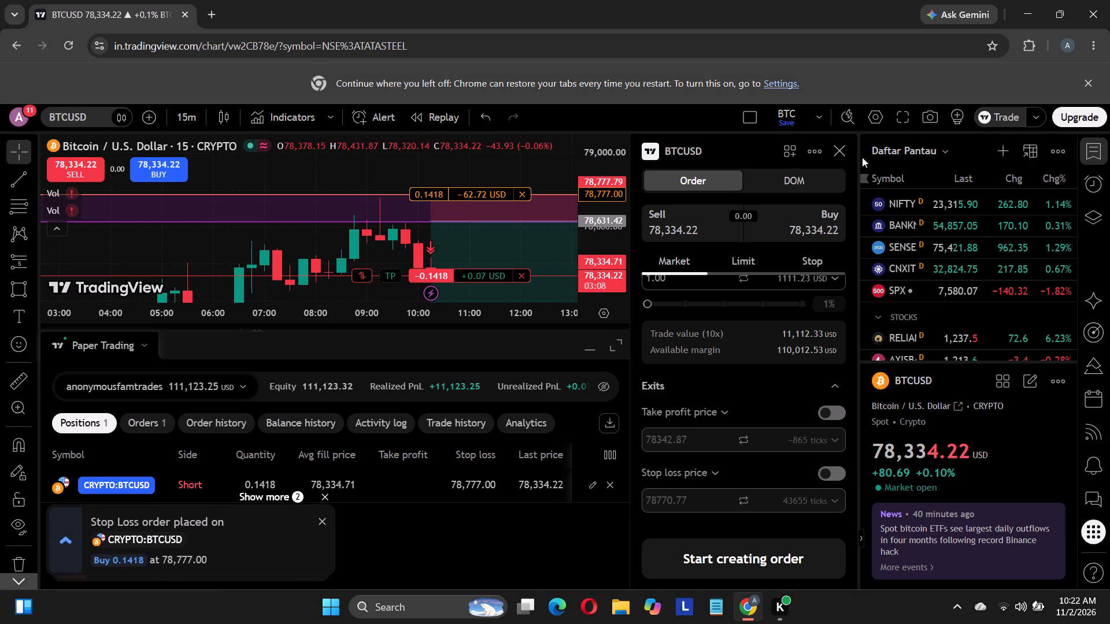
pyautogui.click(845, 155)
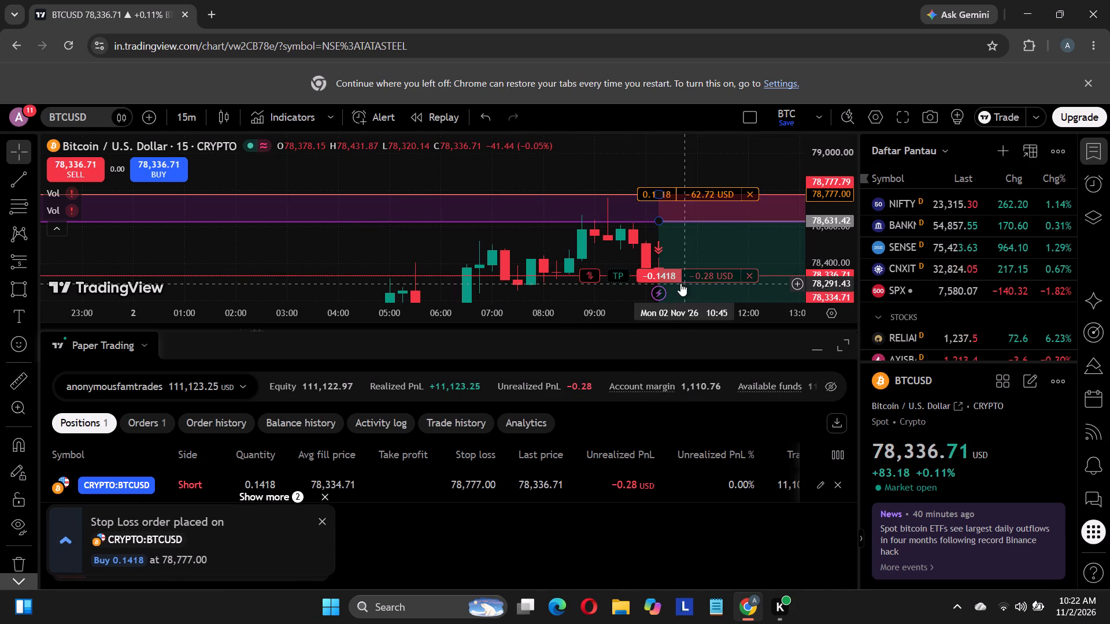
# Examine the short position and the price swings below its entry on the 15-minute BTCUSD chart.
pyautogui.rightClick(677, 148)
pyautogui.click(710, 168)
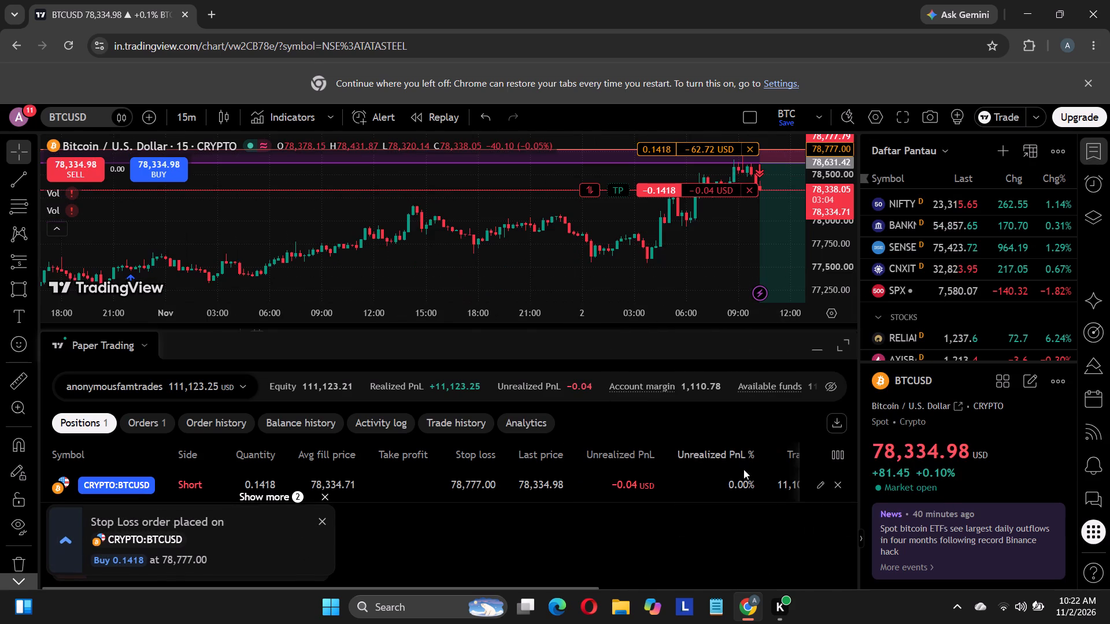
pyautogui.click(817, 356)
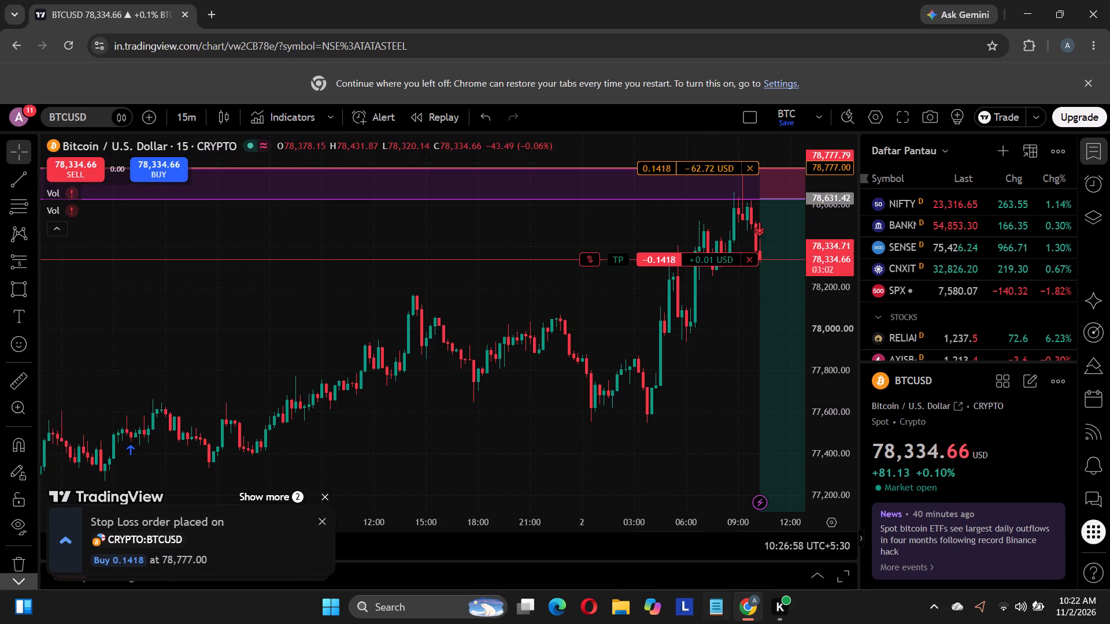
pyautogui.scroll(-3, 559, 329)
pyautogui.scroll(-2, 704, 410)
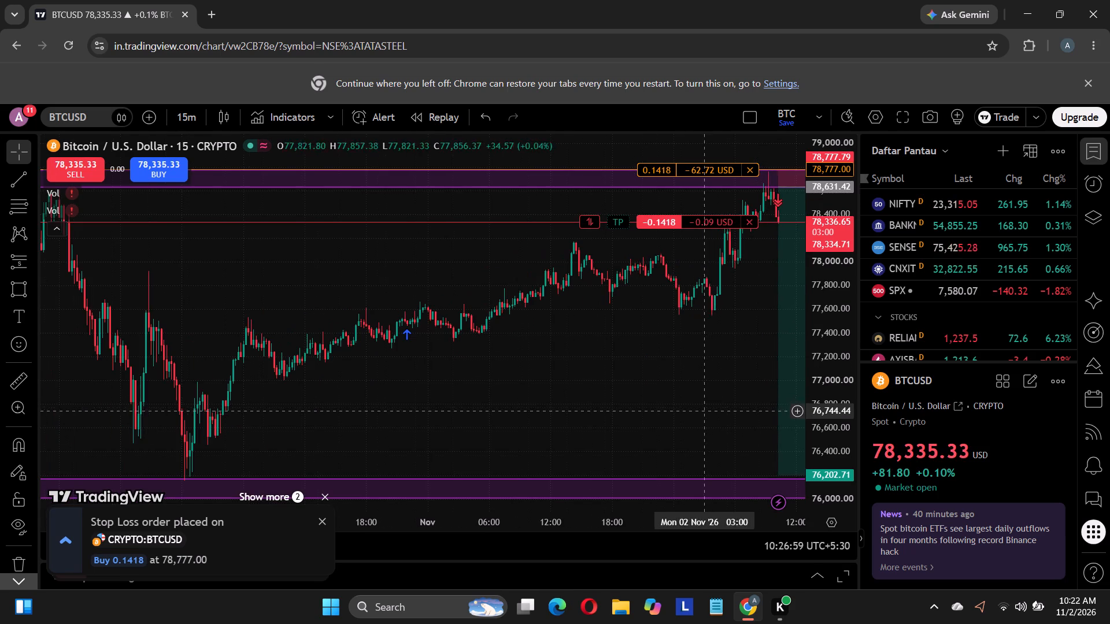
pyautogui.moveTo(839, 336); pyautogui.dragTo(833, 252)
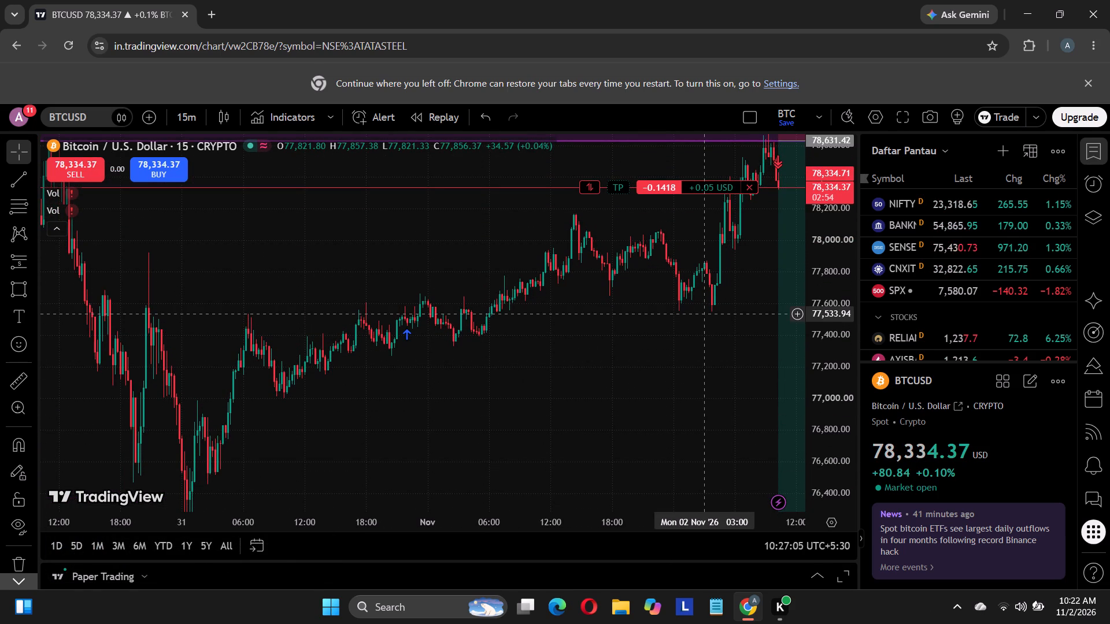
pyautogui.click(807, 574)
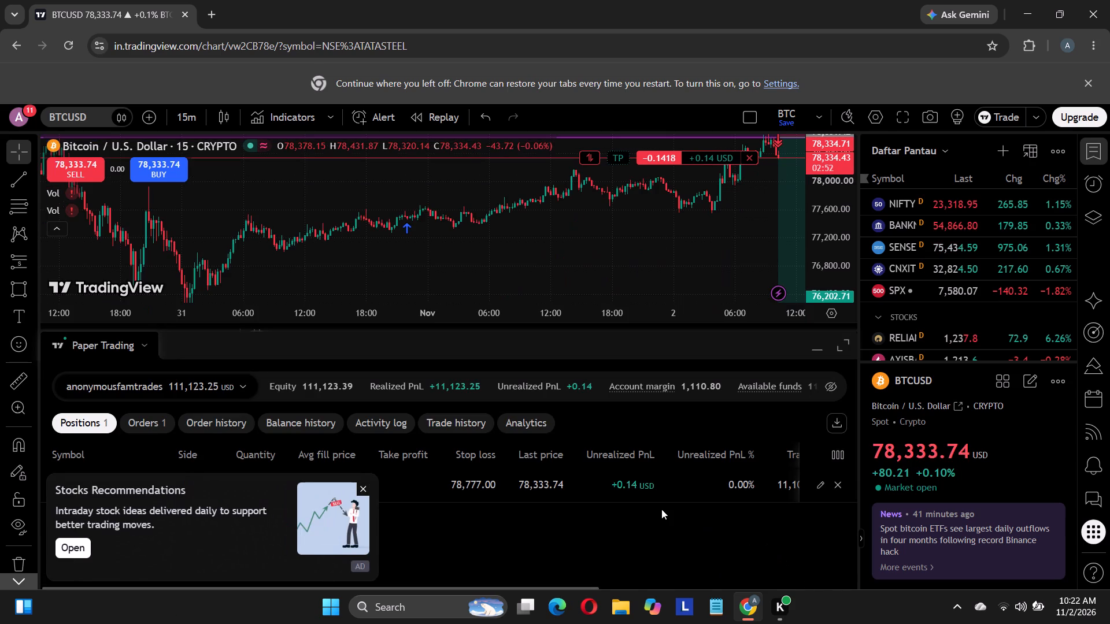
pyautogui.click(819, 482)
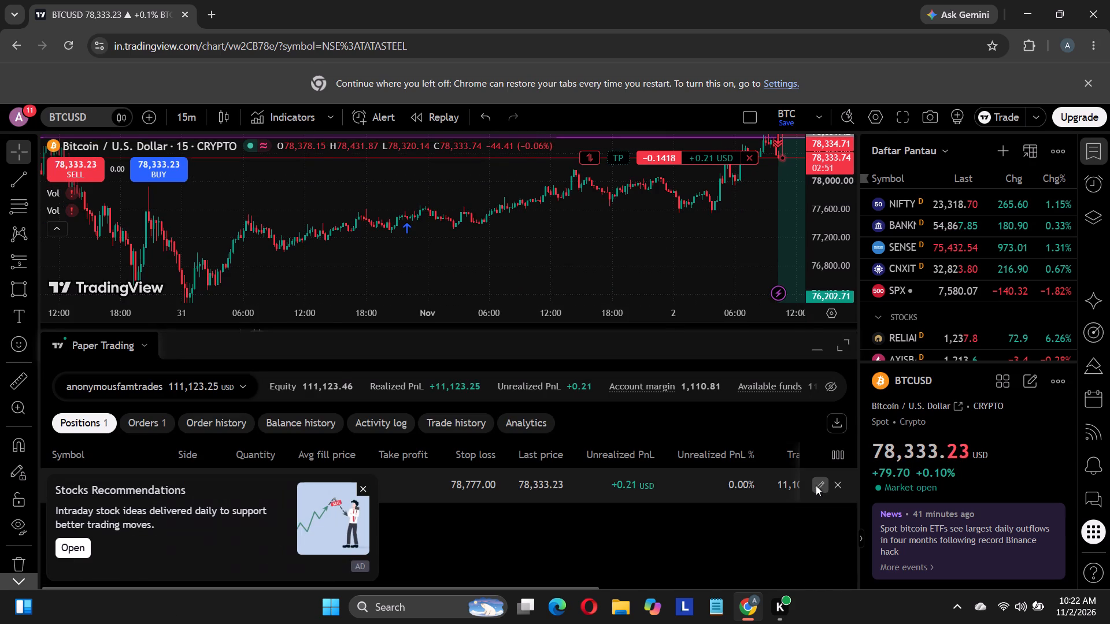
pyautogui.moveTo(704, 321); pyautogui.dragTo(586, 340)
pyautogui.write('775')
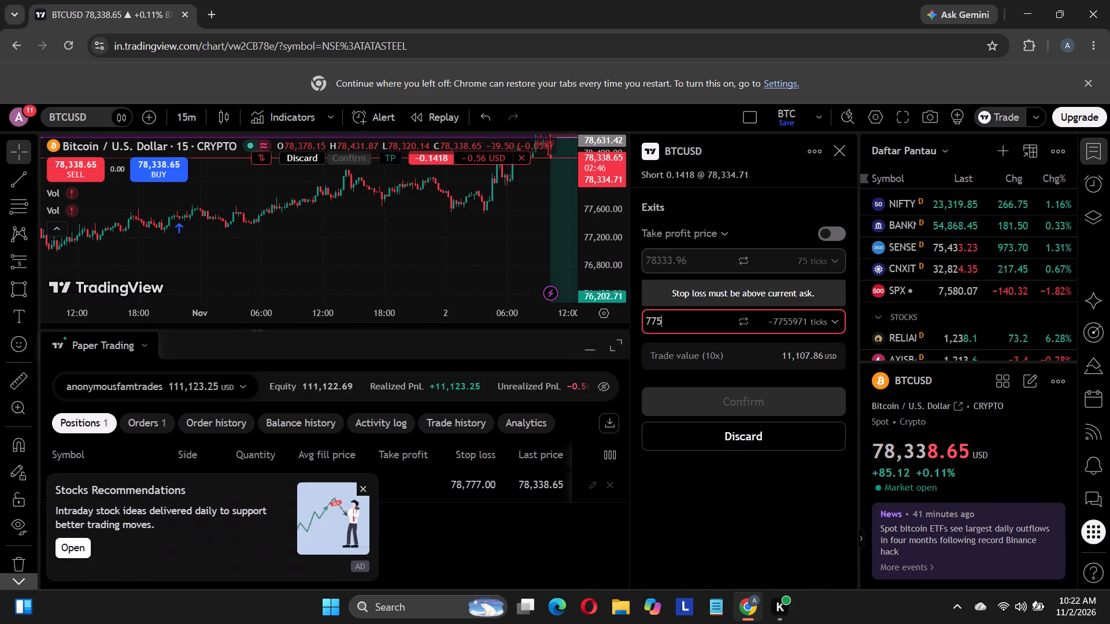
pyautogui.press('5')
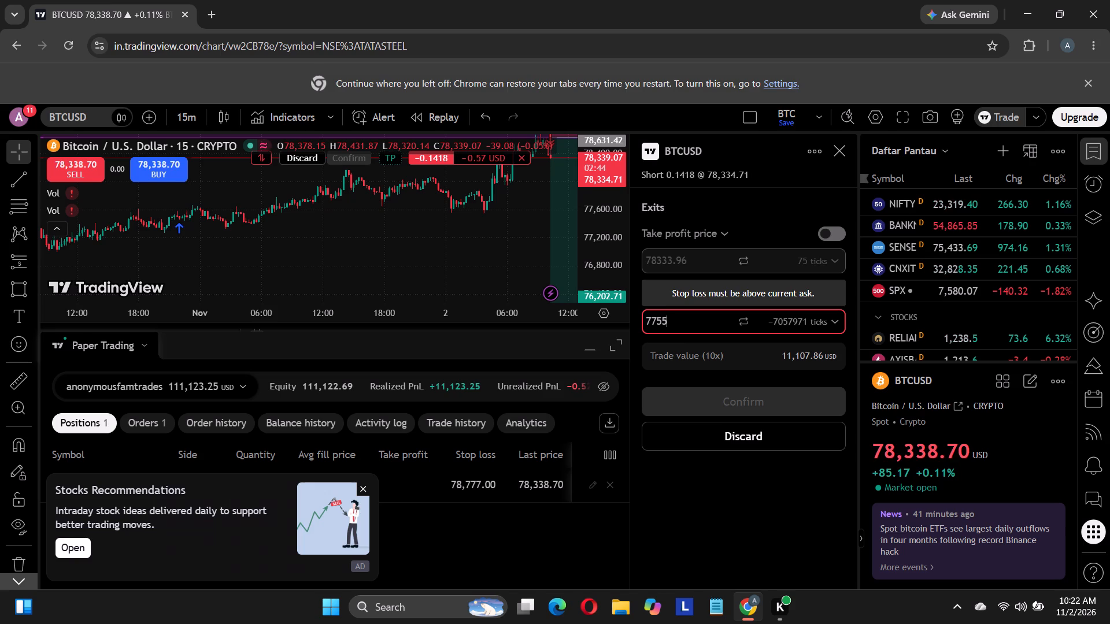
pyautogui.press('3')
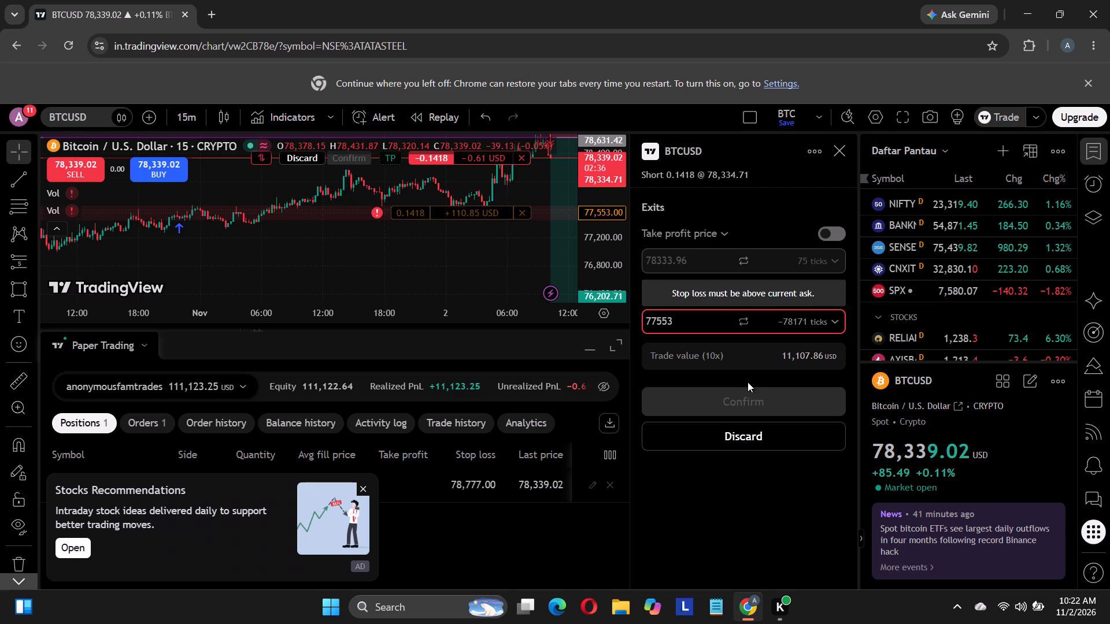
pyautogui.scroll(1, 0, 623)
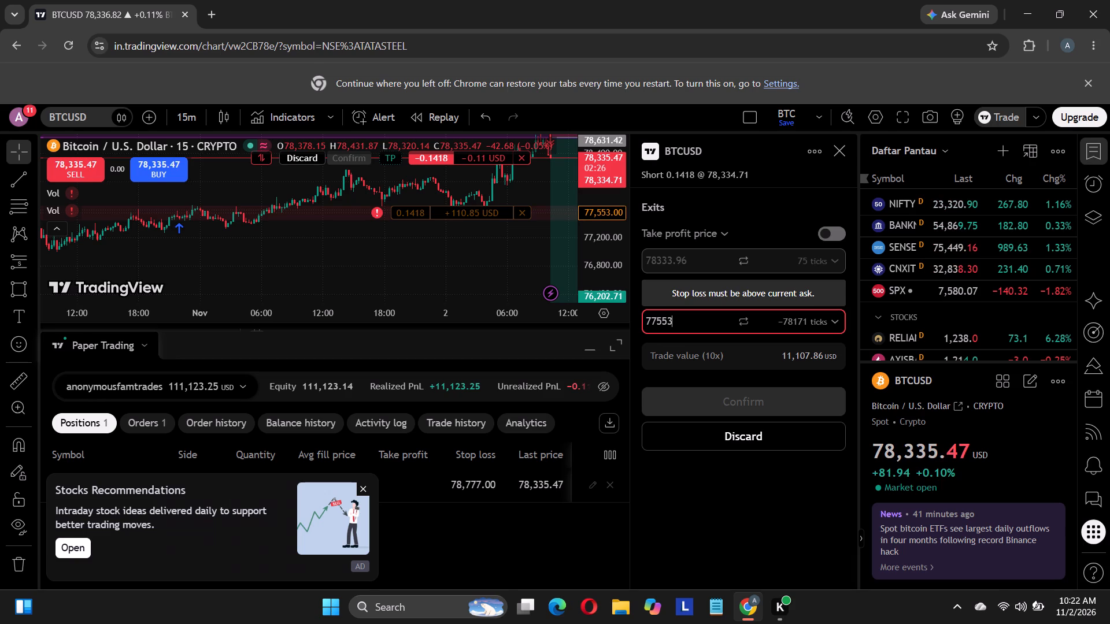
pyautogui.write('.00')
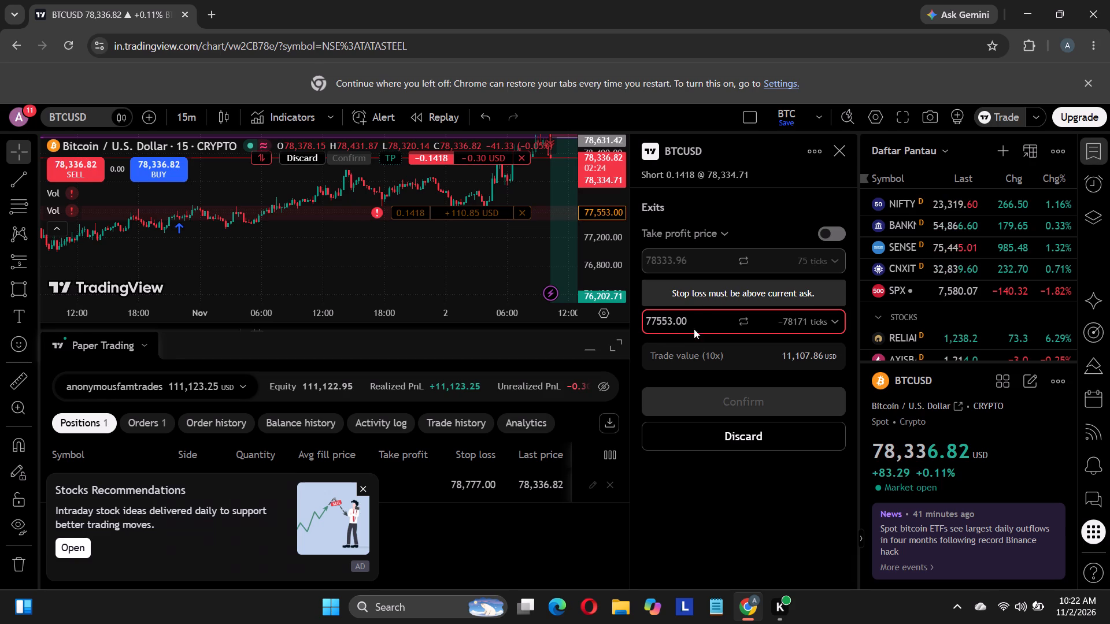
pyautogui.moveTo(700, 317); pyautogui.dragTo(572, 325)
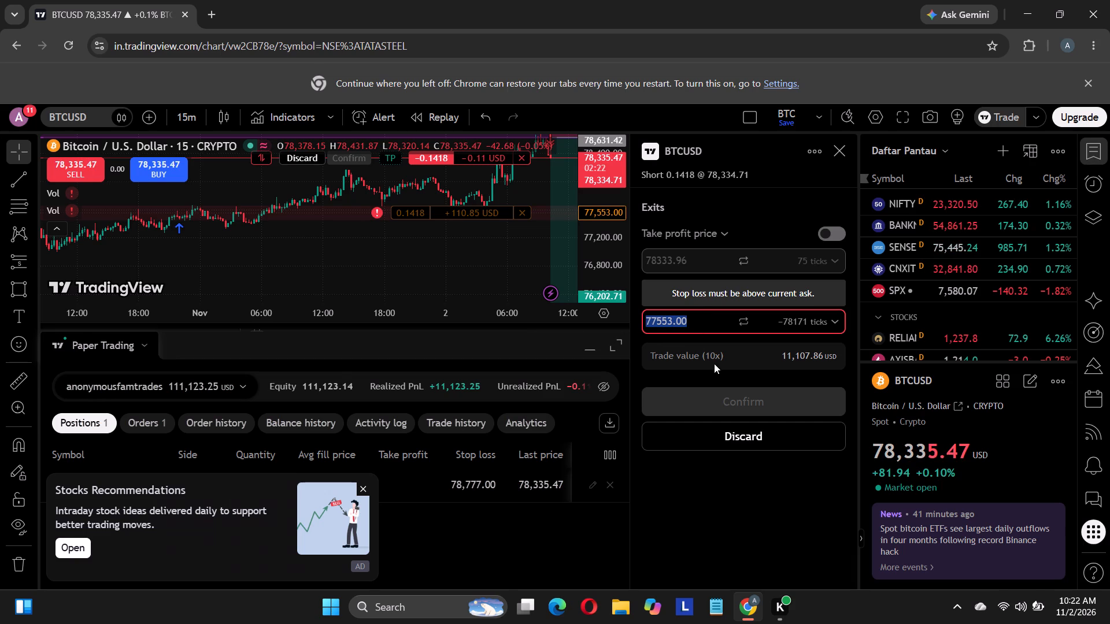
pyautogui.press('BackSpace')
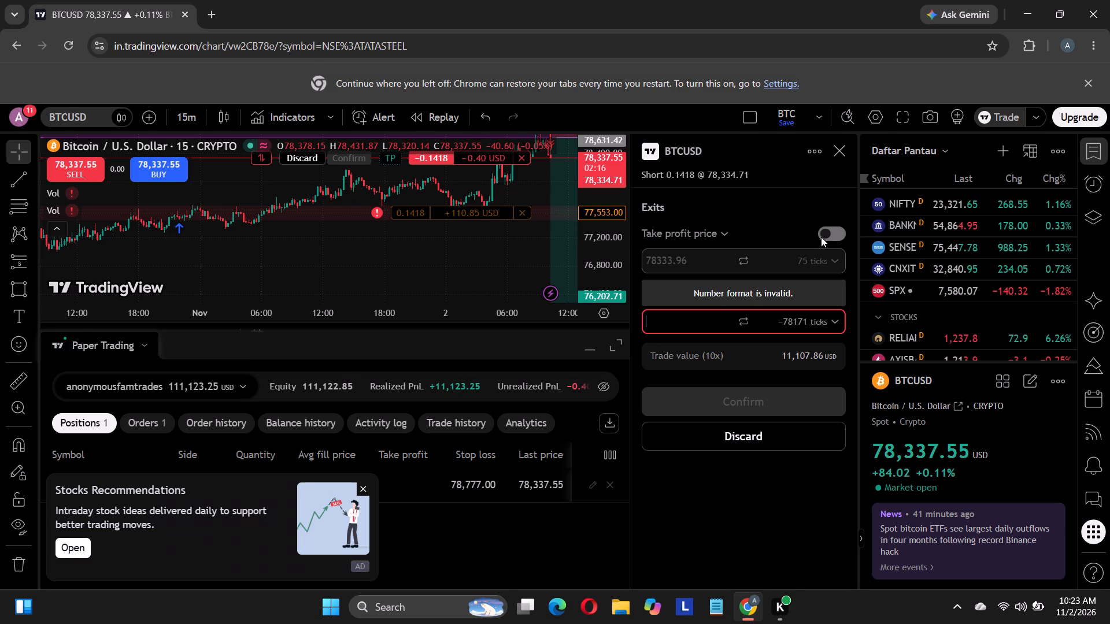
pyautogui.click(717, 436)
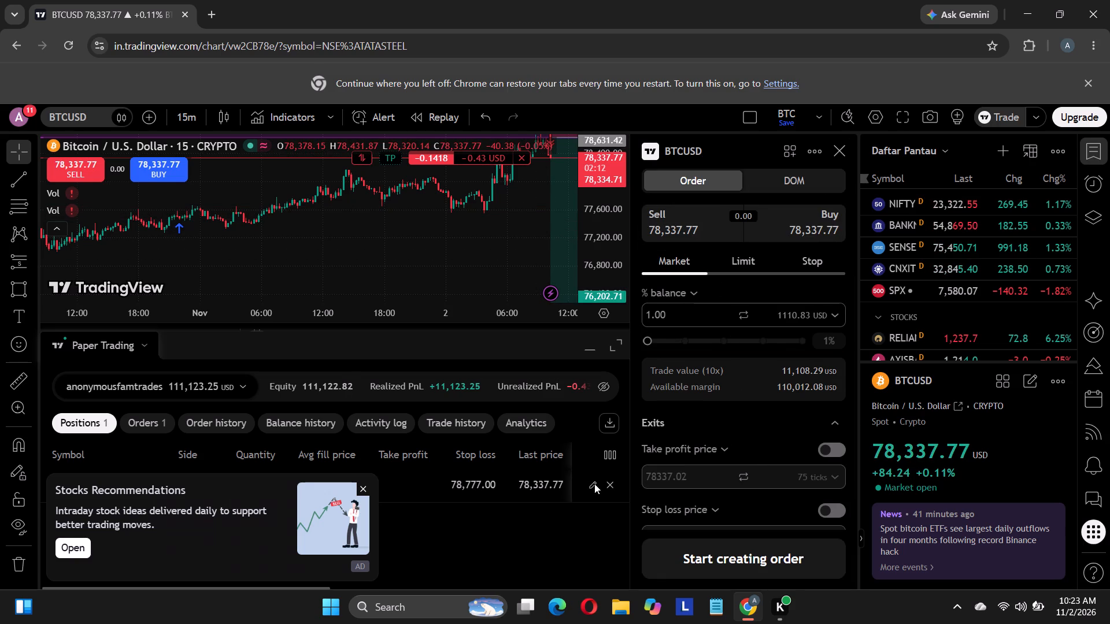
# Add a take profit at 77,699 to the open BTCUSD short position, confirm it, and close the order form.
pyautogui.click(593, 483)
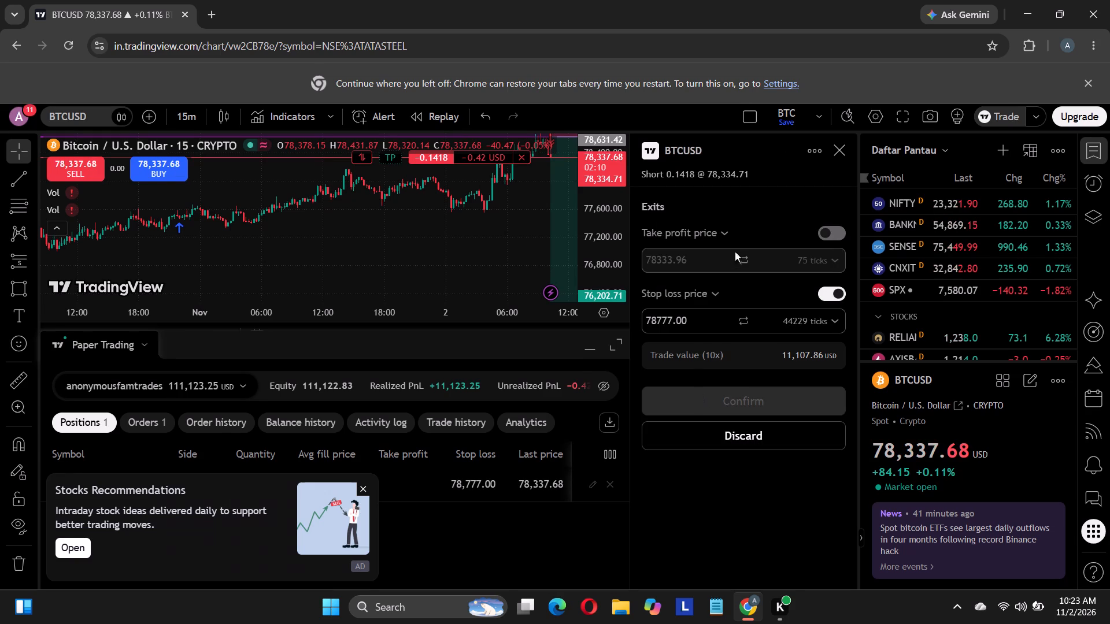
pyautogui.click(683, 259)
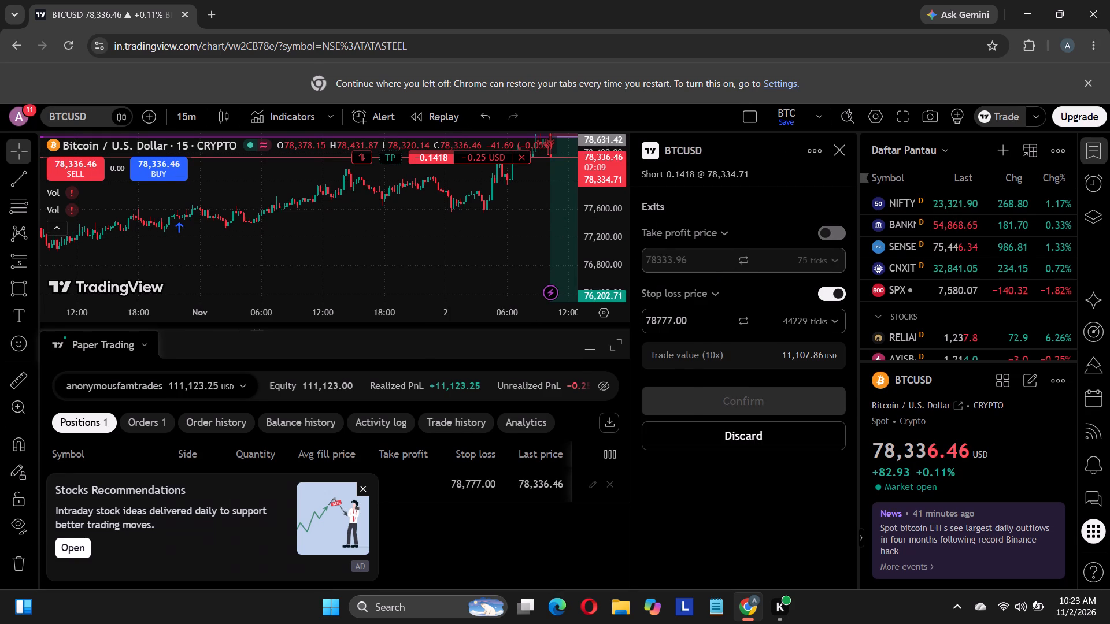
pyautogui.moveTo(704, 257); pyautogui.dragTo(640, 257)
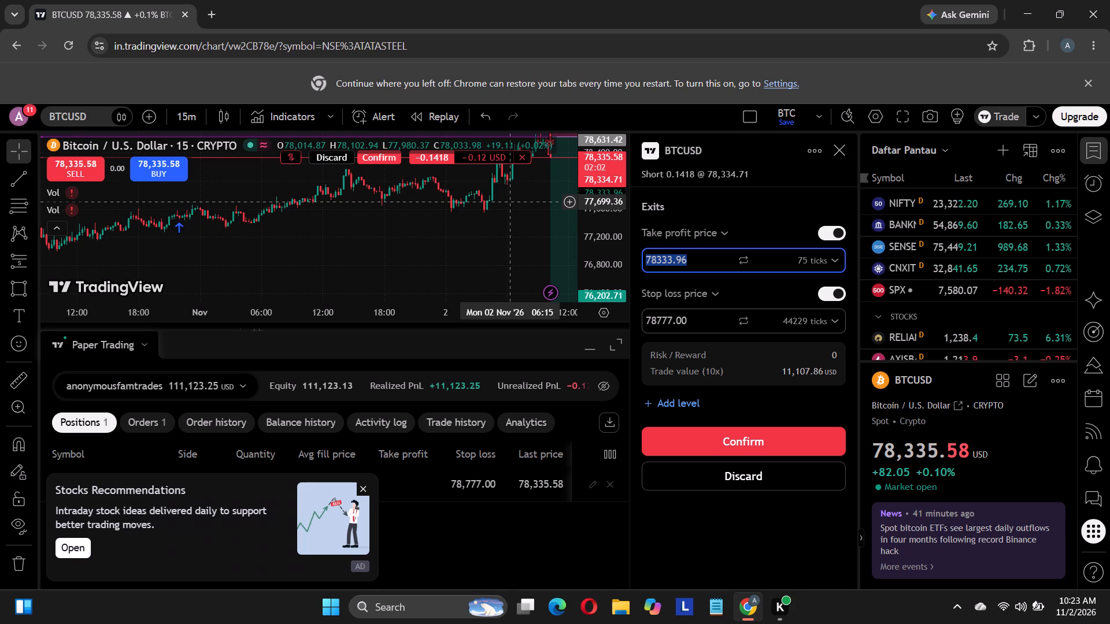
pyautogui.write('77')
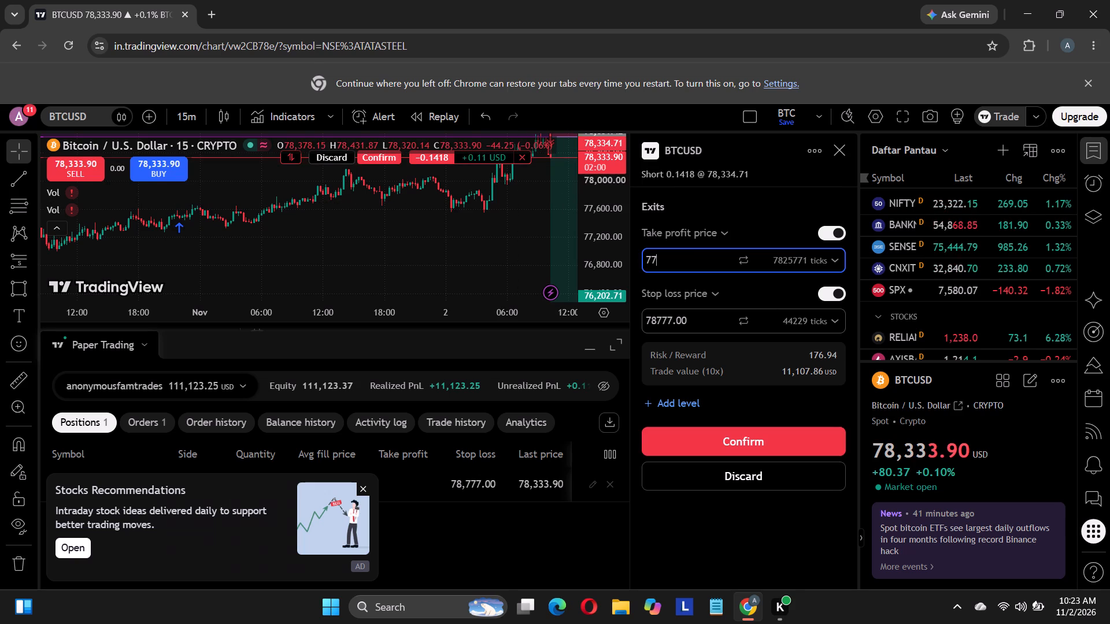
pyautogui.write('699')
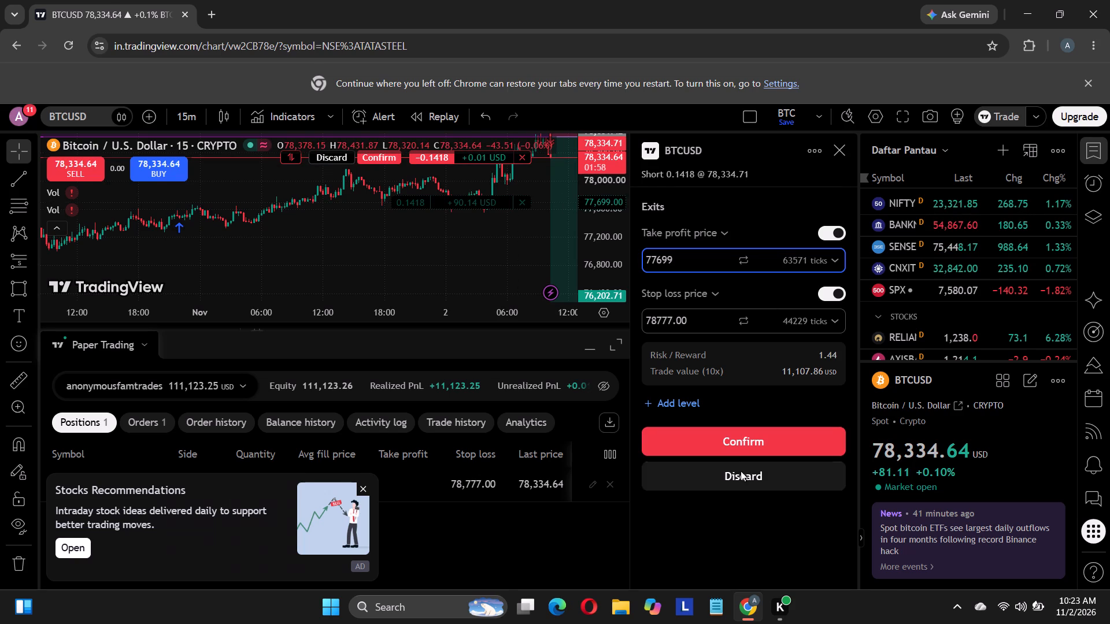
pyautogui.click(733, 443)
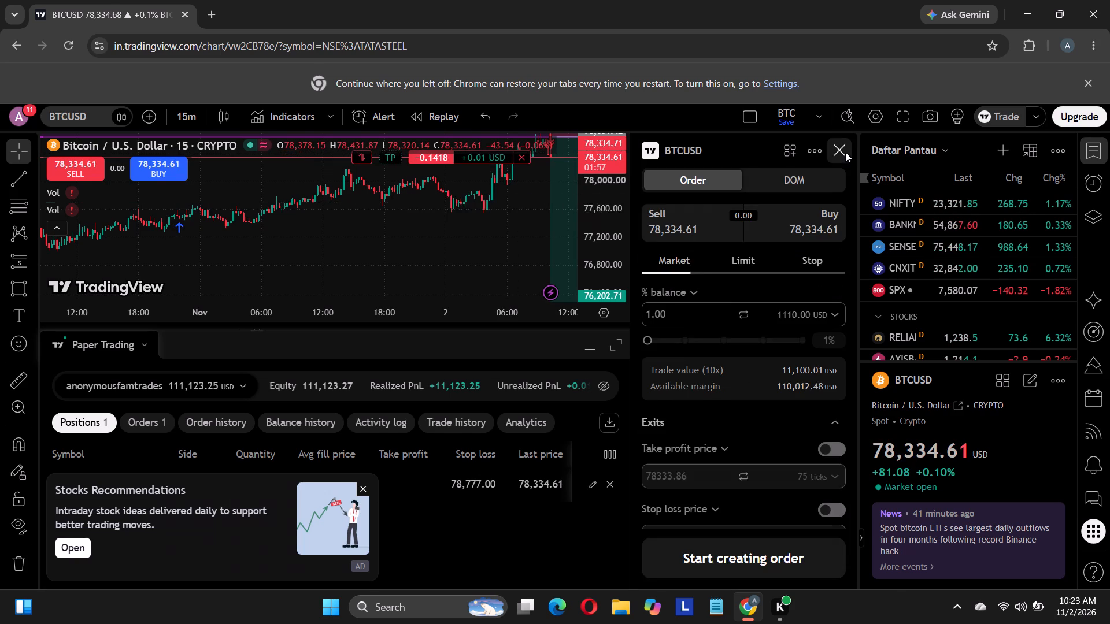
pyautogui.click(845, 152)
# Check the short position's entry, stop loss and take profit levels against the 15-minute price action.
pyautogui.scroll(-3, 699, 257)
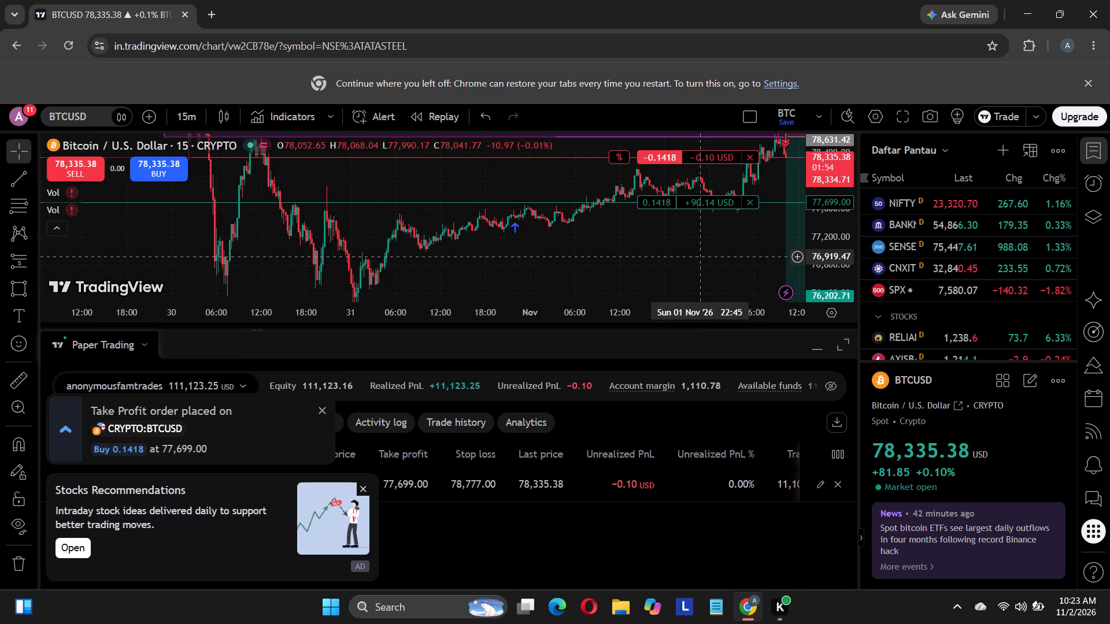
pyautogui.moveTo(727, 240); pyautogui.dragTo(668, 276)
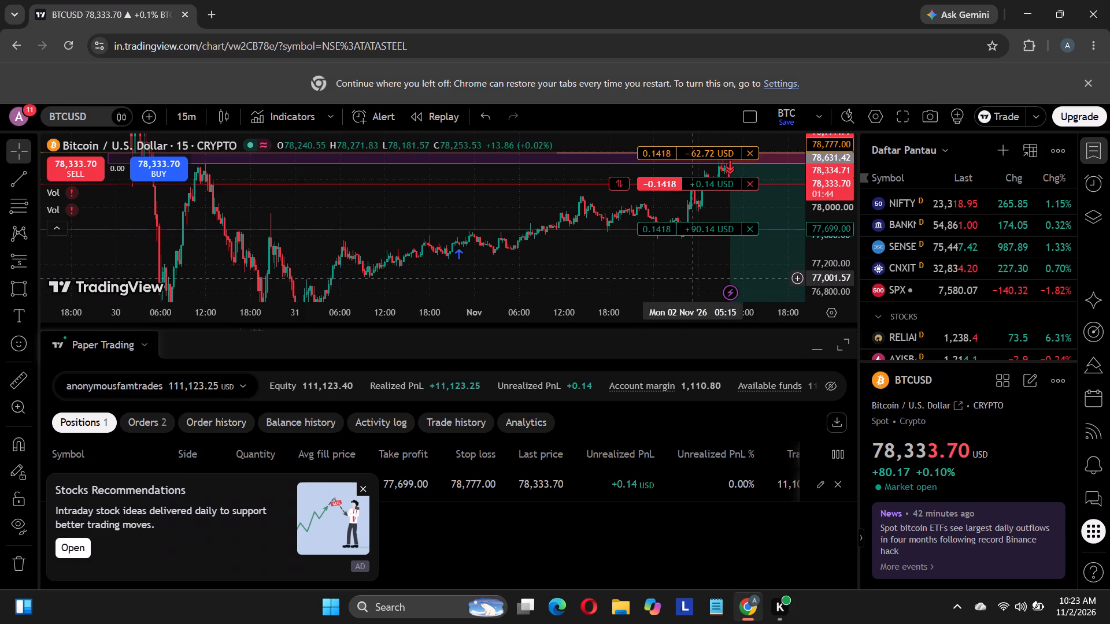
pyautogui.click(819, 346)
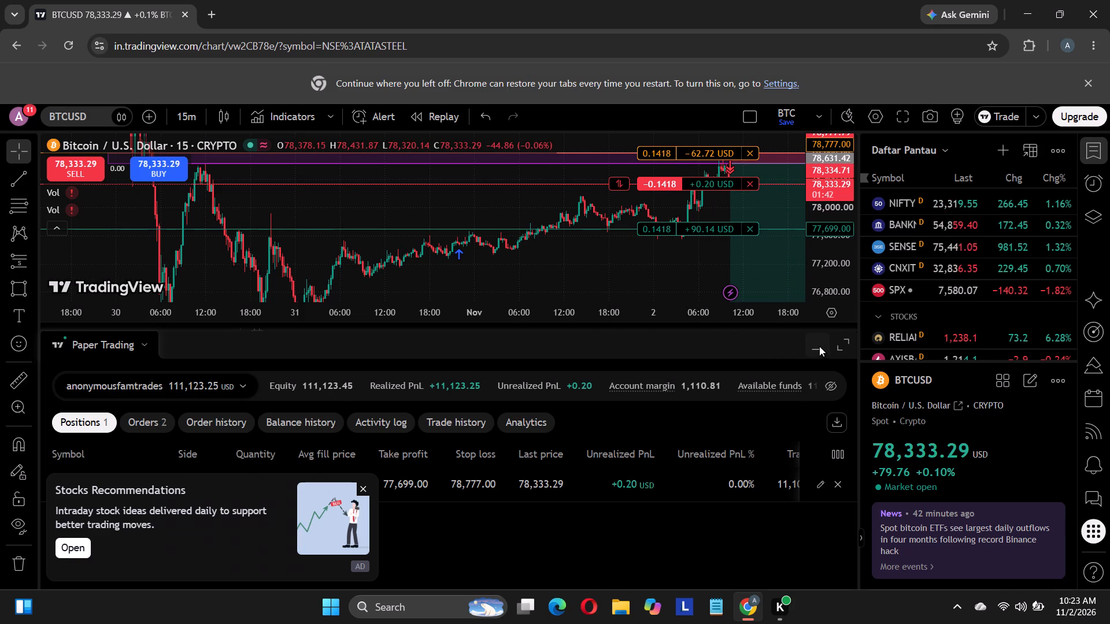
pyautogui.rightClick(612, 148)
pyautogui.click(651, 172)
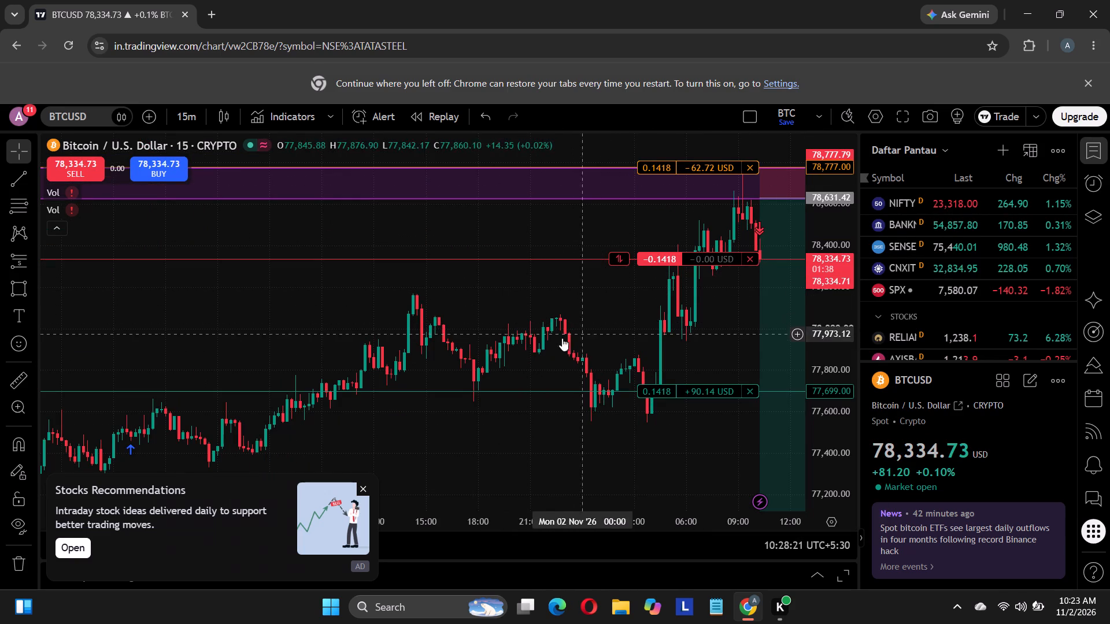
# Switch the BTCUSD chart to the 4-hour interval and examine the short position's levels against the marked price zones.
pyautogui.click(190, 118)
pyautogui.scroll(-3, 244, 399)
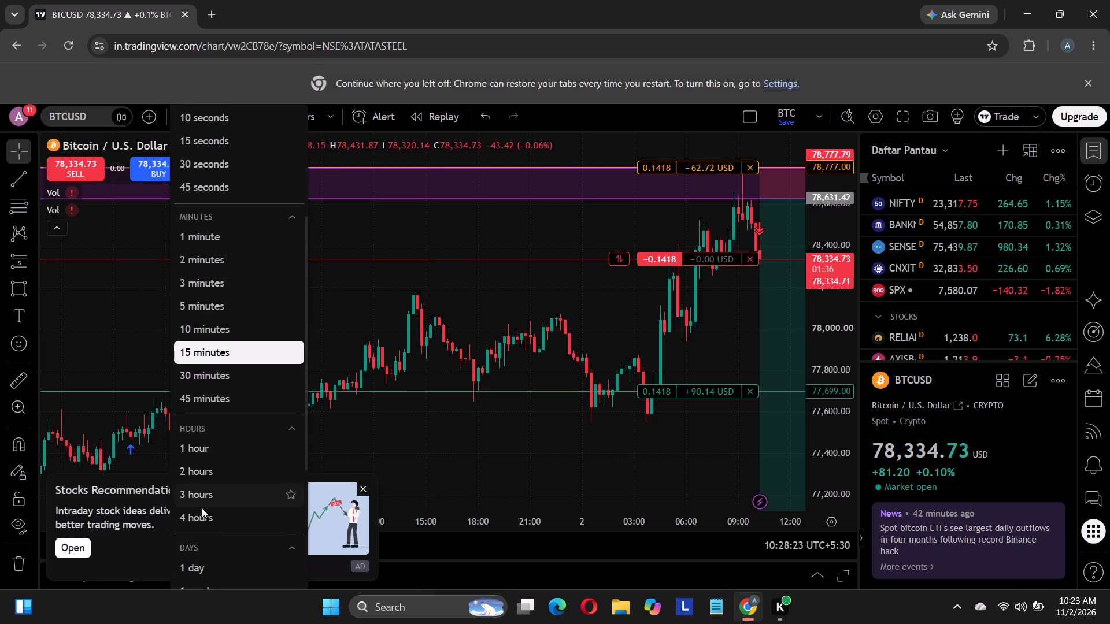
pyautogui.click(205, 524)
pyautogui.rightClick(625, 239)
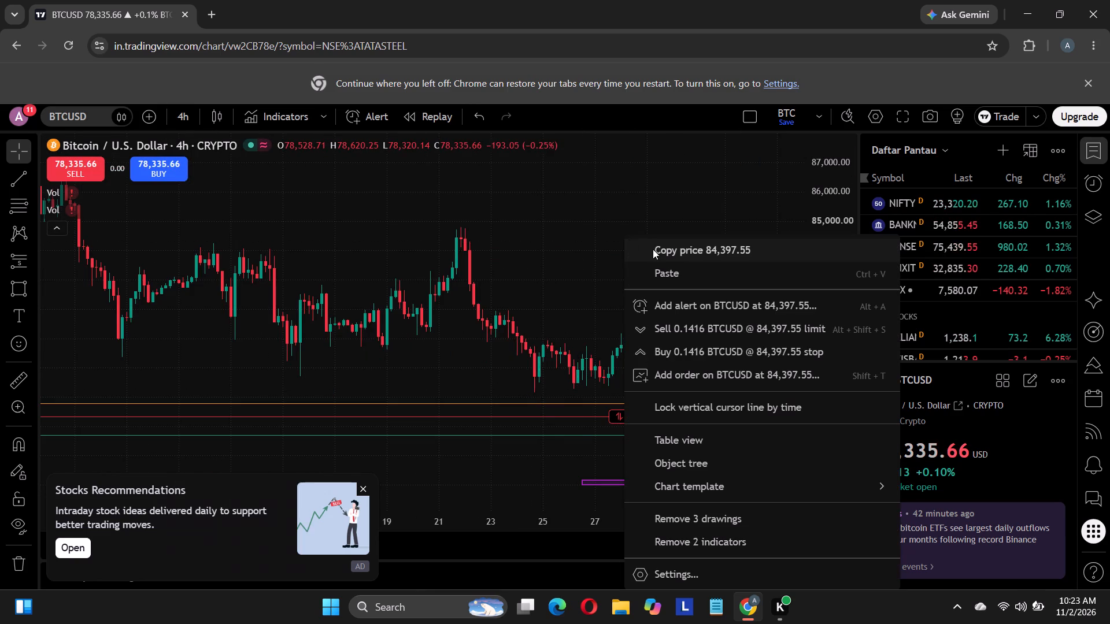
pyautogui.click(534, 234)
pyautogui.moveTo(732, 310); pyautogui.dragTo(658, 210)
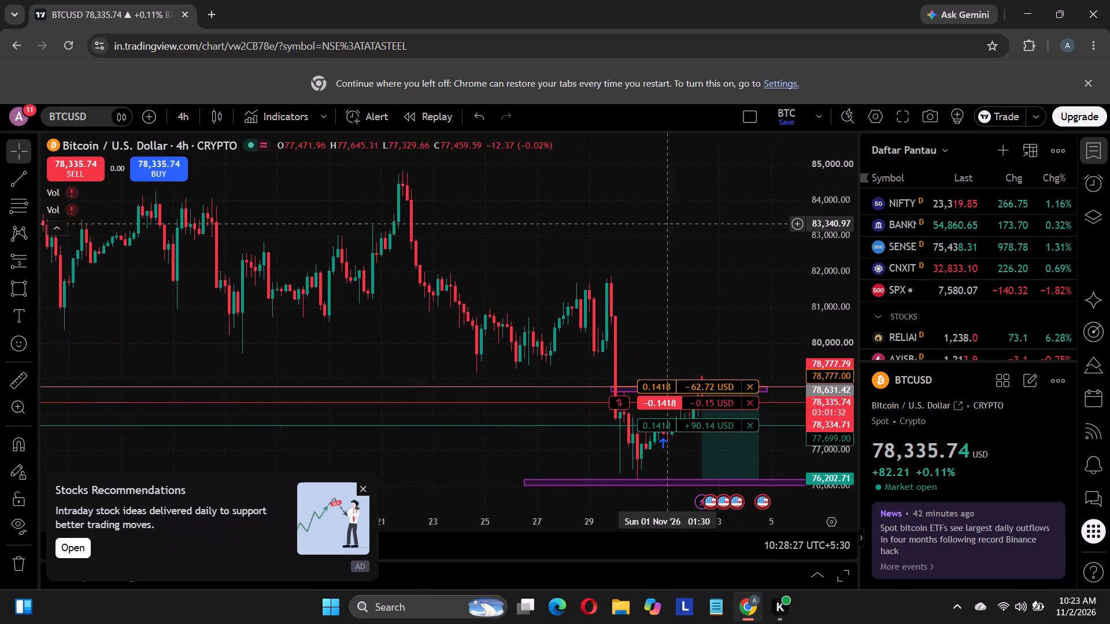
pyautogui.moveTo(658, 210); pyautogui.dragTo(656, 208)
pyautogui.scroll(4, 609, 406)
pyautogui.scroll(3, 619, 454)
pyautogui.scroll(5, 519, 449)
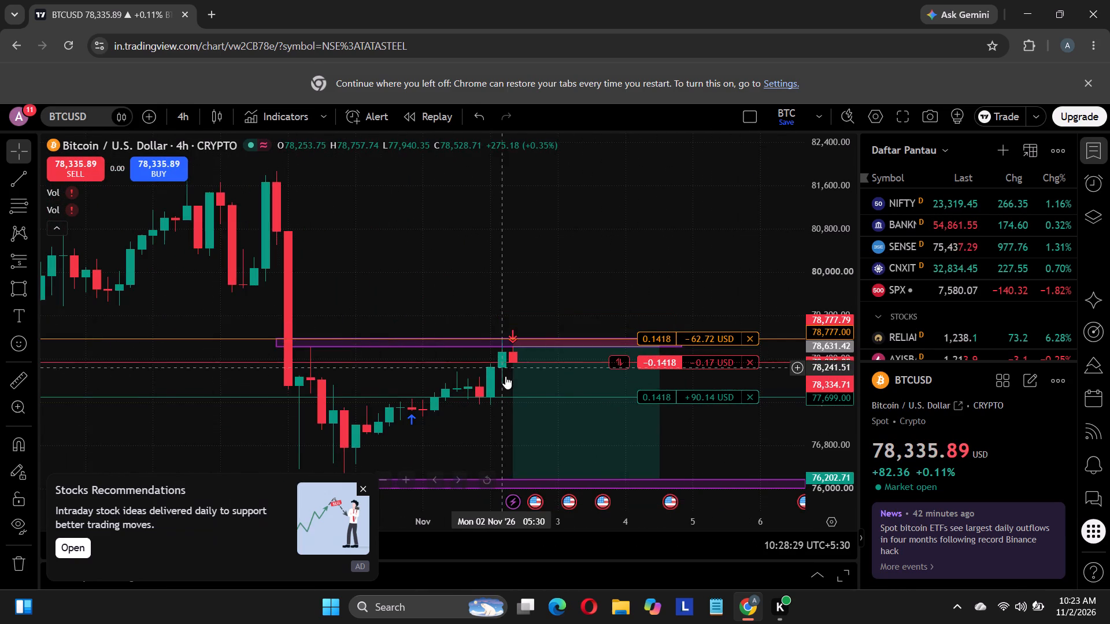
pyautogui.scroll(3, 505, 377)
pyautogui.scroll(-1, 505, 377)
pyautogui.scroll(1, 505, 377)
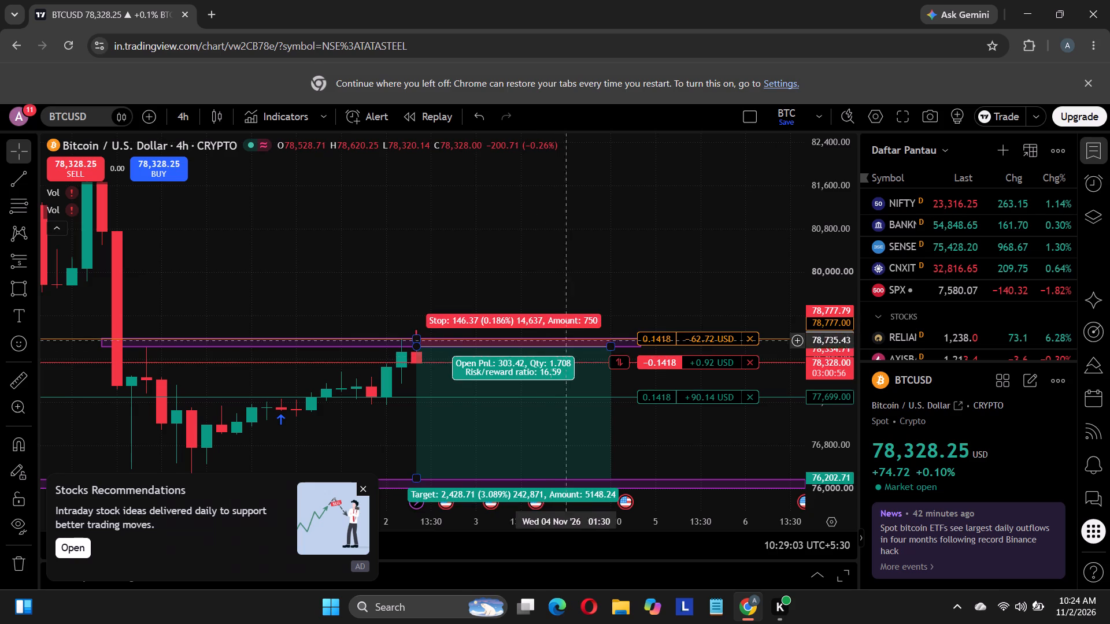
pyautogui.moveTo(831, 232); pyautogui.dragTo(841, 355)
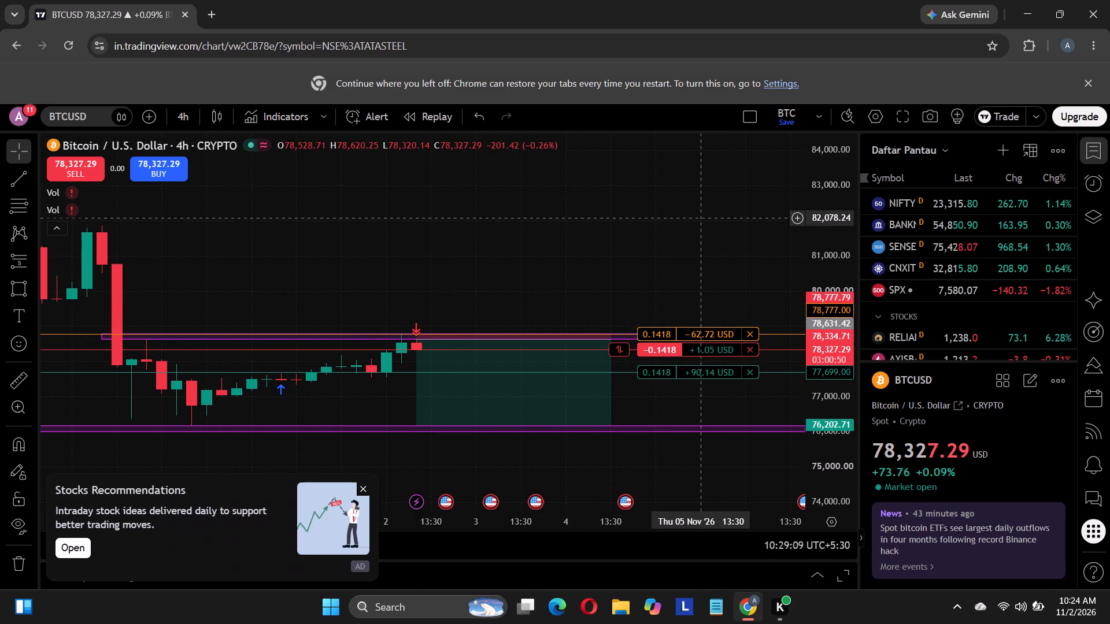
# Save the BTC chart layout.
pyautogui.click(786, 119)
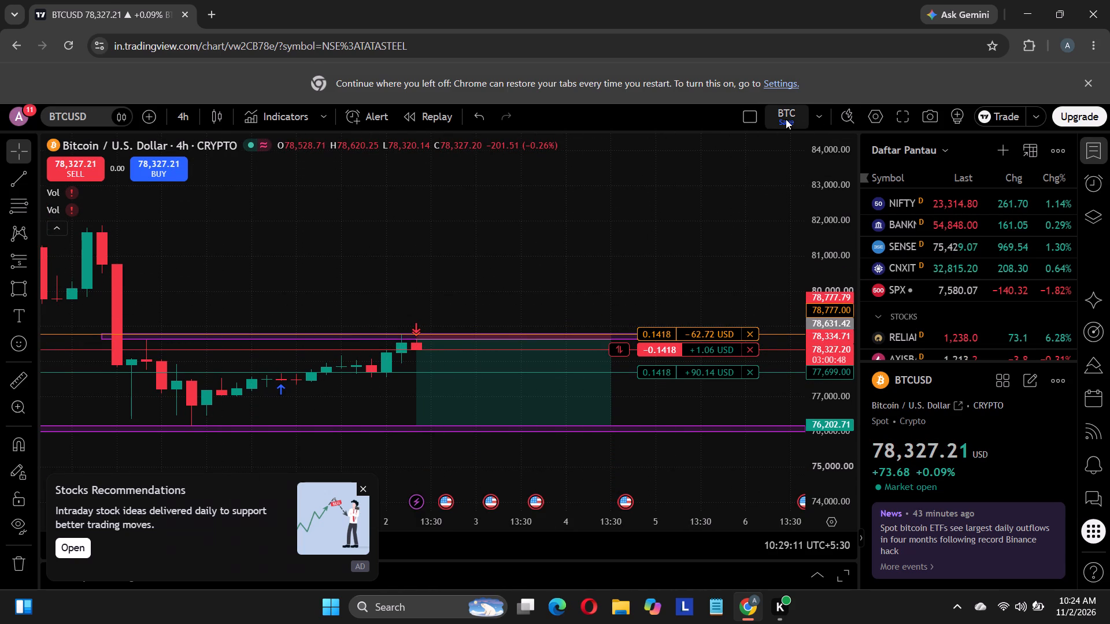
# Reset the 4-hour chart view, switch to the 1-minute interval, and examine price action around the short entry.
pyautogui.rightClick(487, 240)
pyautogui.click(520, 216)
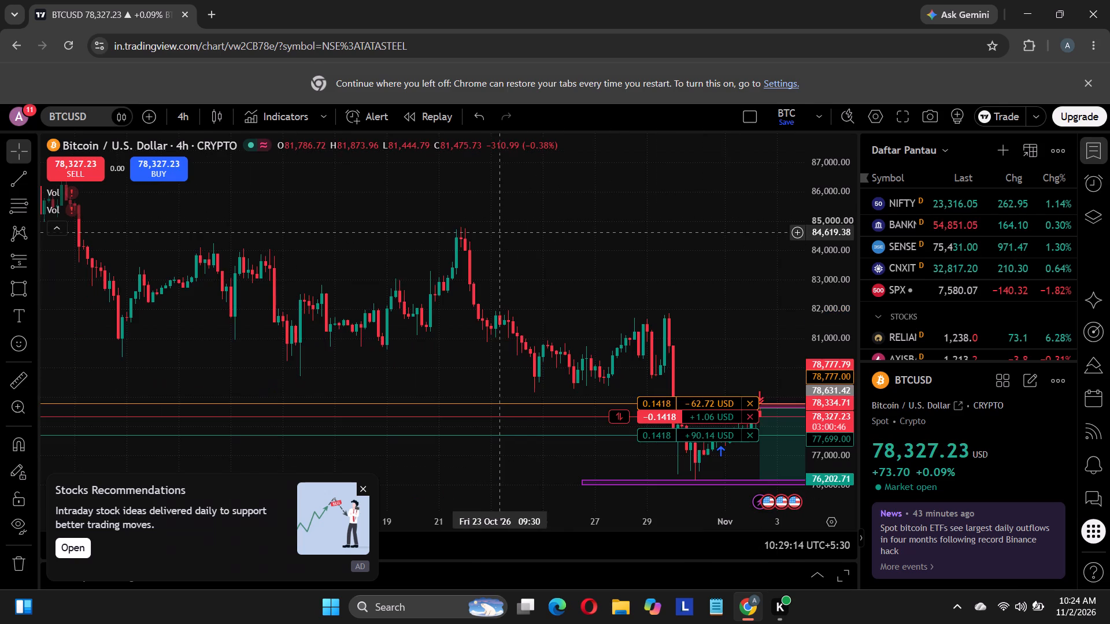
pyautogui.click(631, 252)
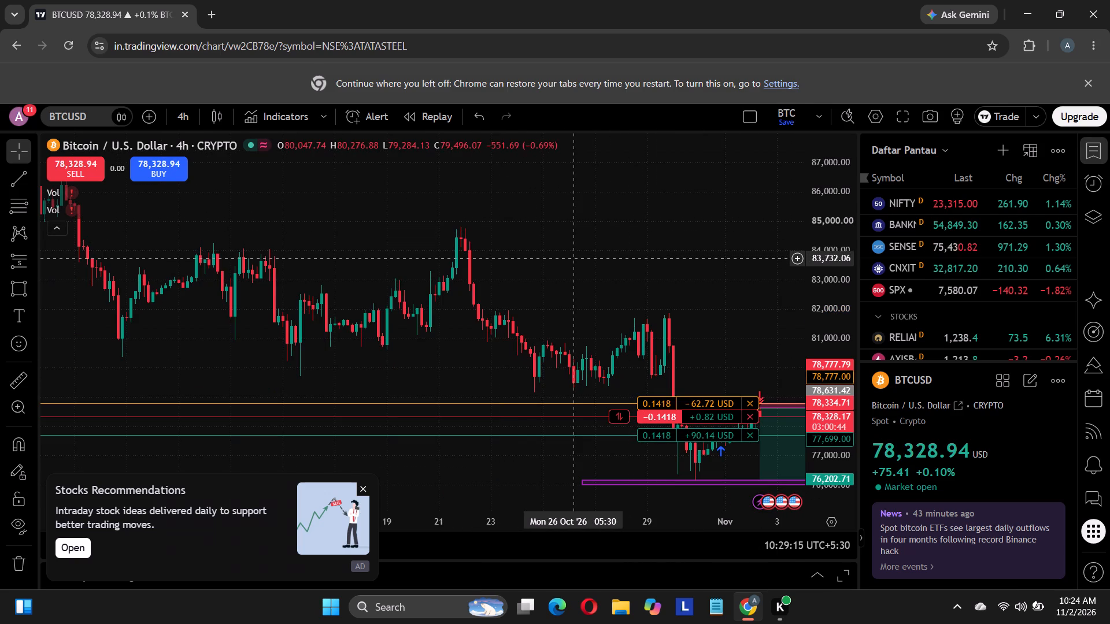
pyautogui.click(188, 122)
pyautogui.scroll(-3, 220, 325)
pyautogui.click(202, 232)
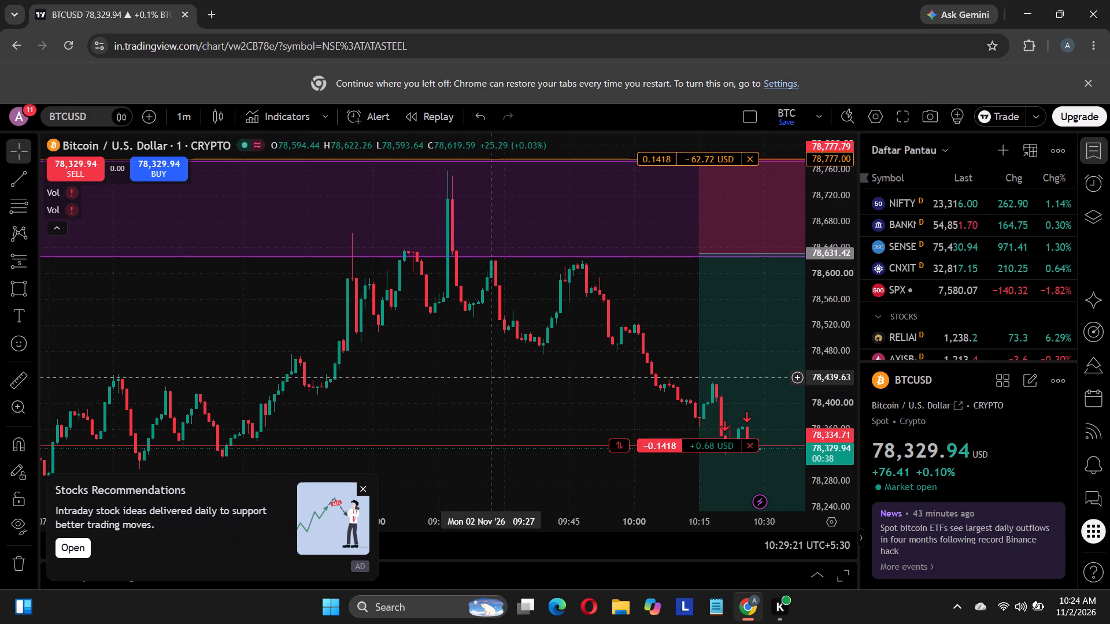
pyautogui.scroll(-5, 456, 398)
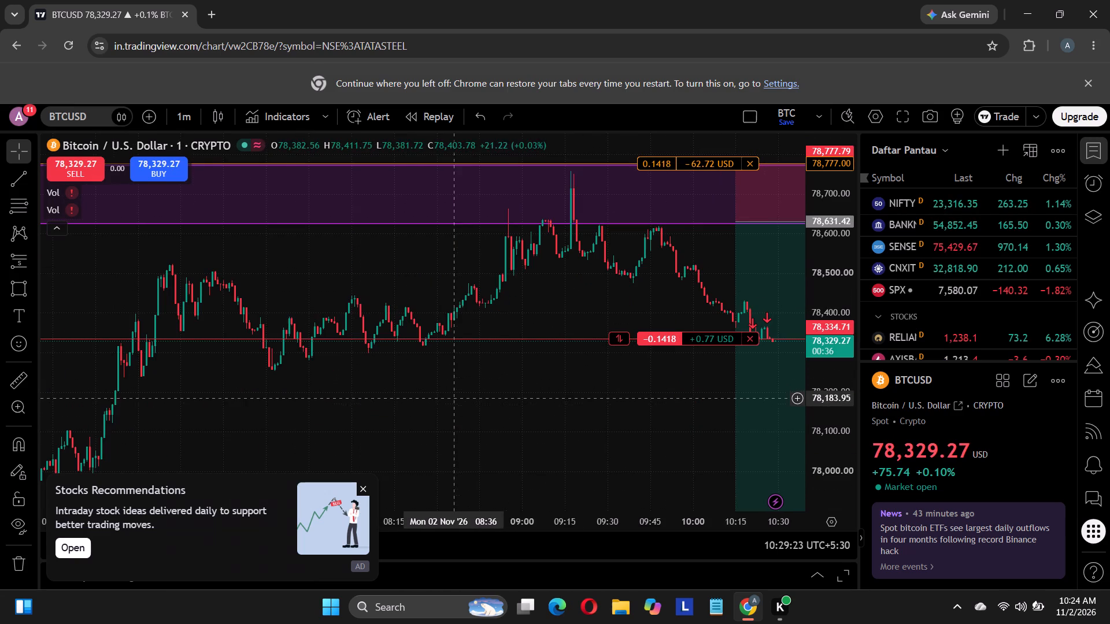
# Examine the latest 1-minute BTCUSD candles around the short entry markers.
pyautogui.moveTo(553, 439); pyautogui.dragTo(424, 410)
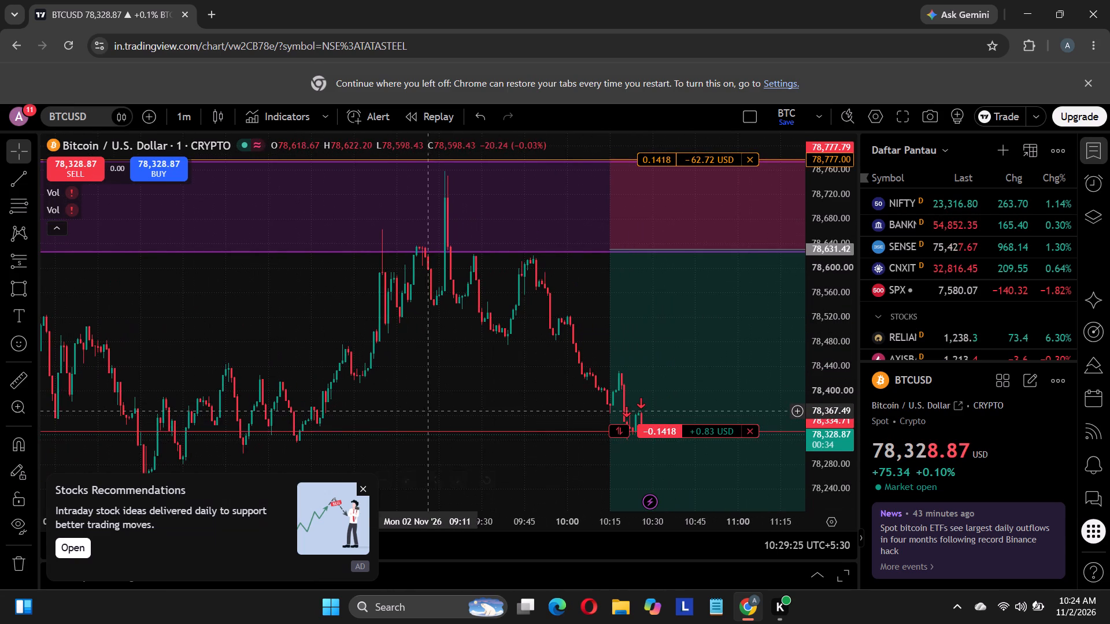
pyautogui.moveTo(578, 299); pyautogui.dragTo(549, 268)
pyautogui.scroll(4, 579, 372)
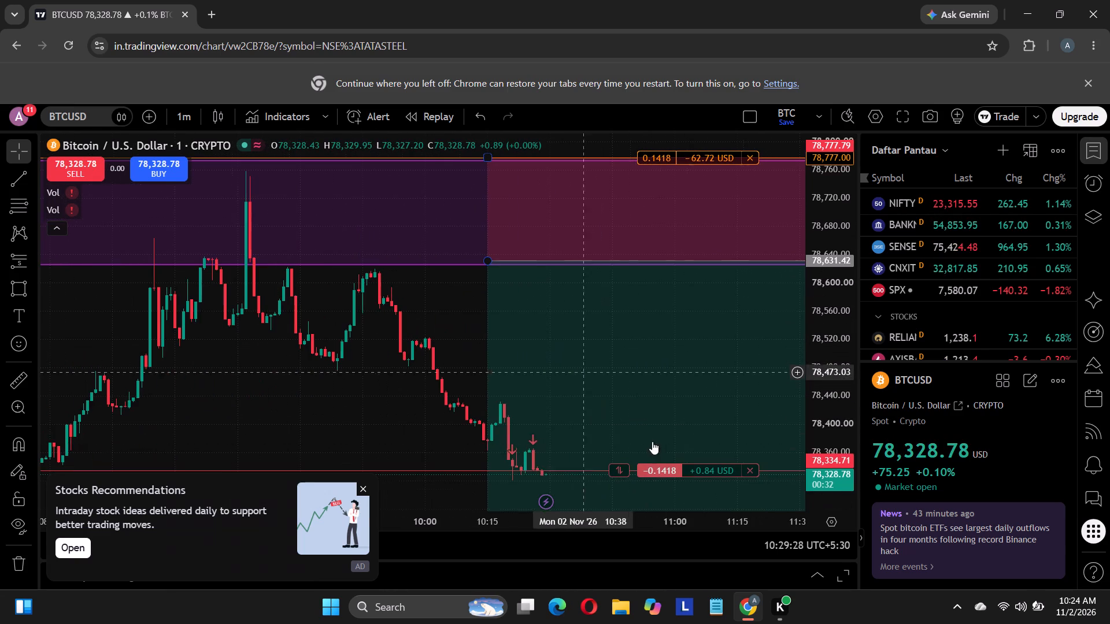
# Switch the BTCUSD chart to the 1-week interval, reset the view, and examine the short position against the long-term price action.
pyautogui.click(190, 124)
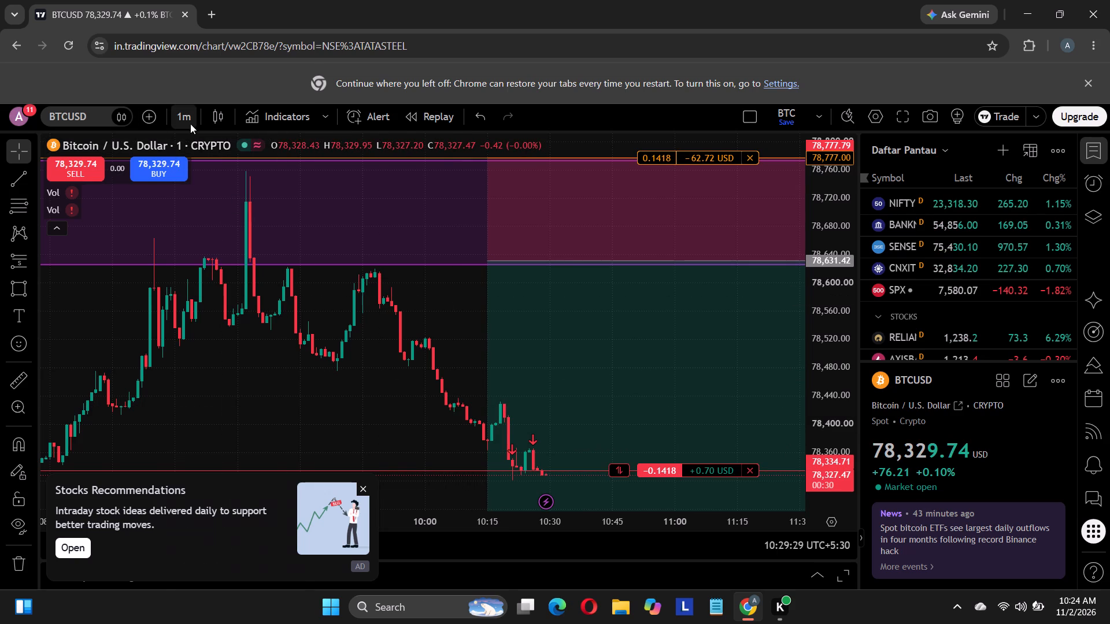
pyautogui.scroll(1, 281, 402)
pyautogui.scroll(-4, 281, 407)
pyautogui.scroll(-2, 201, 482)
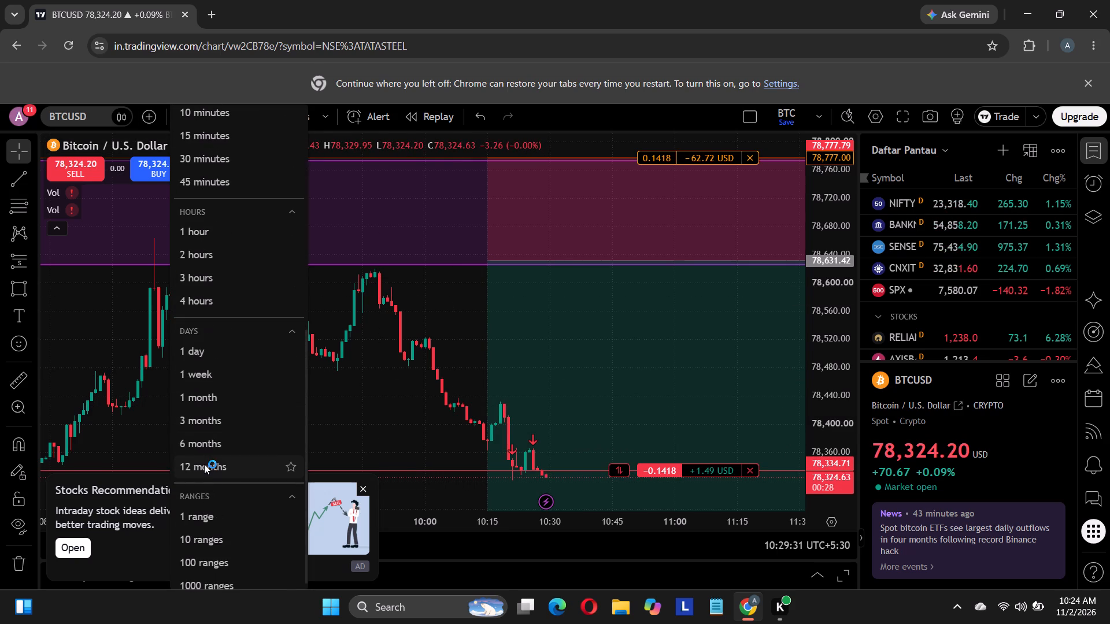
pyautogui.click(209, 363)
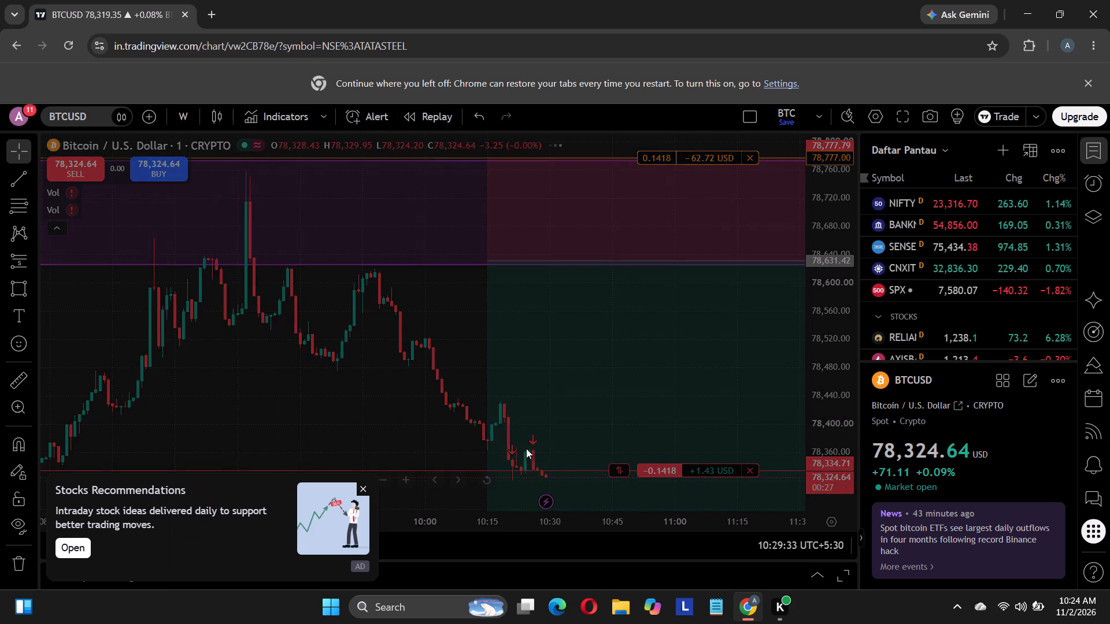
pyautogui.rightClick(606, 243)
pyautogui.click(658, 222)
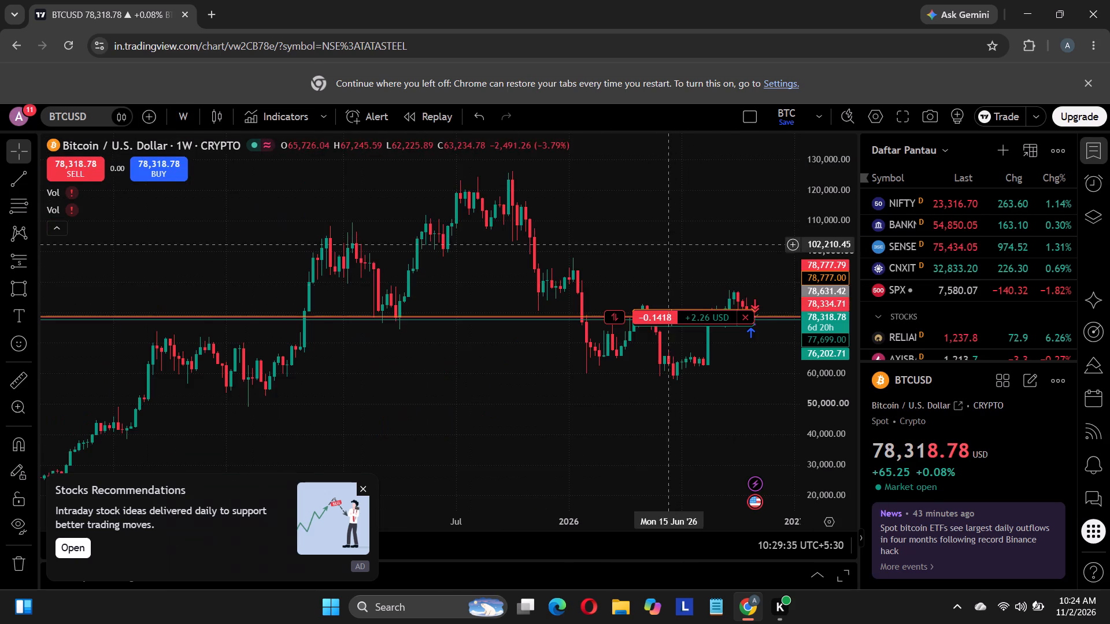
pyautogui.click(694, 211)
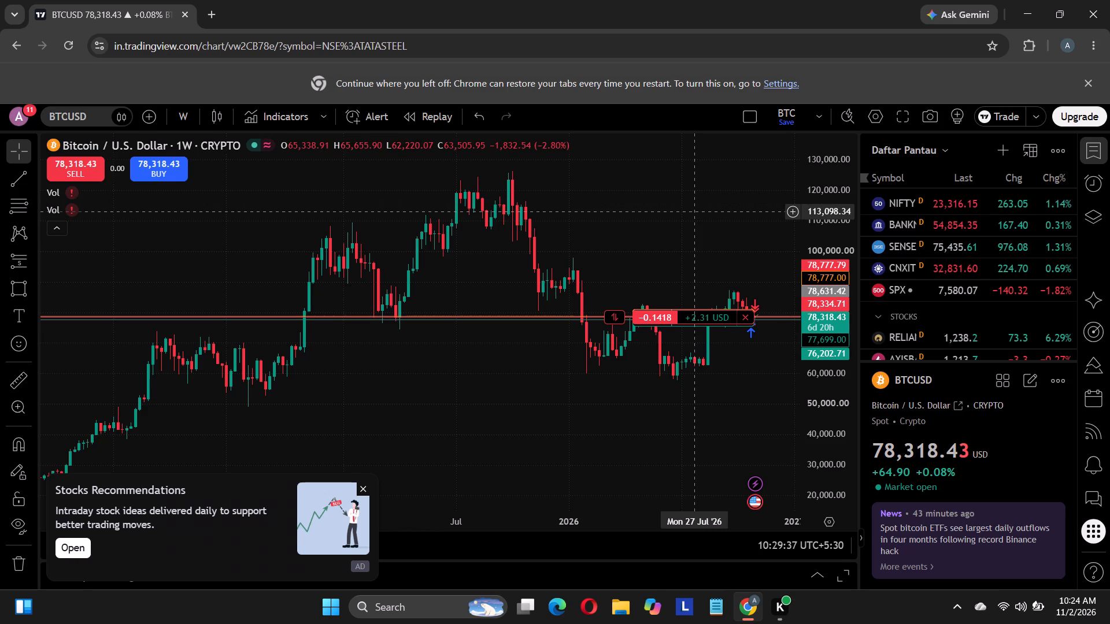
# Return the BTCUSD chart to the 4-hour interval and save the BTC layout.
pyautogui.click(183, 120)
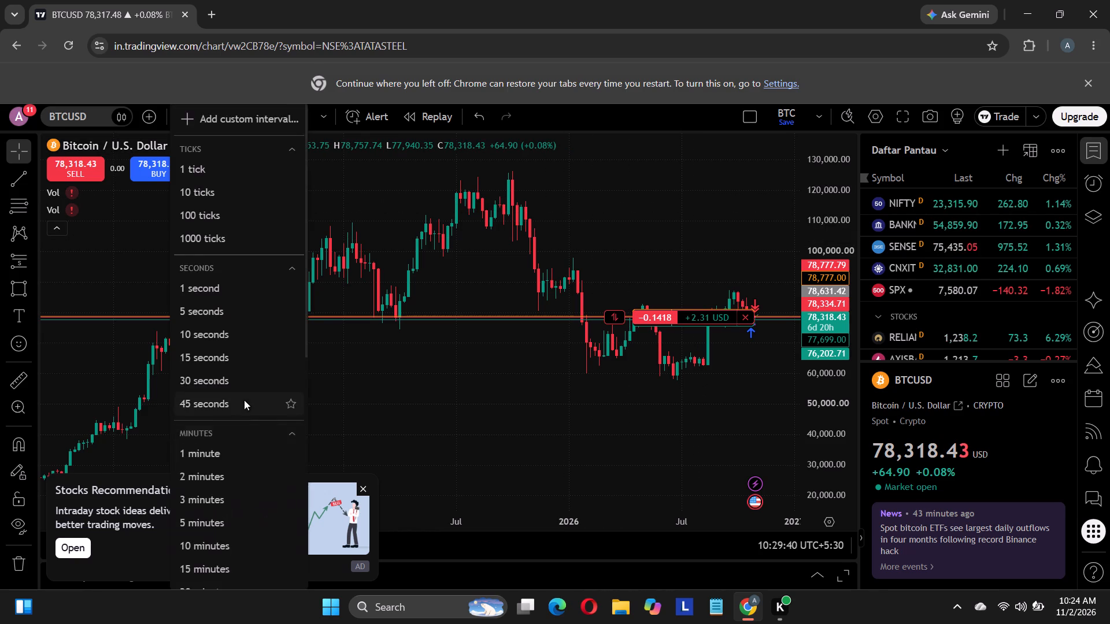
pyautogui.scroll(-4, 244, 400)
pyautogui.click(193, 444)
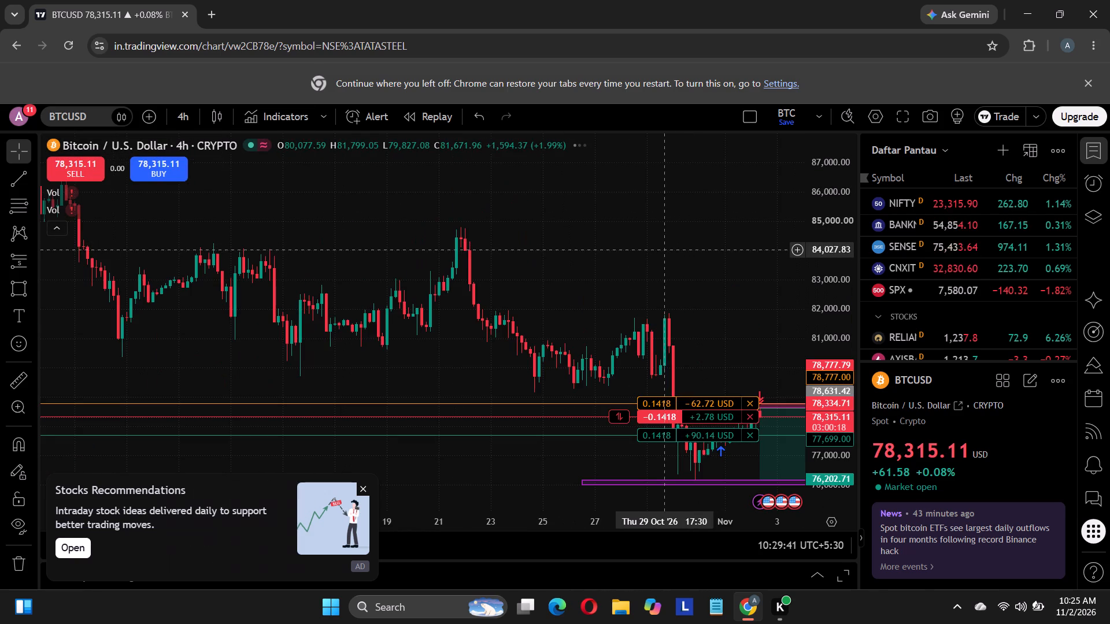
pyautogui.rightClick(649, 251)
pyautogui.click(785, 120)
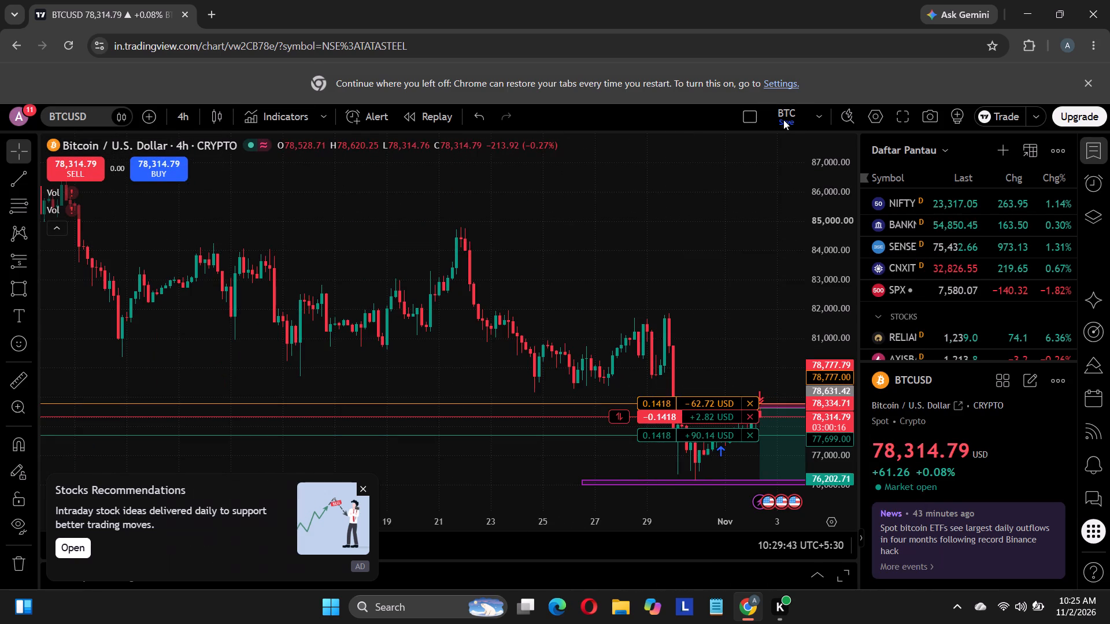
# Search for "tata st" and load the TATASTEEL stock listed on NSE into the chart.
pyautogui.click(83, 120)
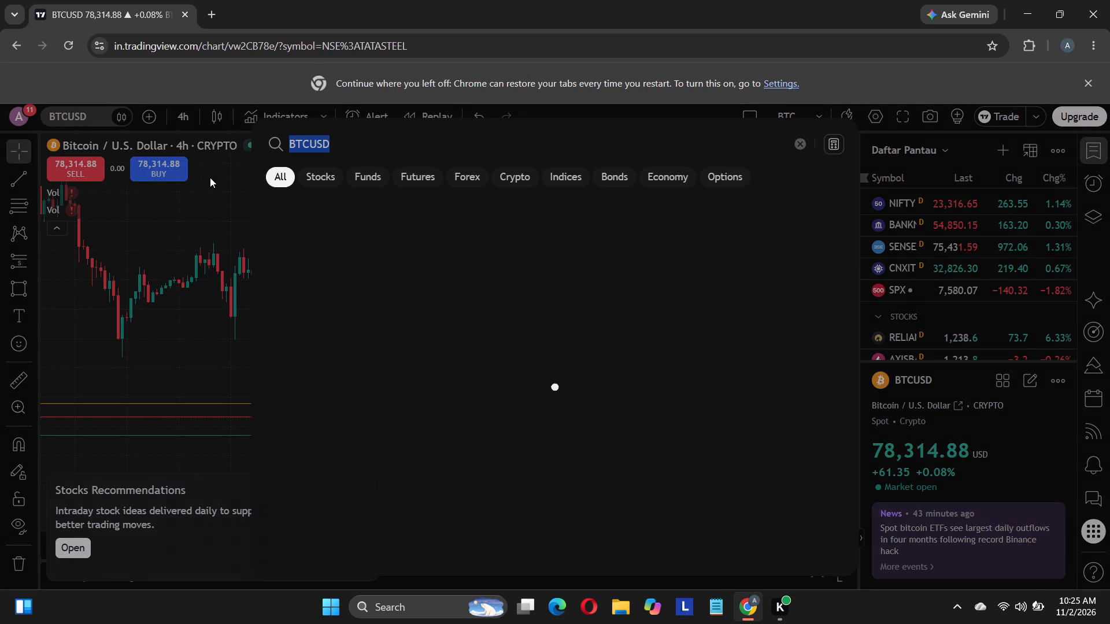
pyautogui.write('tata se')
pyautogui.press('BackSpace')
pyautogui.press('t')
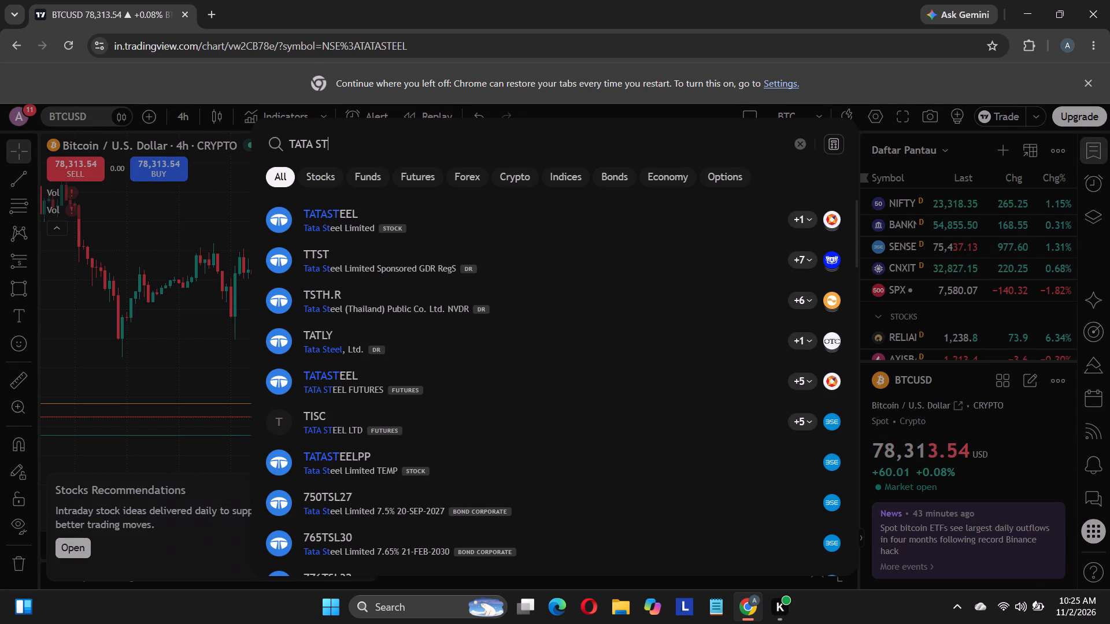
pyautogui.click(319, 216)
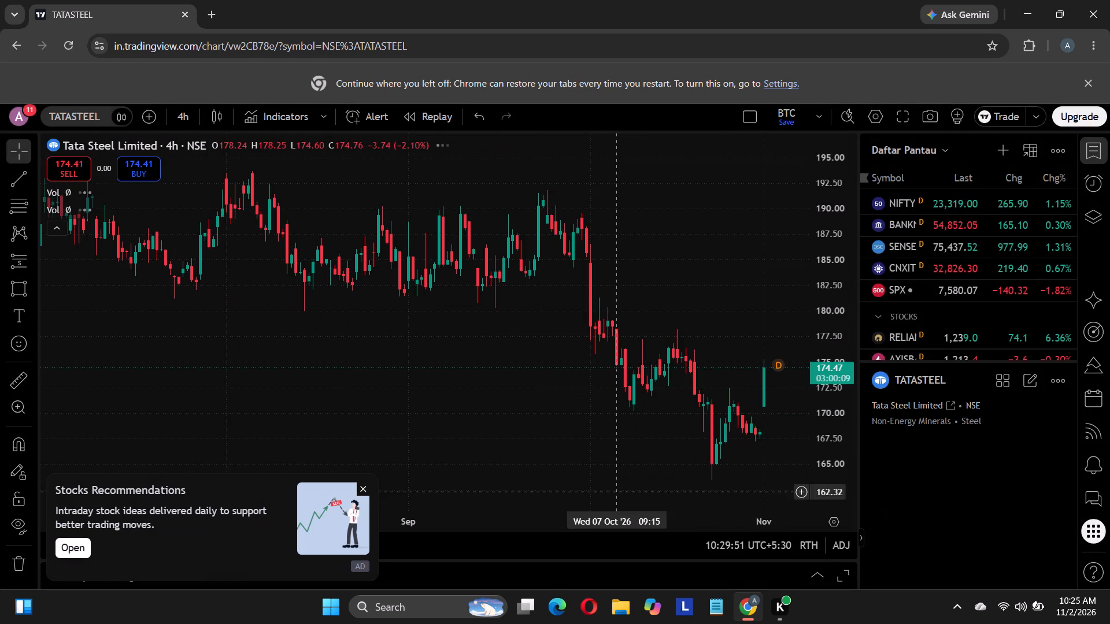
# Delete the old rising trendline and the horizontal line near 224 from the 4-hour Tata Steel chart.
pyautogui.moveTo(723, 303); pyautogui.dragTo(497, 285)
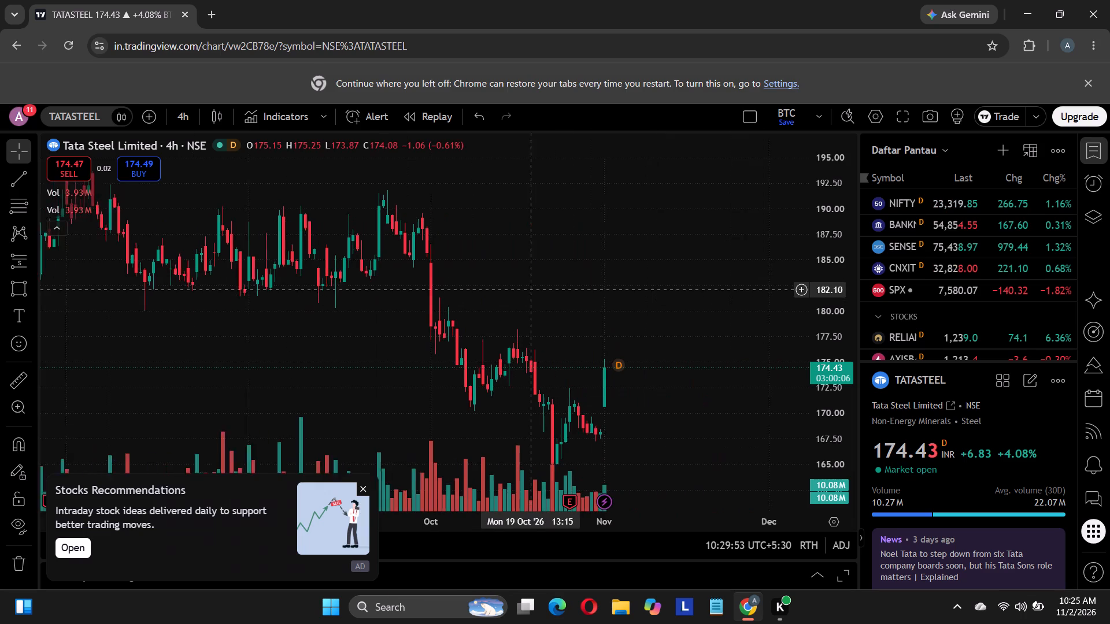
pyautogui.moveTo(497, 285); pyautogui.dragTo(467, 281)
pyautogui.moveTo(681, 296); pyautogui.dragTo(510, 266)
pyautogui.scroll(-5, 481, 304)
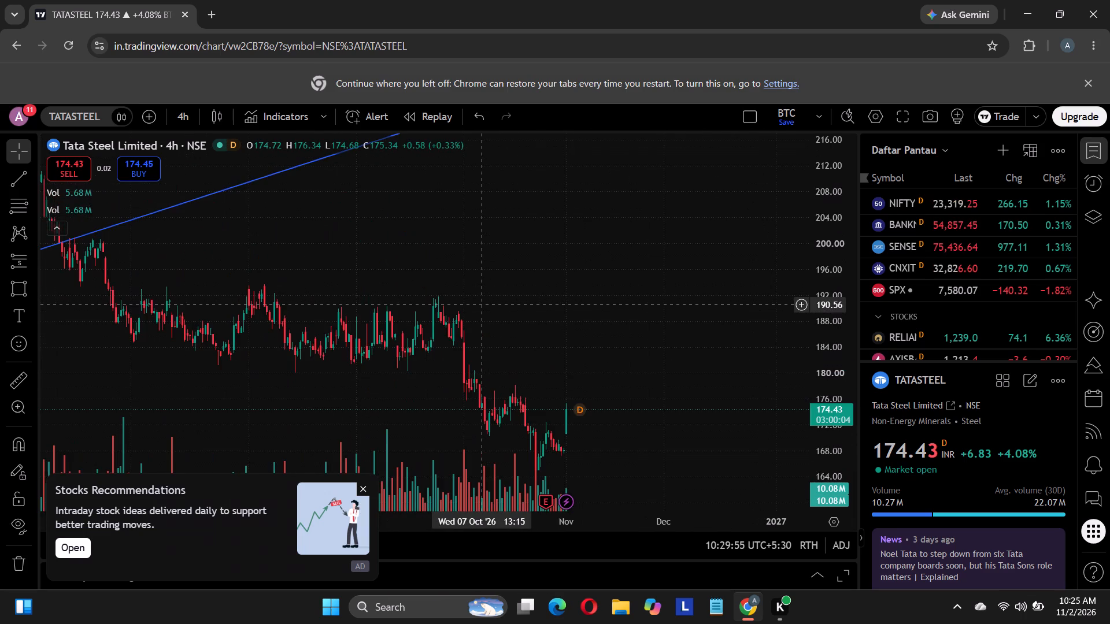
pyautogui.scroll(-10, 481, 304)
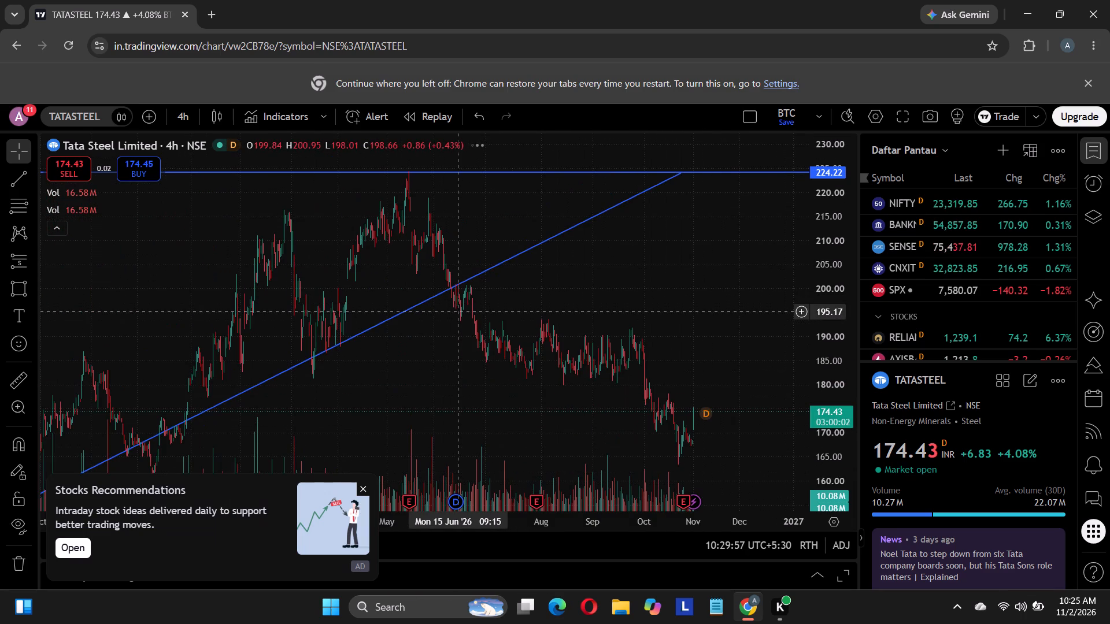
pyautogui.click(410, 311)
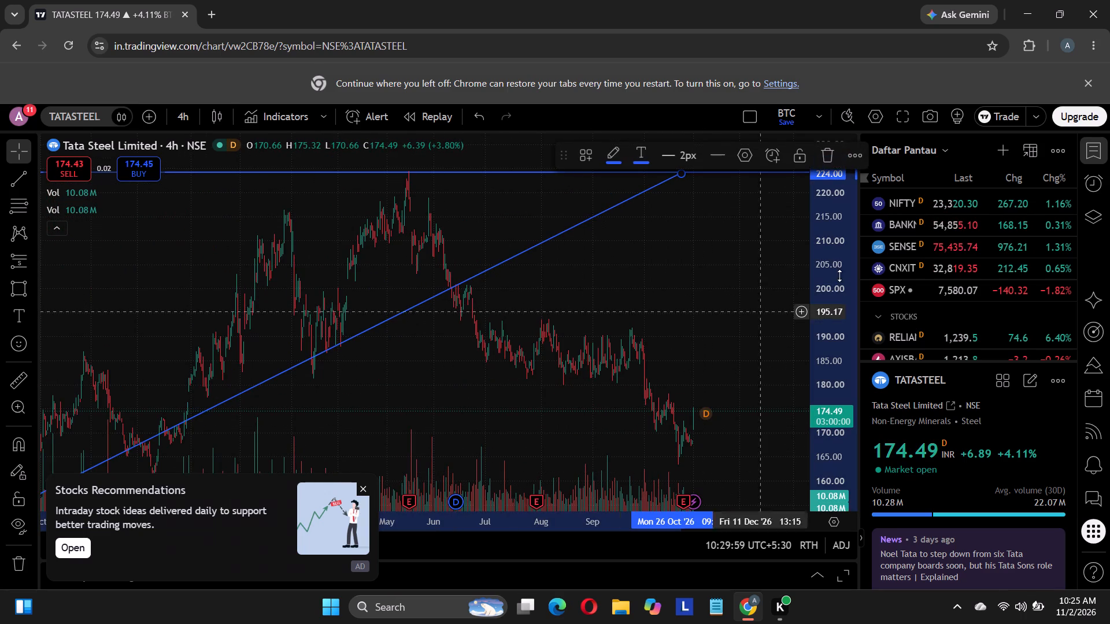
pyautogui.click(828, 166)
pyautogui.click(665, 169)
pyautogui.click(663, 172)
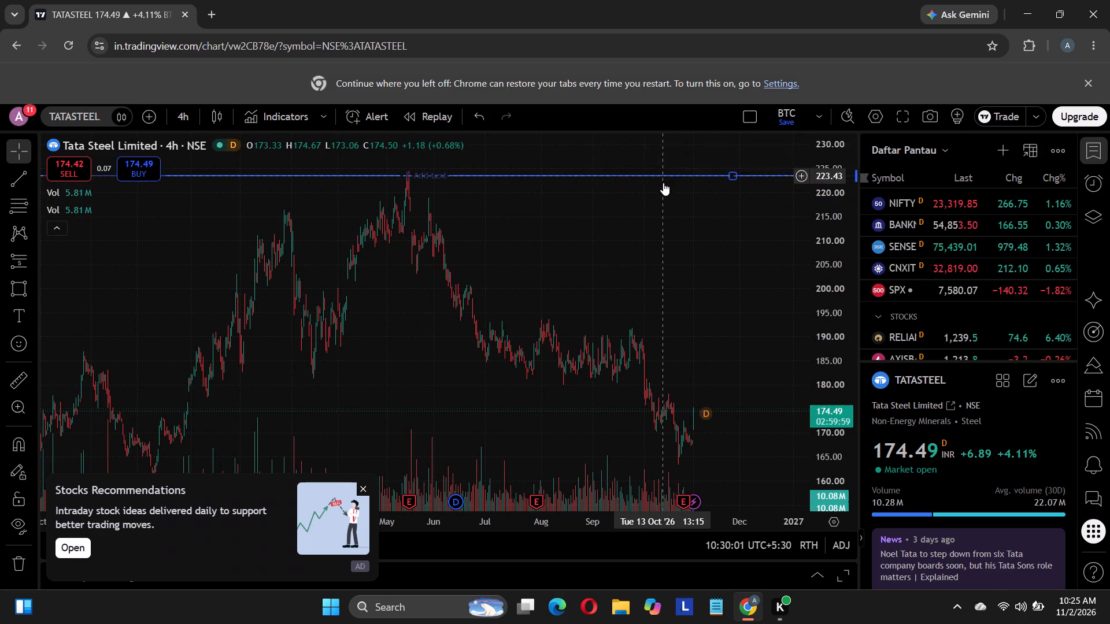
pyautogui.click(823, 165)
# Switch the Tata Steel chart to the 1-week interval.
pyautogui.scroll(3, 615, 411)
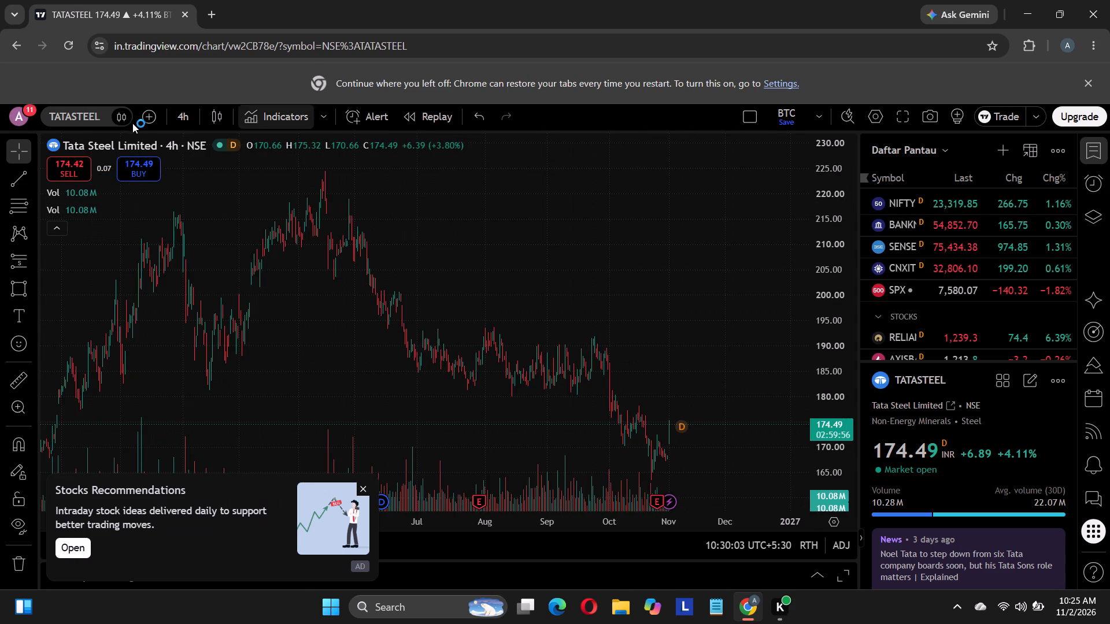
pyautogui.click(175, 123)
pyautogui.scroll(-1, 178, 404)
pyautogui.scroll(-2, 210, 515)
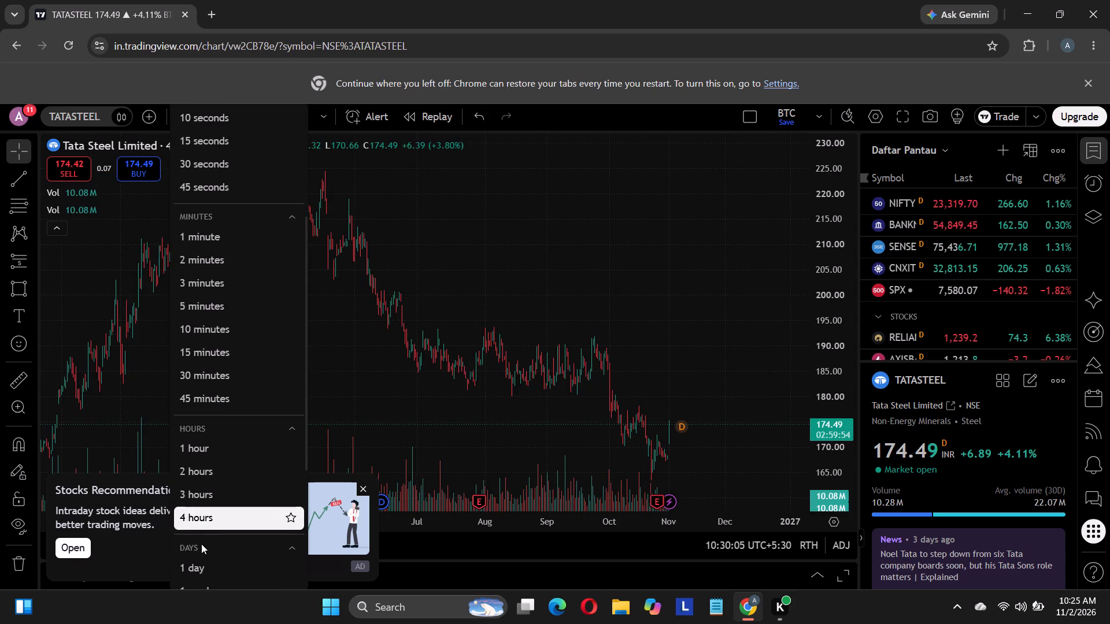
pyautogui.scroll(-1, 198, 552)
pyautogui.click(203, 518)
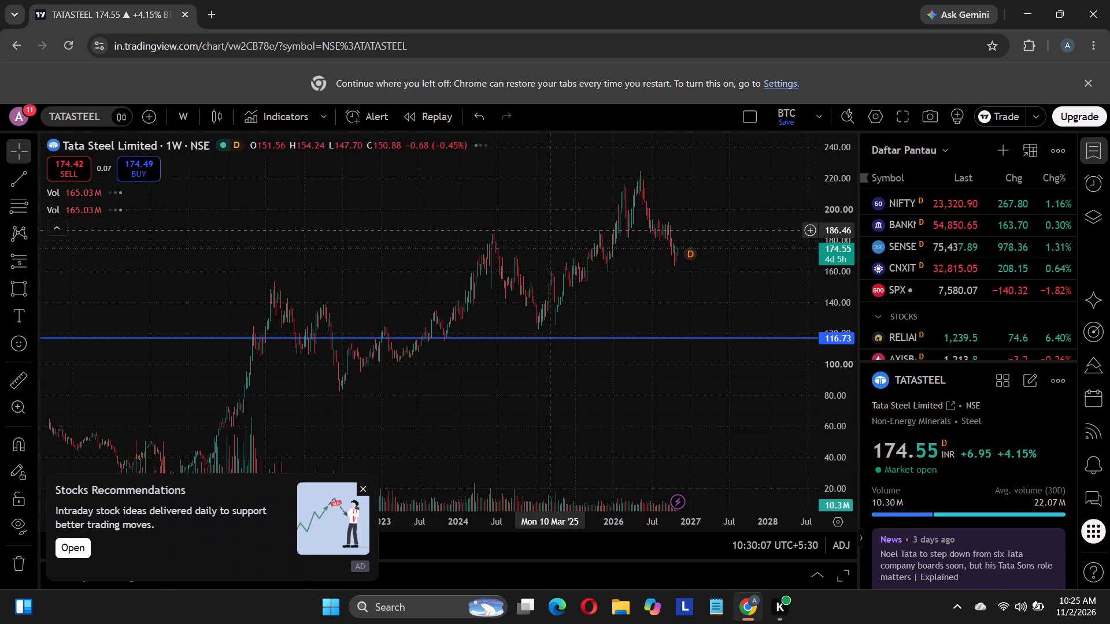
# Remove the remaining horizontal line at 116.73 from the weekly Tata Steel chart.
pyautogui.rightClick(549, 229)
pyautogui.click(508, 342)
pyautogui.click(510, 337)
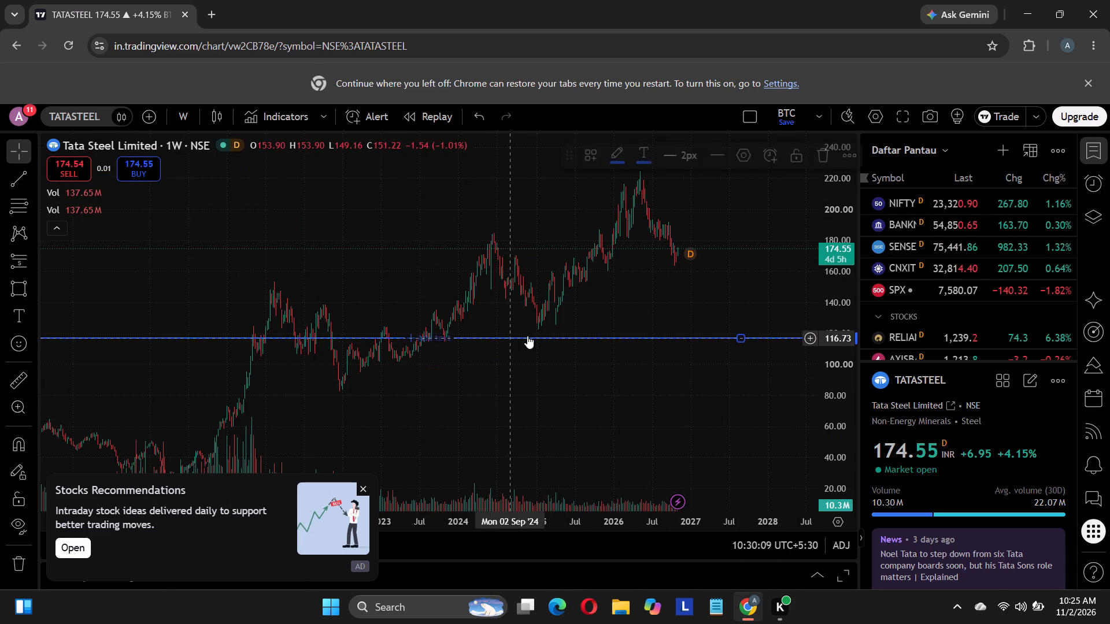
pyautogui.rightClick(642, 251)
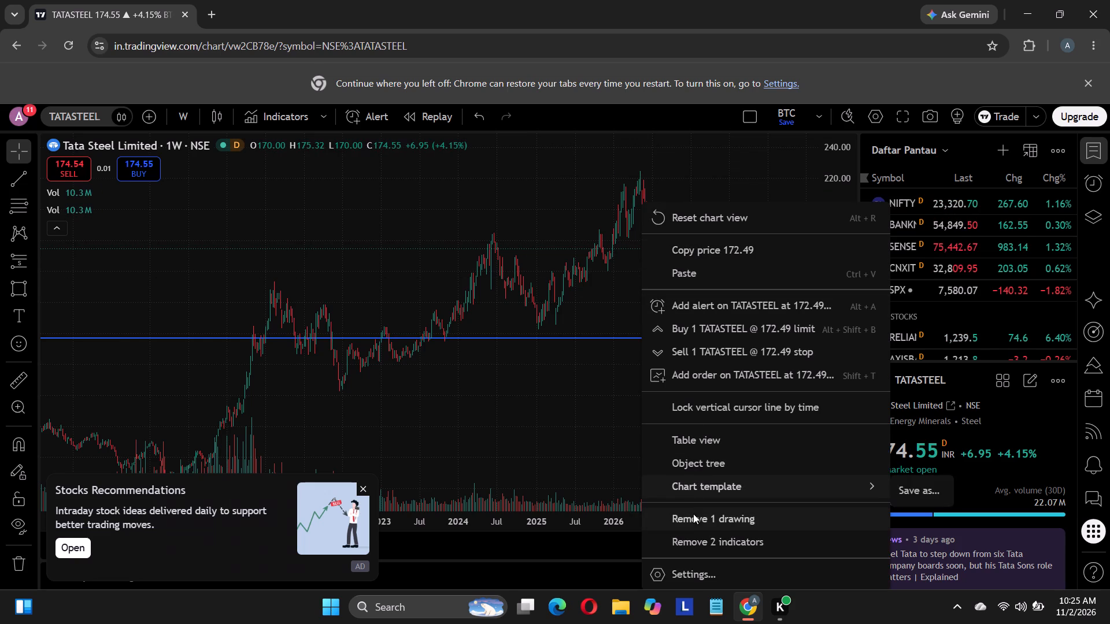
pyautogui.click(693, 515)
# Remove both volume indicators from the Tata Steel chart and dismiss the stock recommendations ad.
pyautogui.rightClick(536, 280)
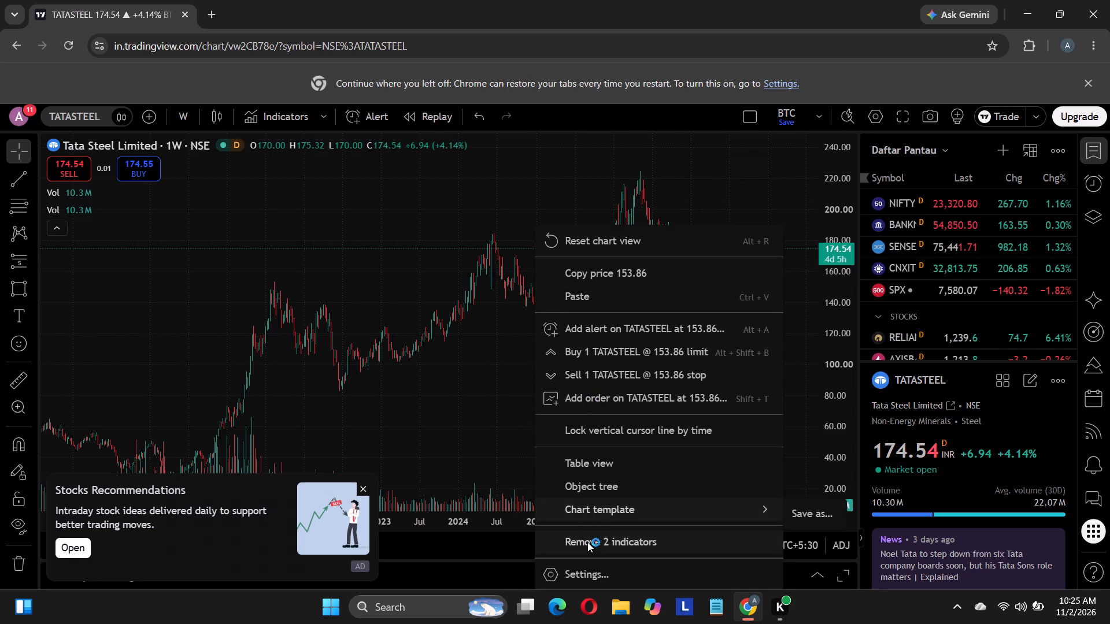
pyautogui.click(587, 544)
pyautogui.click(359, 486)
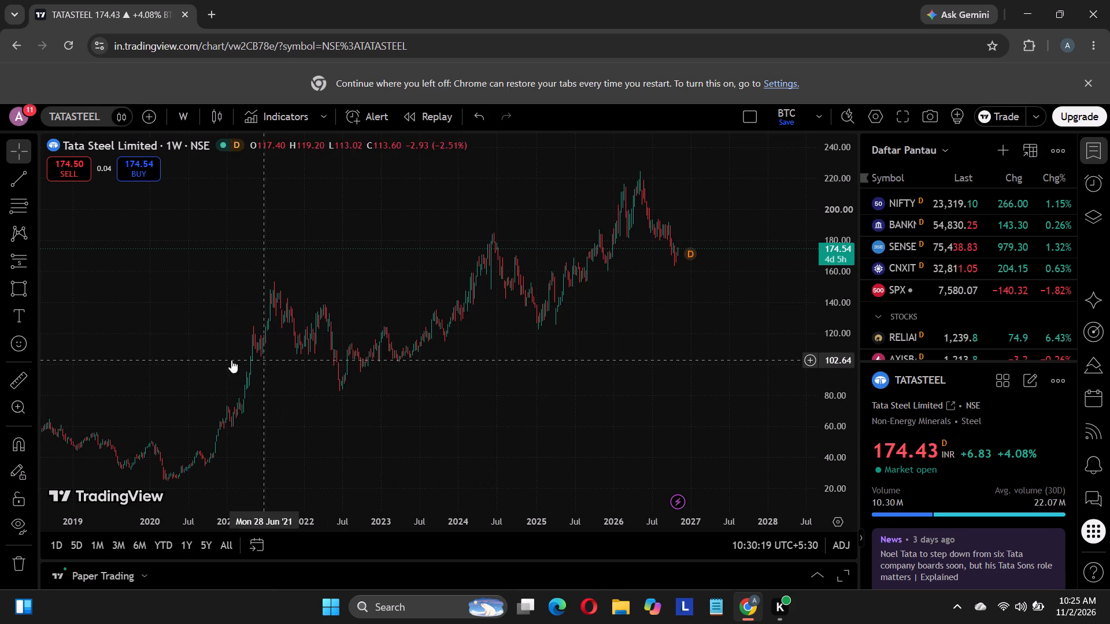
# Draw a rising support trendline from the June 2022 low at about 83 along the 2025 lows to about 170 in April 2028.
pyautogui.click(36, 181)
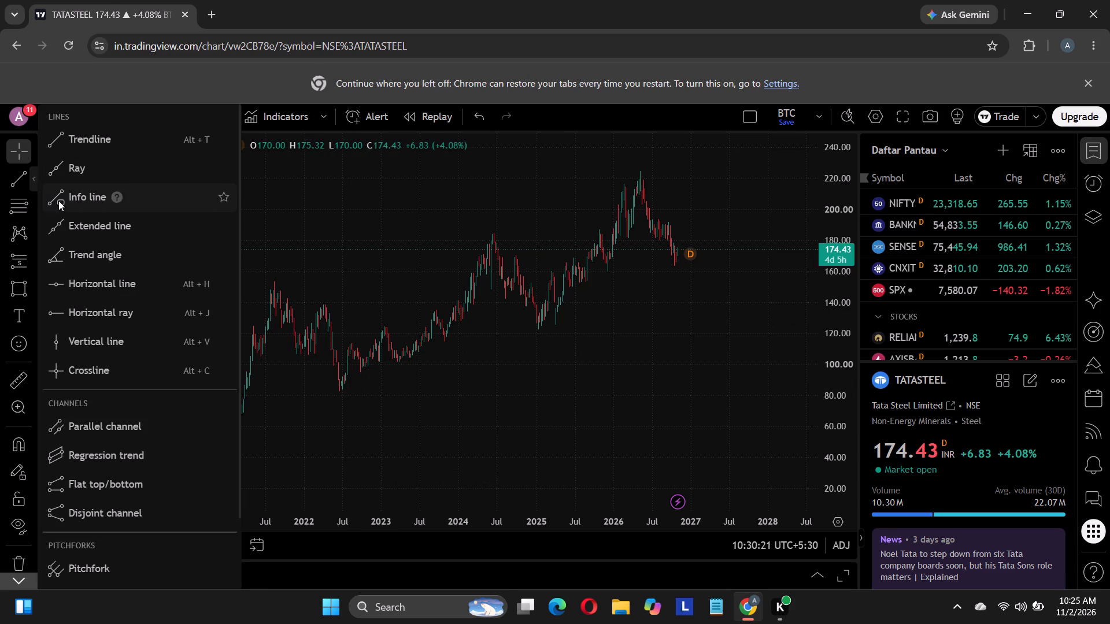
pyautogui.click(90, 146)
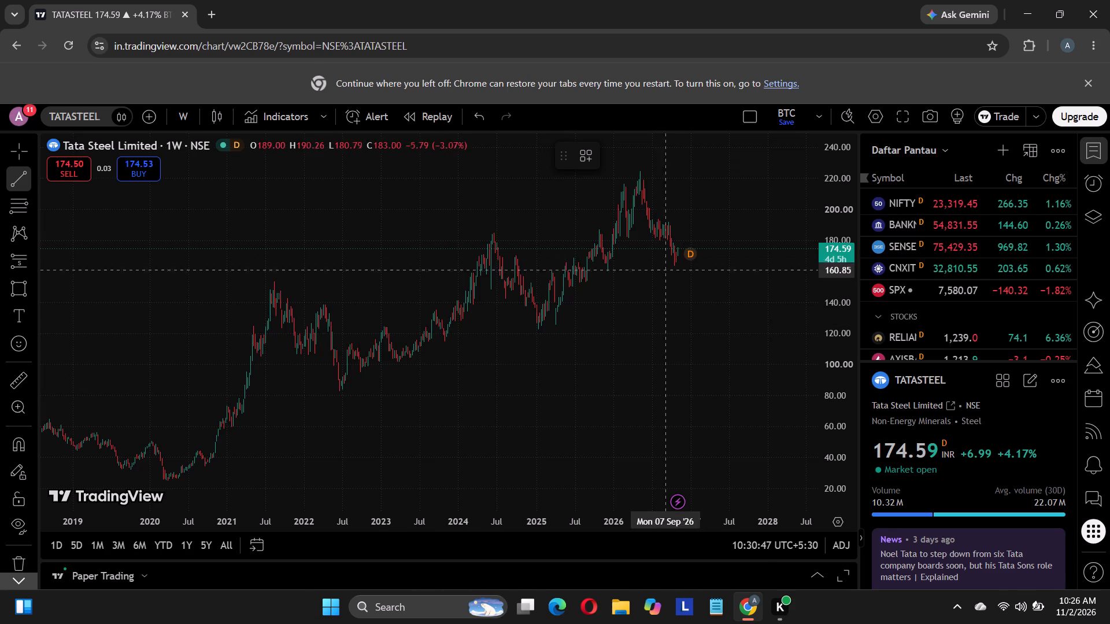
pyautogui.click(341, 391)
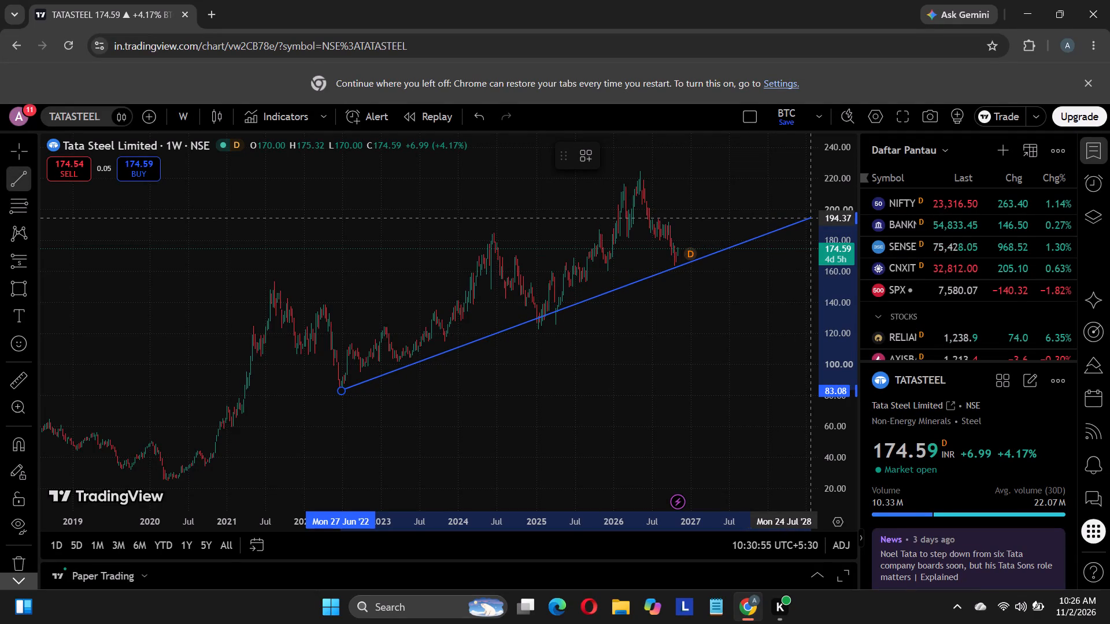
pyautogui.click(791, 256)
pyautogui.click(764, 208)
pyautogui.moveTo(687, 408); pyautogui.dragTo(555, 451)
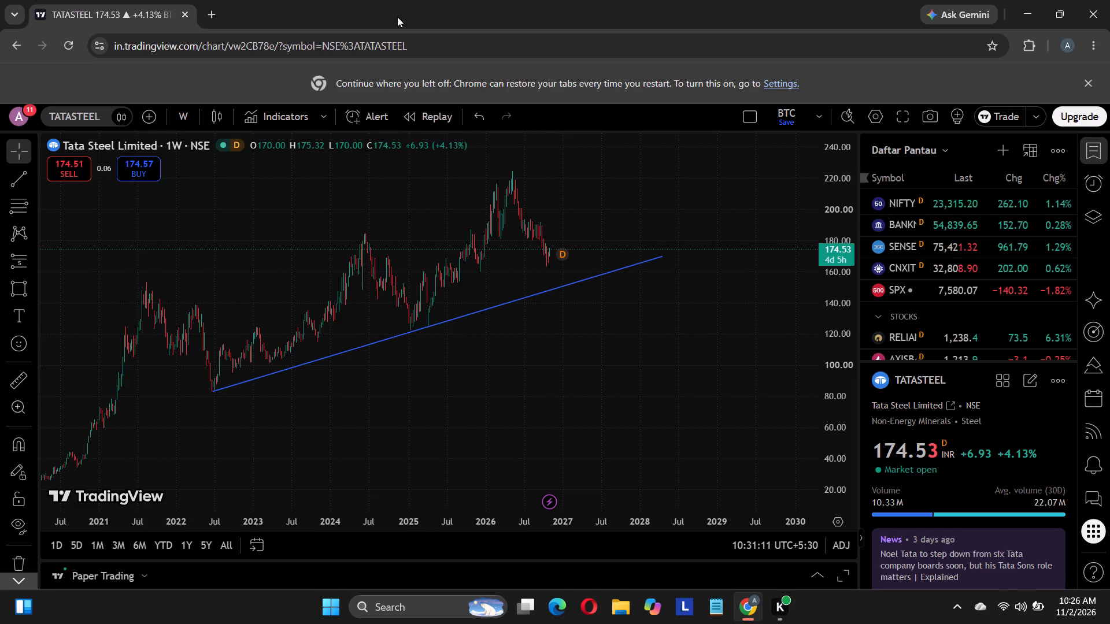
# Search Google in a new tab for the triple top chart pattern and view the Triple Top Pattern Strategy diagram.
pyautogui.click(208, 7)
pyautogui.write('triptle top chart patter')
pyautogui.press('Return')
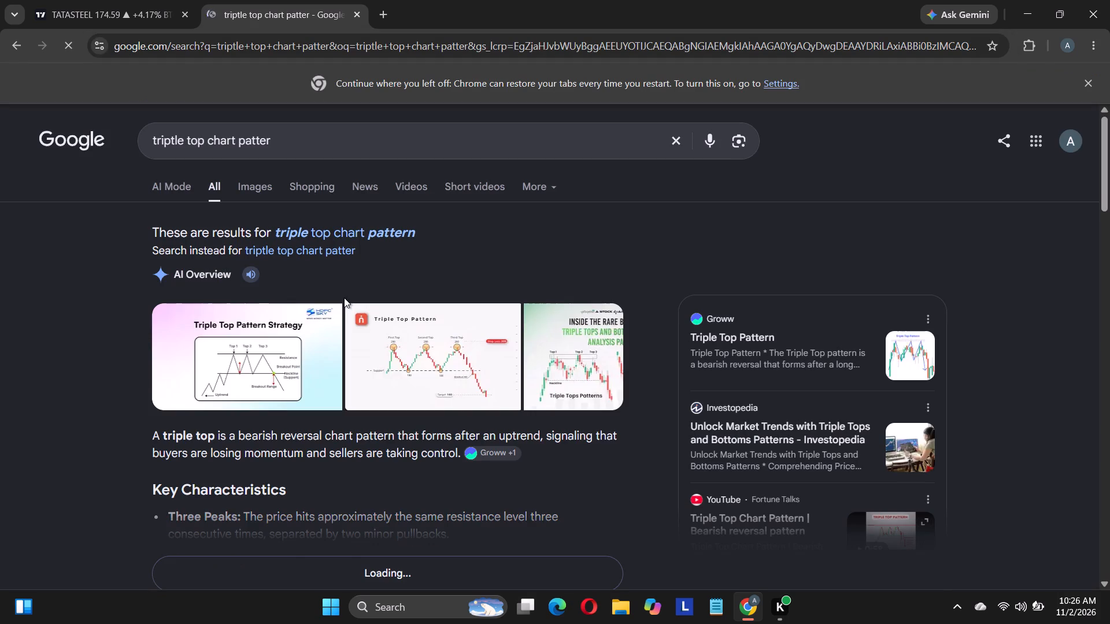
pyautogui.click(236, 364)
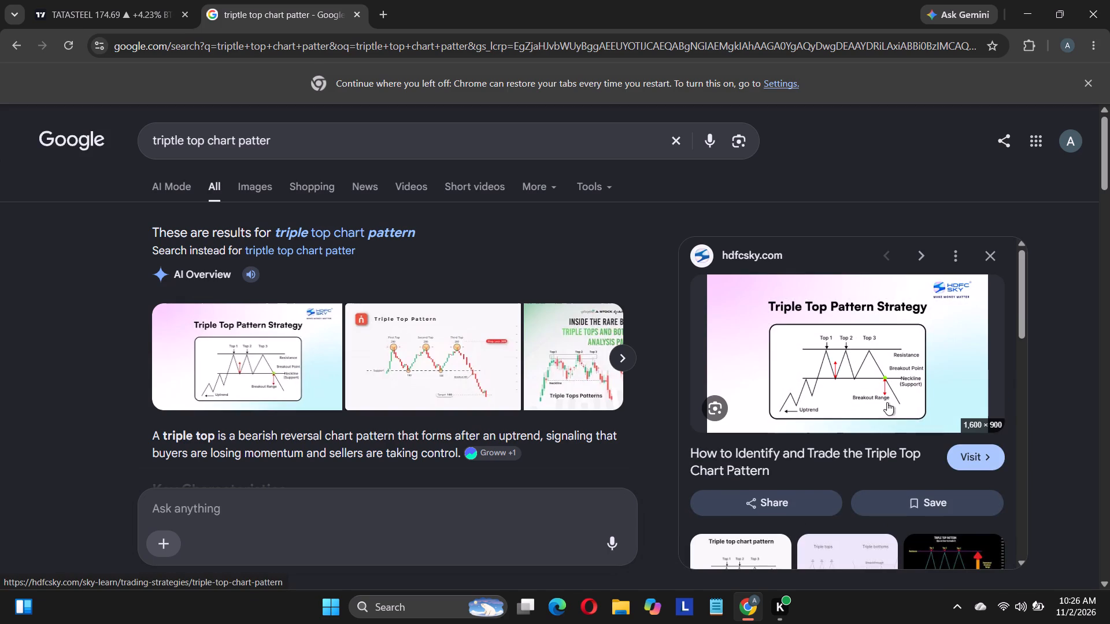
# Back on the Tata Steel chart, draw a rising resistance trendline from the August 2021 high at about 153 to about 244 in August 2027.
pyautogui.click(77, 0)
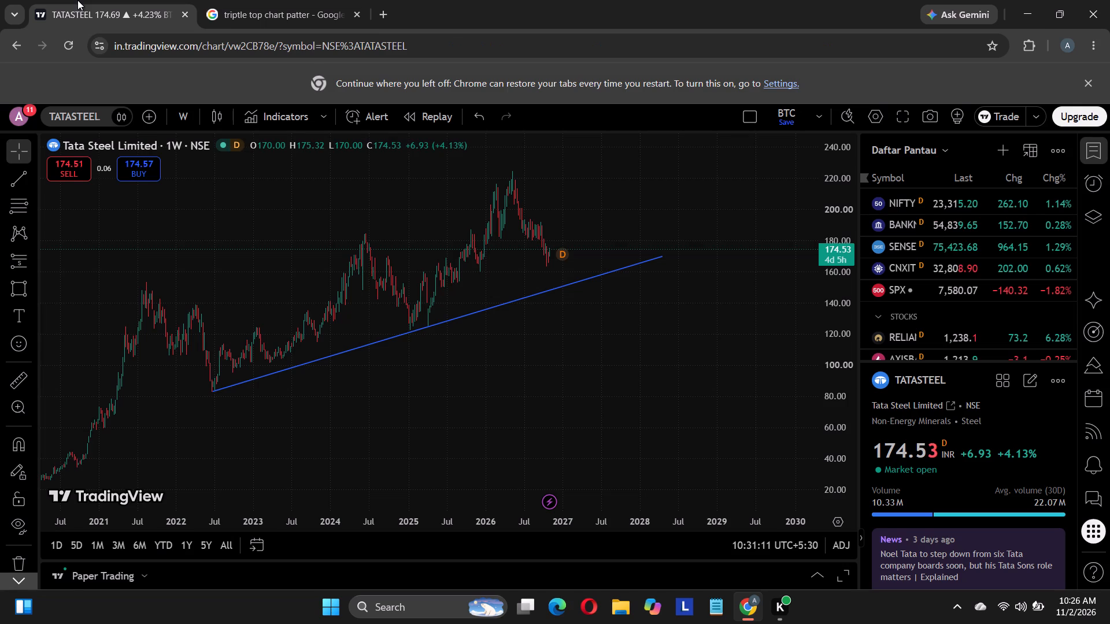
pyautogui.click(20, 181)
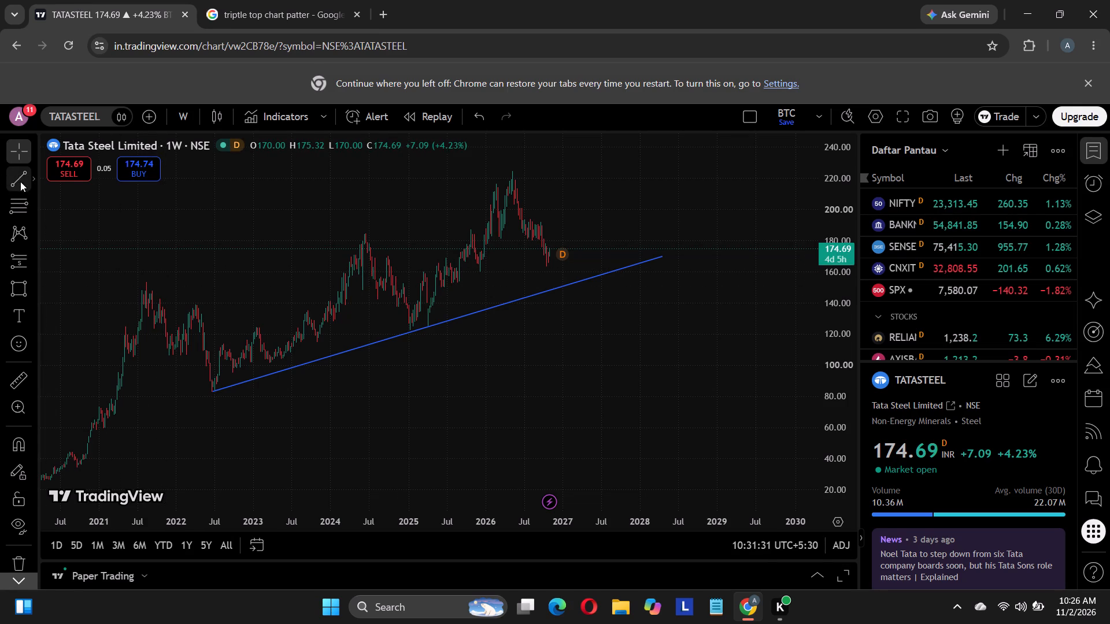
pyautogui.click(146, 282)
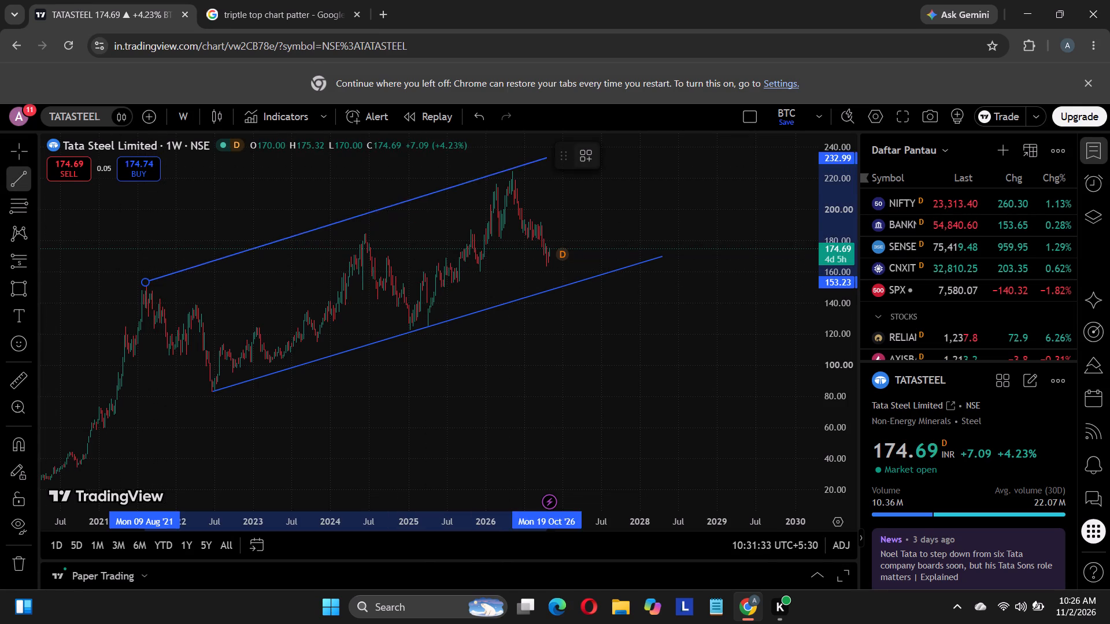
pyautogui.click(614, 140)
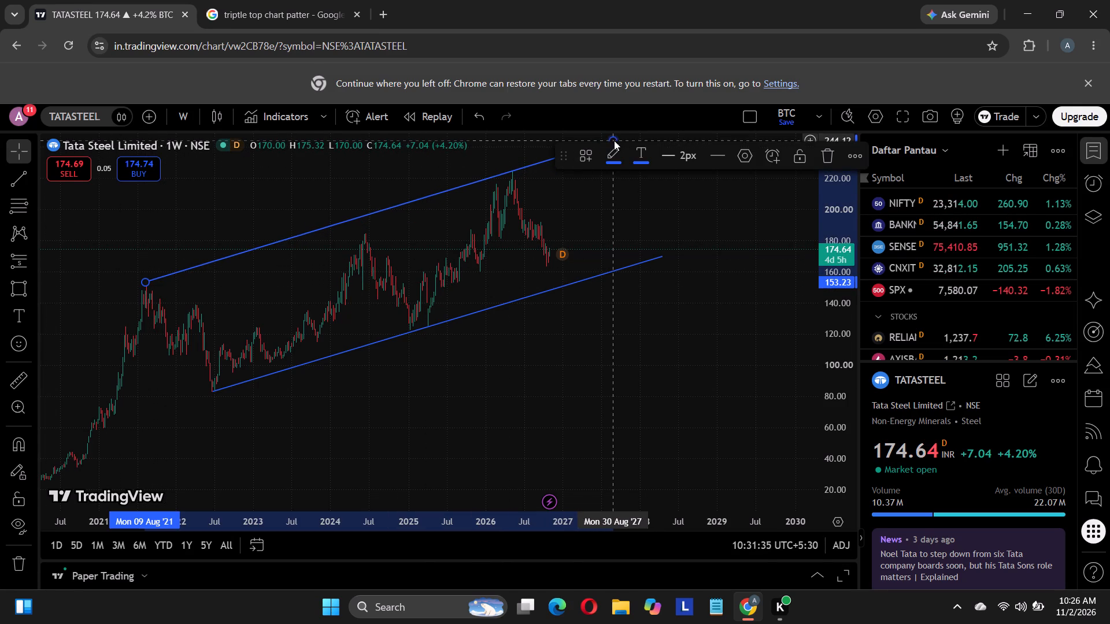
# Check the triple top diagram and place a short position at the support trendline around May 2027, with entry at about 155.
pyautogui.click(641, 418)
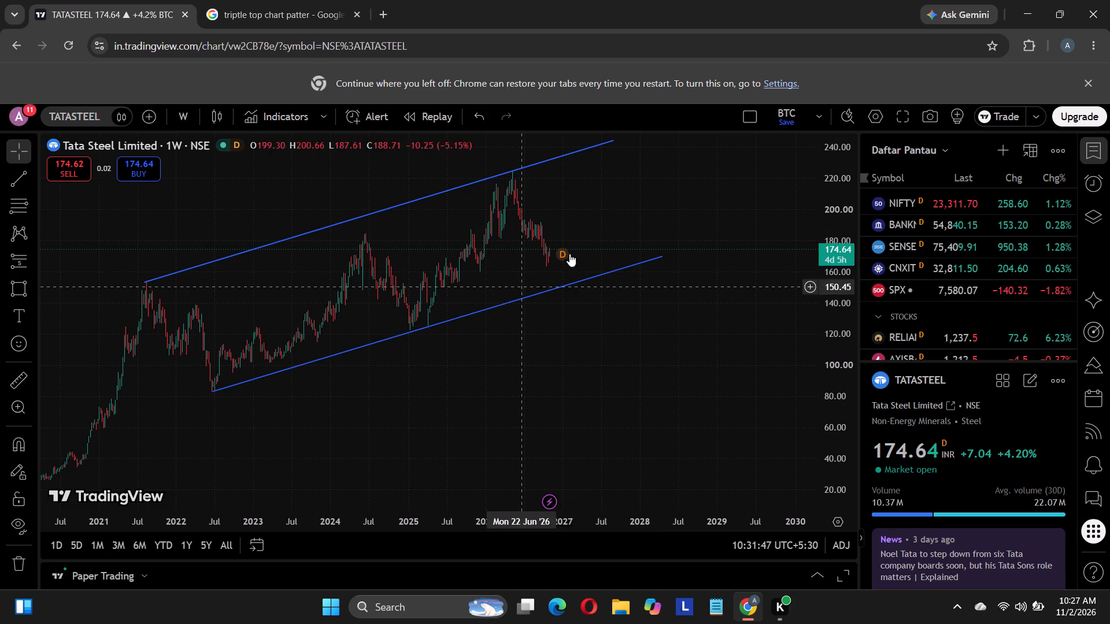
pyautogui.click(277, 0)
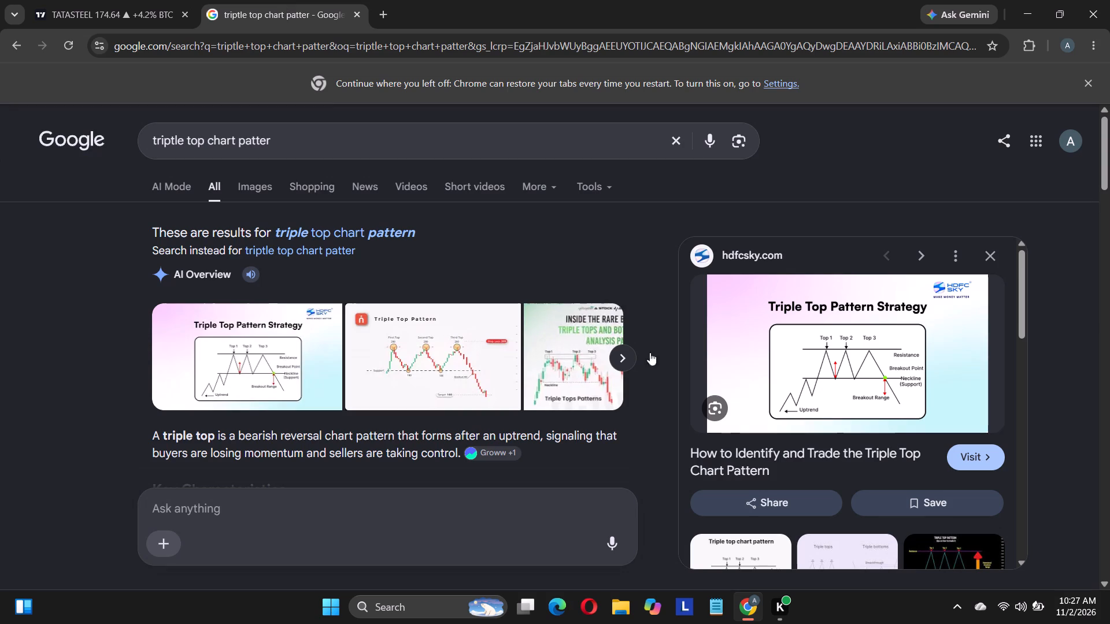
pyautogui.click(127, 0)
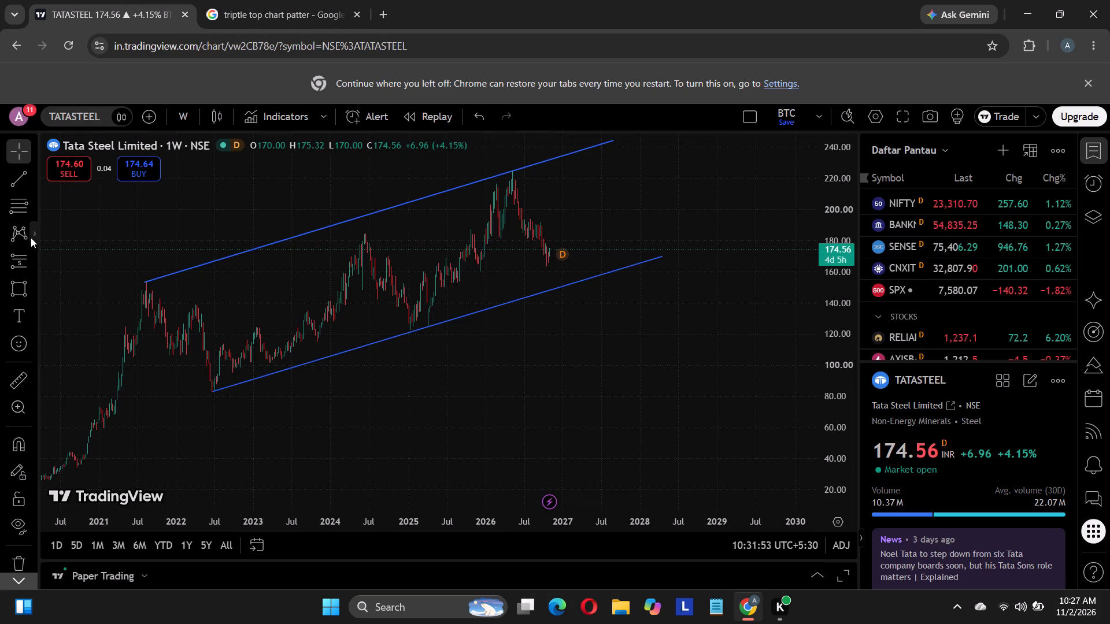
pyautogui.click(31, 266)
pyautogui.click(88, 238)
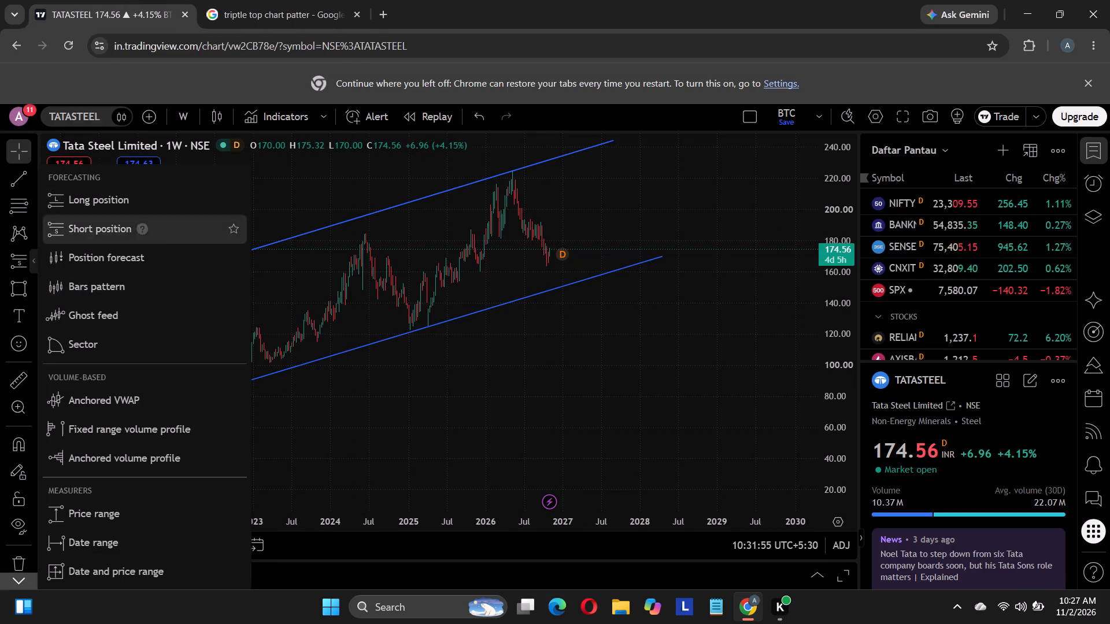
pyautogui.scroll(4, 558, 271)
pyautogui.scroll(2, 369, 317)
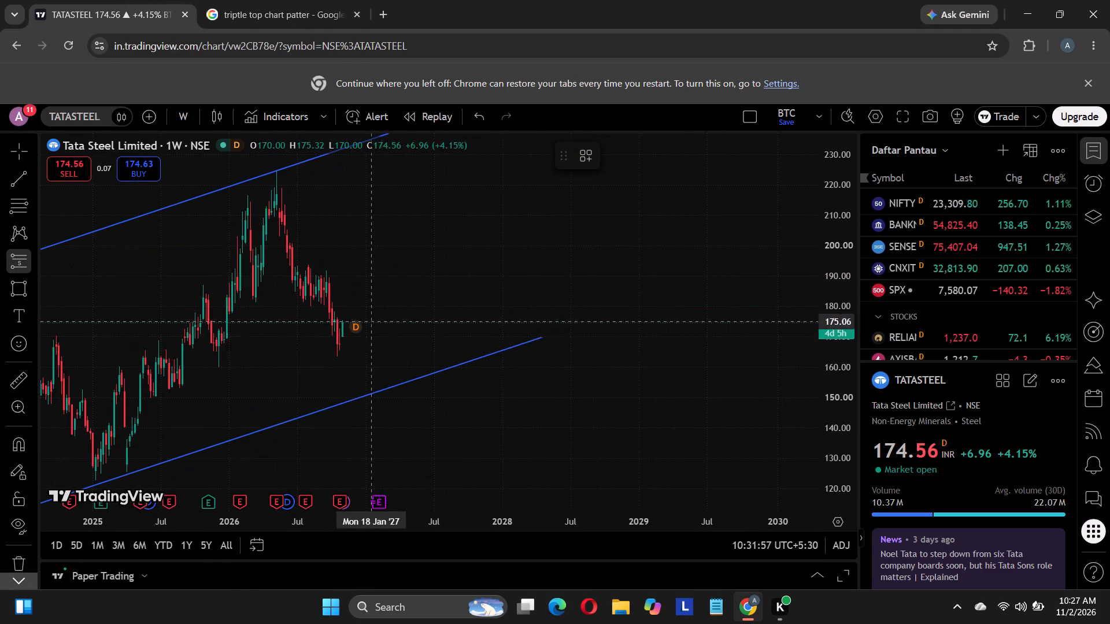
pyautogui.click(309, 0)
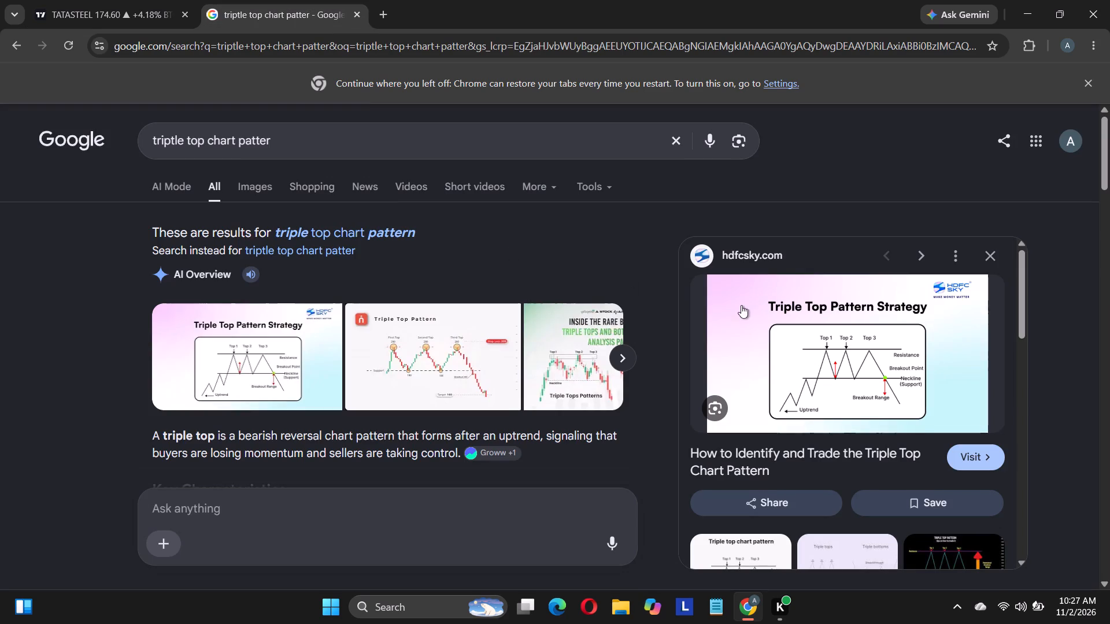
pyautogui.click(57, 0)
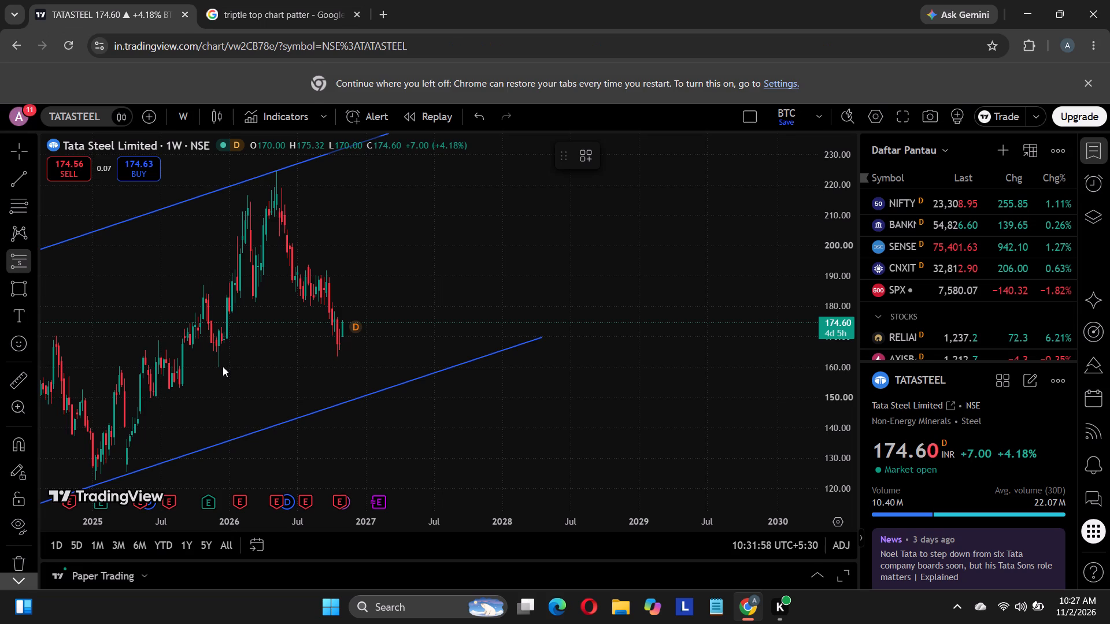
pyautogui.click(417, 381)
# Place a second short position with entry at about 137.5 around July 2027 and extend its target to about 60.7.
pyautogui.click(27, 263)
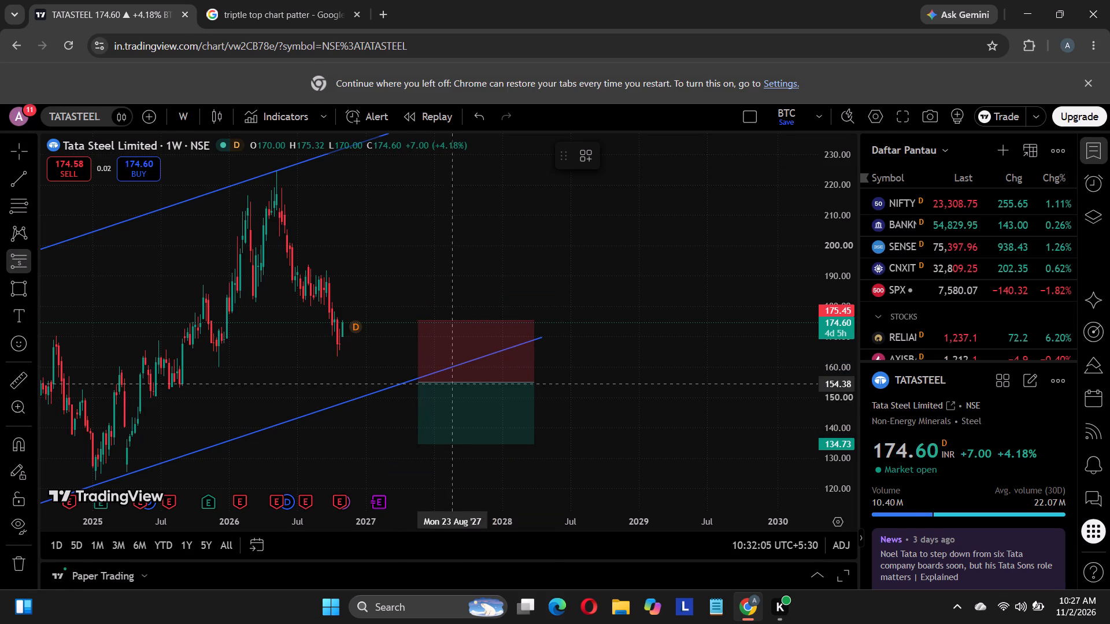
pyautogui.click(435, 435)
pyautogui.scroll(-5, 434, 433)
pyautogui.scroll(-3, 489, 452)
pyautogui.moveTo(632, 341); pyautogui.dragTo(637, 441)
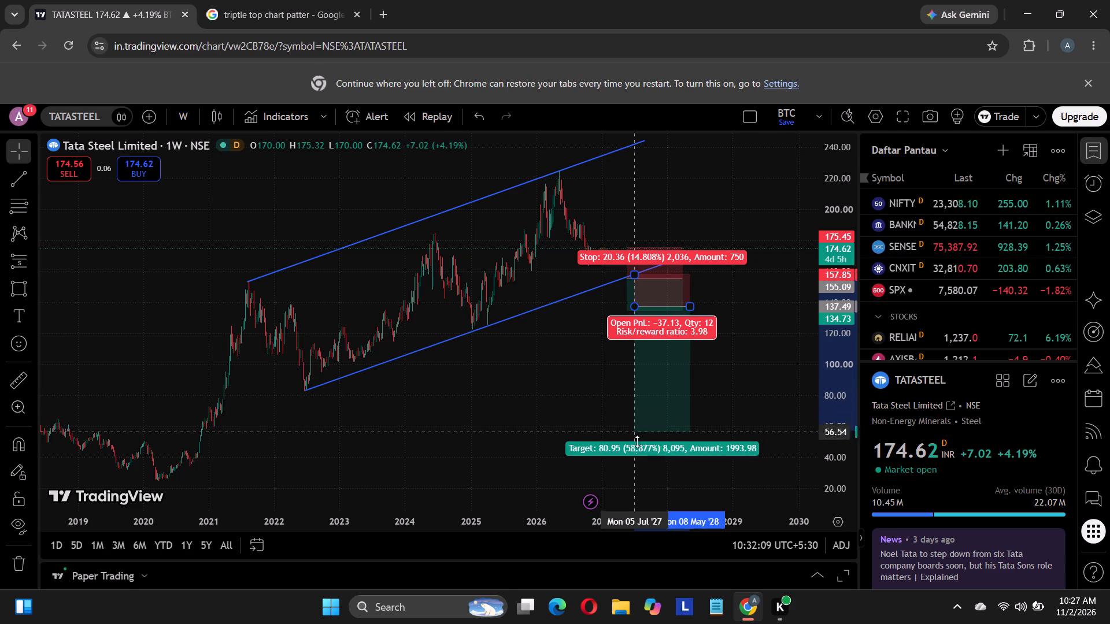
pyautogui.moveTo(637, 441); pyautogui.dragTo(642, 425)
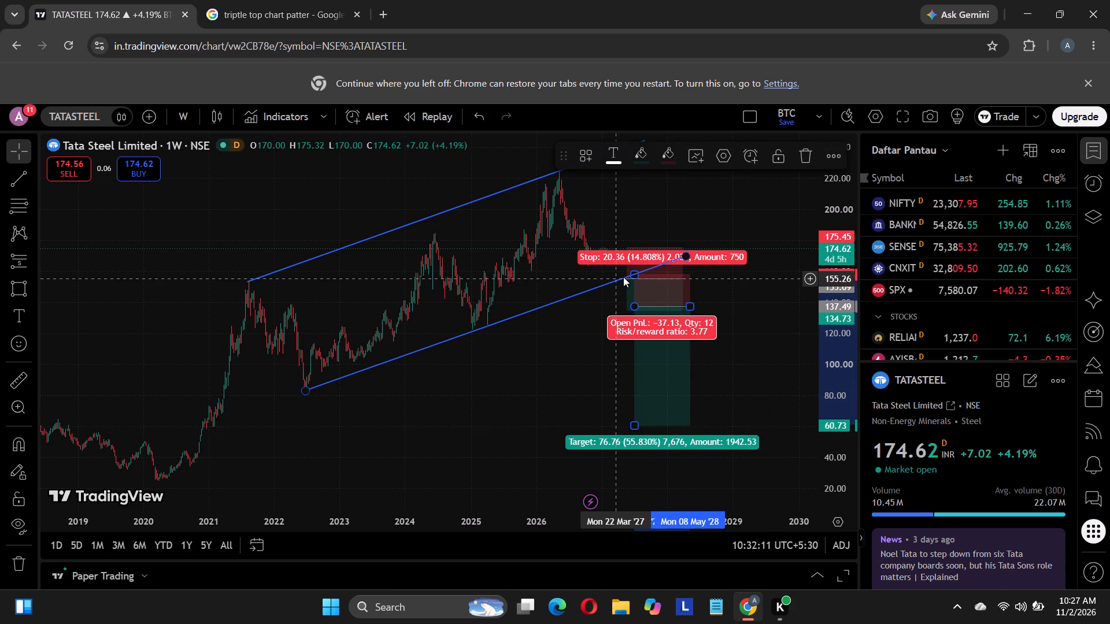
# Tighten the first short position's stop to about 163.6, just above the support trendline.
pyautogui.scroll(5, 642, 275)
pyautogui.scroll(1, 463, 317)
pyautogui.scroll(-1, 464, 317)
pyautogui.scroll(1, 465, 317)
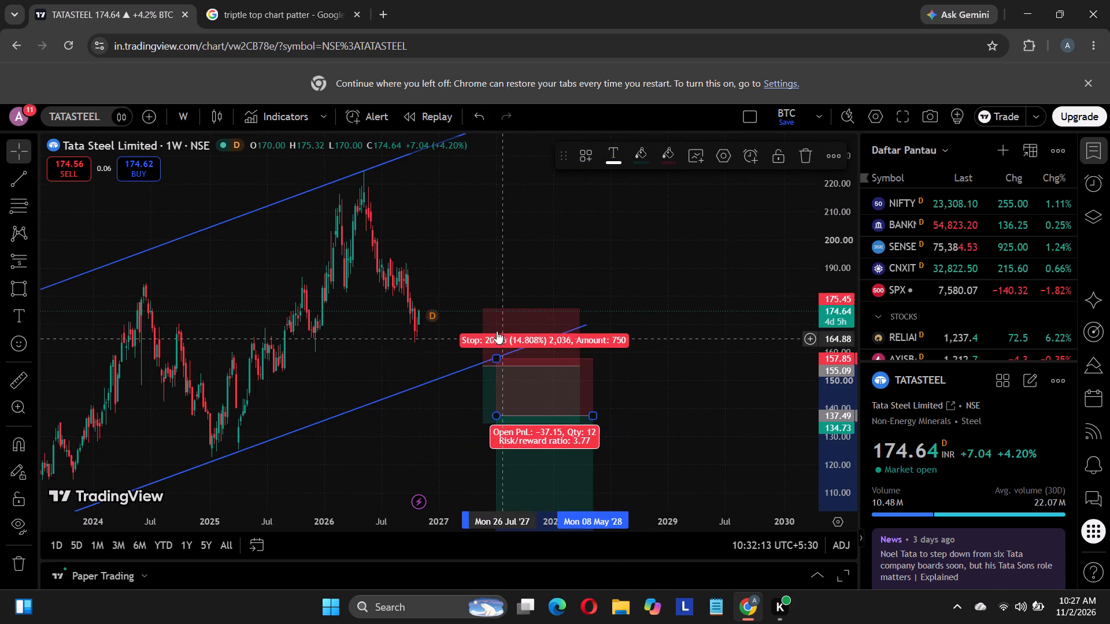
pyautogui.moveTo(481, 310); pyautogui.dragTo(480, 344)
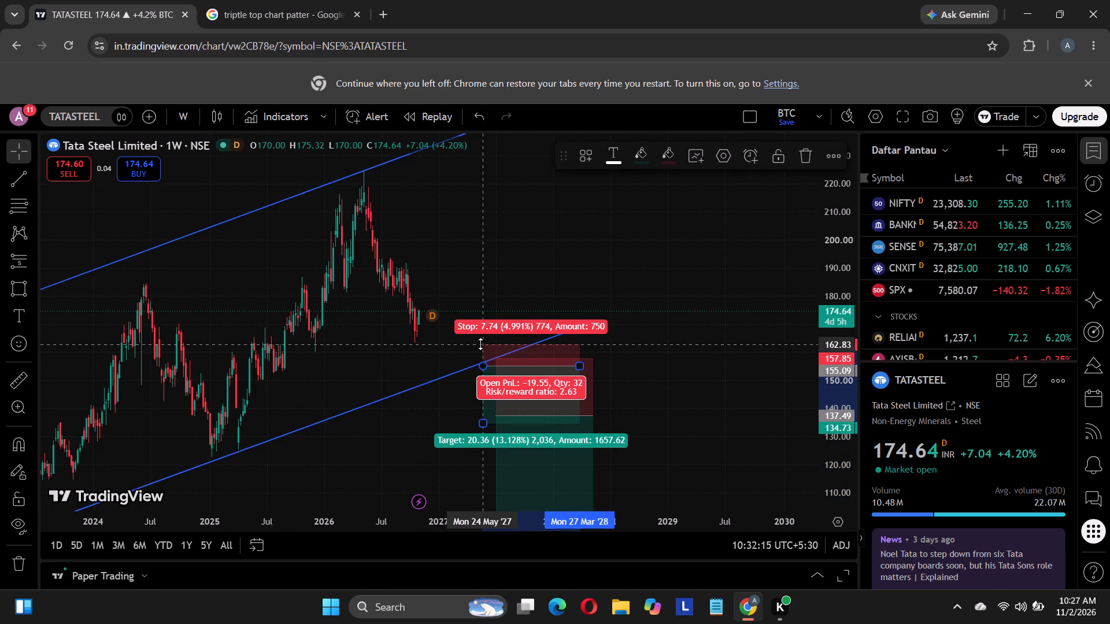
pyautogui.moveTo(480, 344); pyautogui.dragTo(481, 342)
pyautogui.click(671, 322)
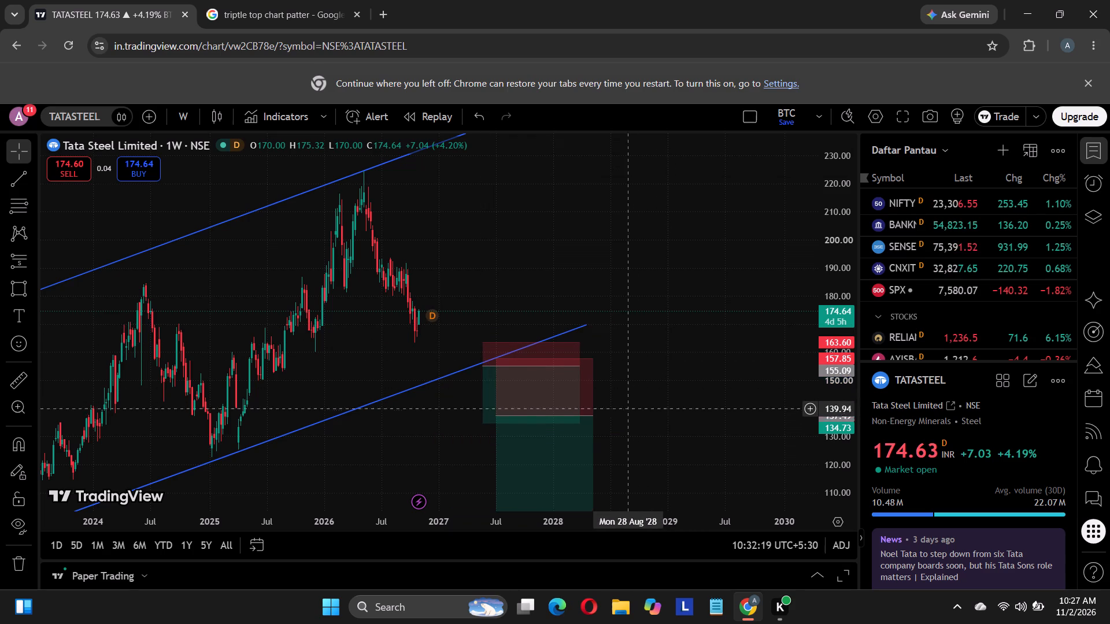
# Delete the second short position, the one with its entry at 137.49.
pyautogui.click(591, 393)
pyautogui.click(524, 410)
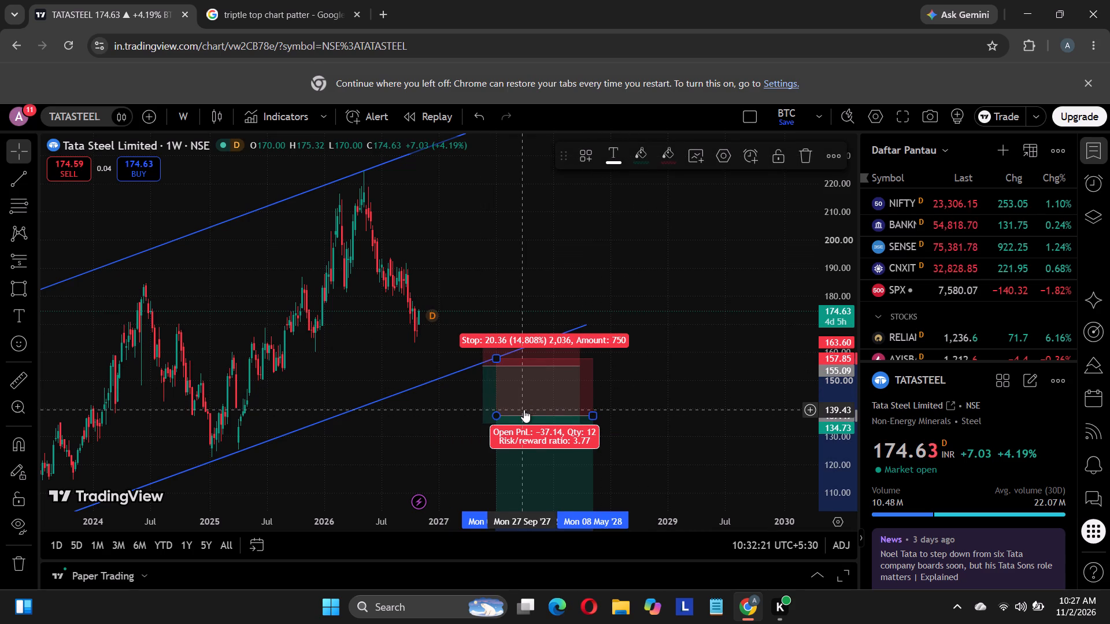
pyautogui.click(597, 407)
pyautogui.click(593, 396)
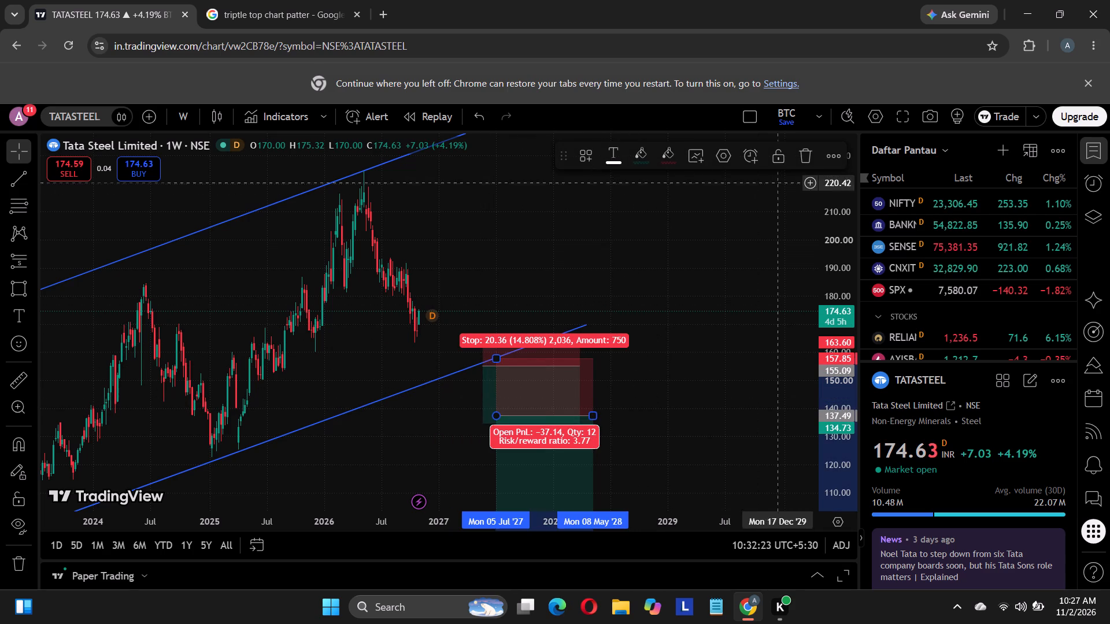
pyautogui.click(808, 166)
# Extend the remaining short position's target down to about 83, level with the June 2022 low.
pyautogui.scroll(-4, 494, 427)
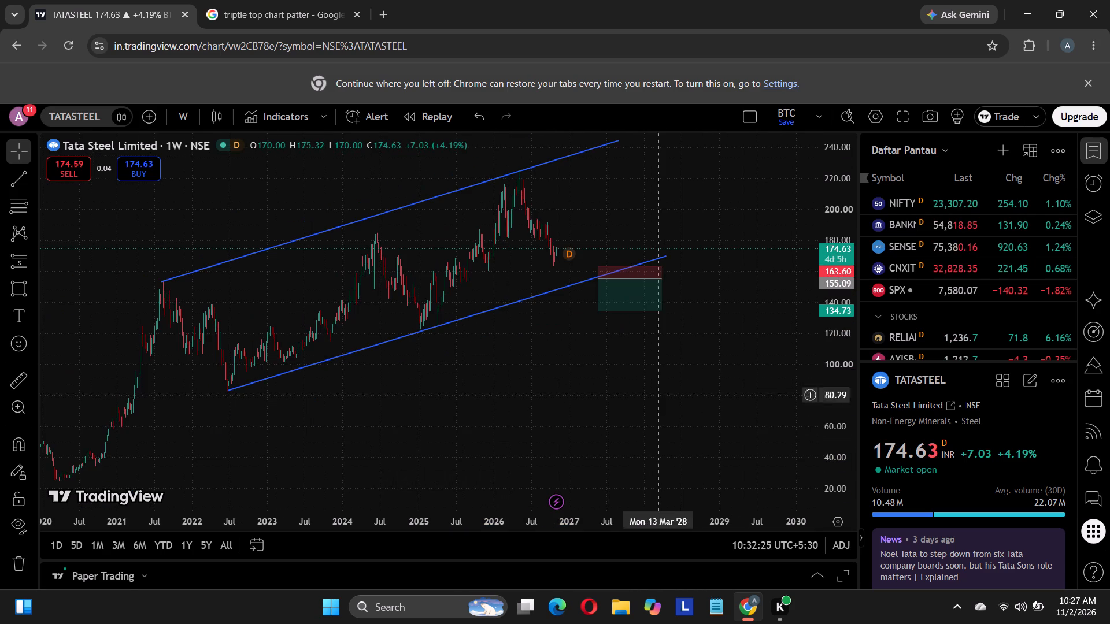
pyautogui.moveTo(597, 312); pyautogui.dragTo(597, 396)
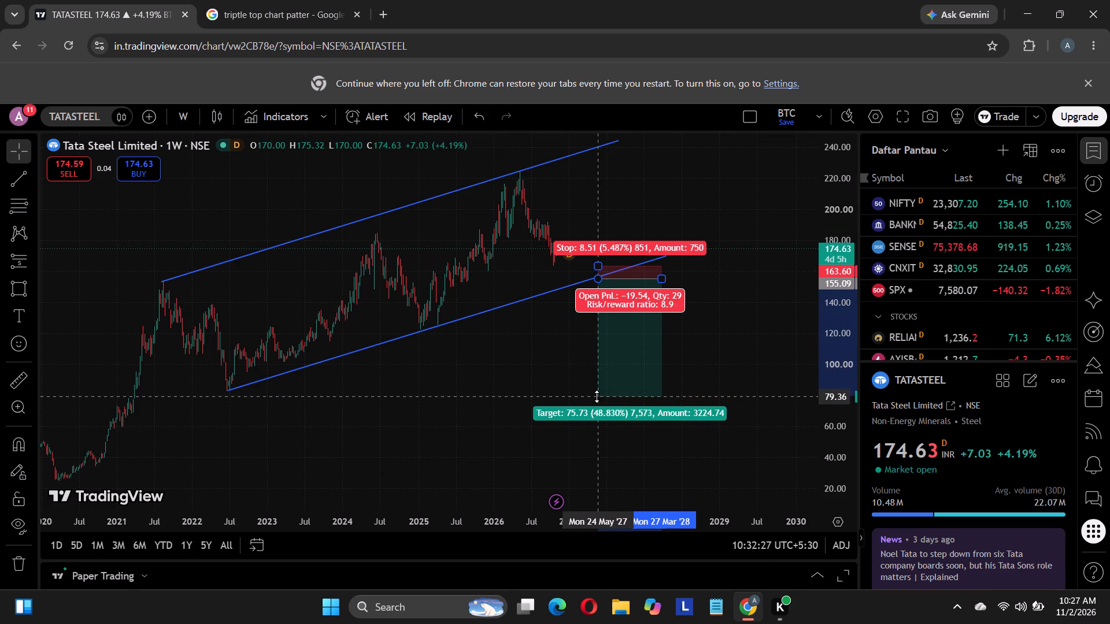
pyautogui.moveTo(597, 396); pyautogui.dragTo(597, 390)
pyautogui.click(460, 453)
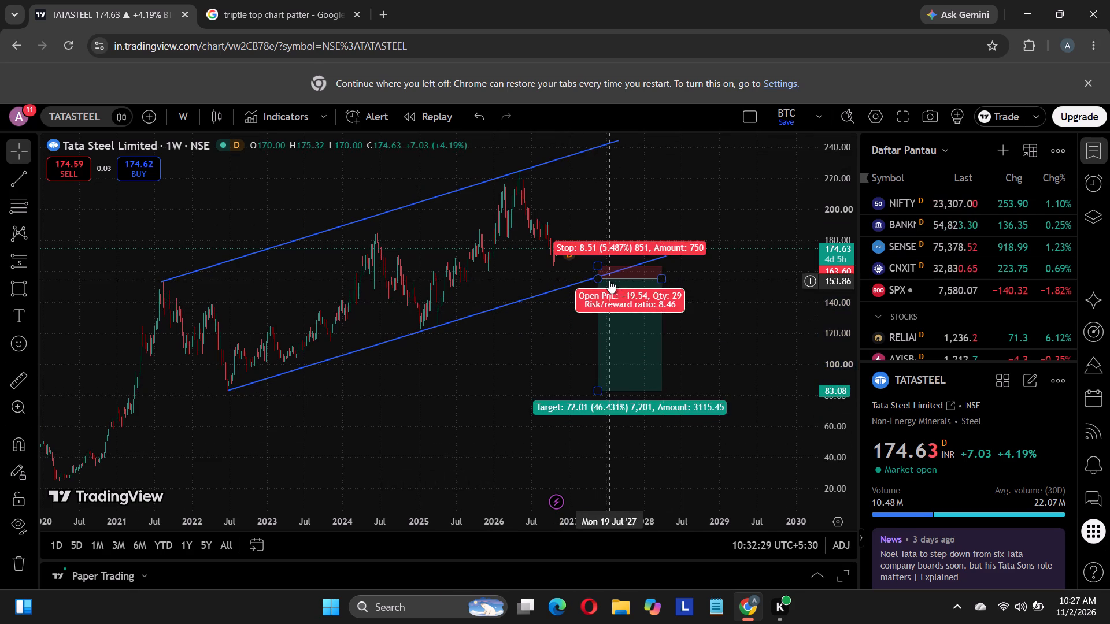
# Switch the Tata Steel chart to the 4-hour interval.
pyautogui.scroll(3, 609, 280)
pyautogui.scroll(5, 510, 317)
pyautogui.scroll(-2, 505, 315)
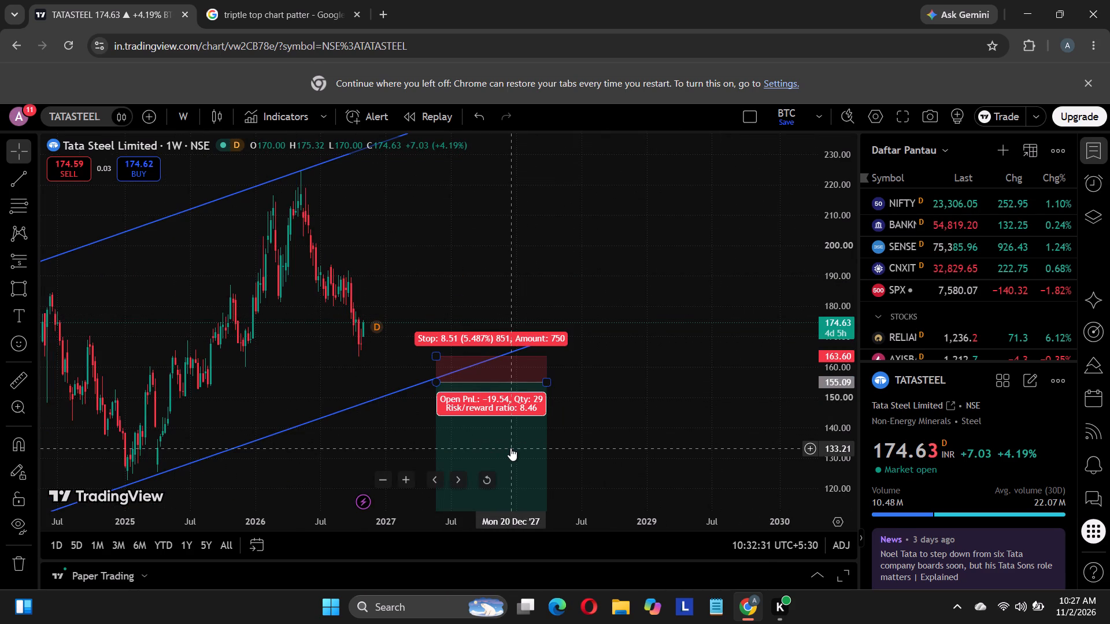
pyautogui.scroll(-5, 427, 325)
pyautogui.click(187, 127)
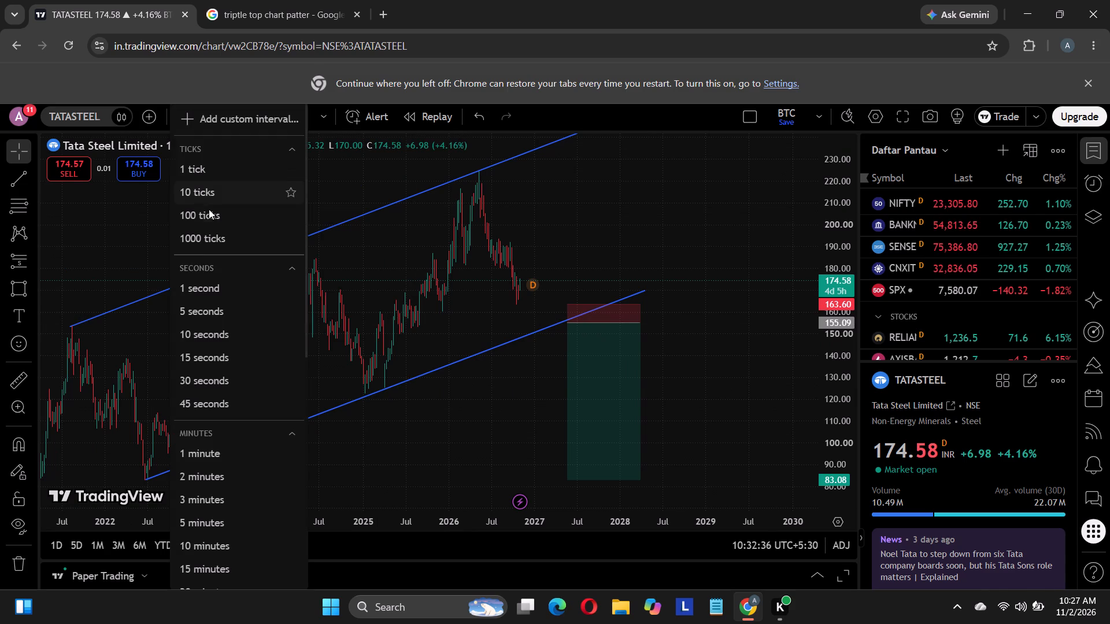
pyautogui.scroll(-2, 209, 562)
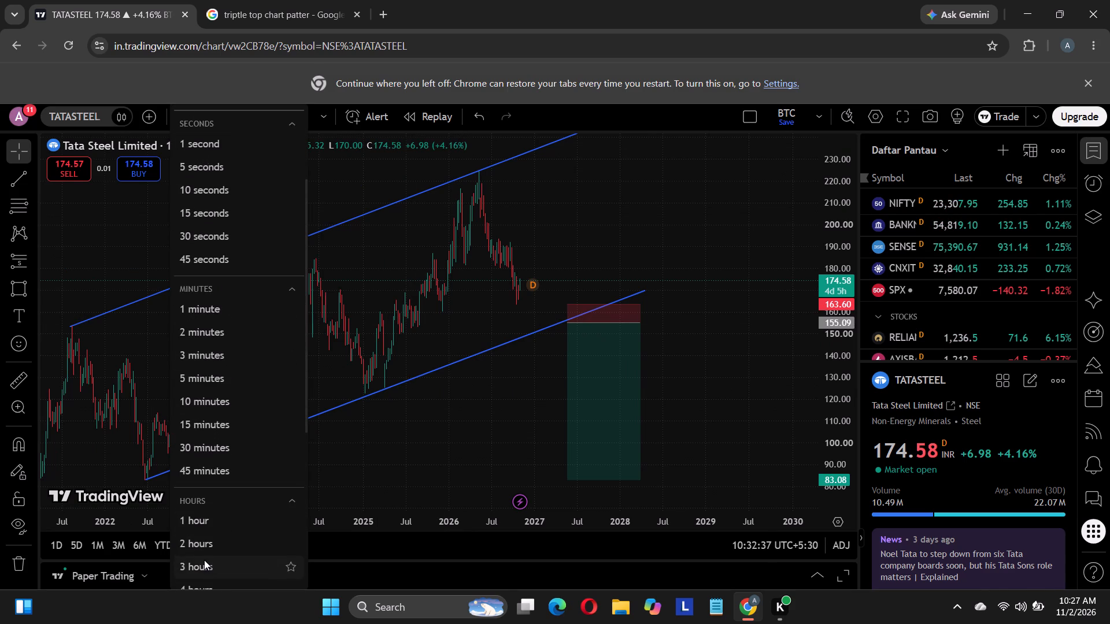
pyautogui.scroll(-3, 204, 560)
pyautogui.click(212, 382)
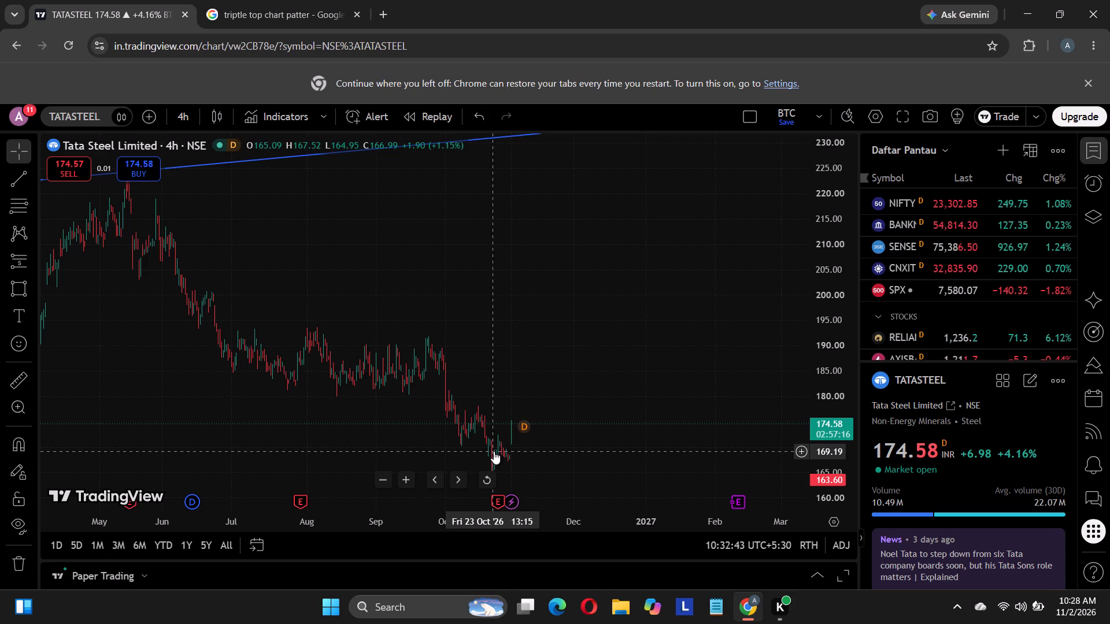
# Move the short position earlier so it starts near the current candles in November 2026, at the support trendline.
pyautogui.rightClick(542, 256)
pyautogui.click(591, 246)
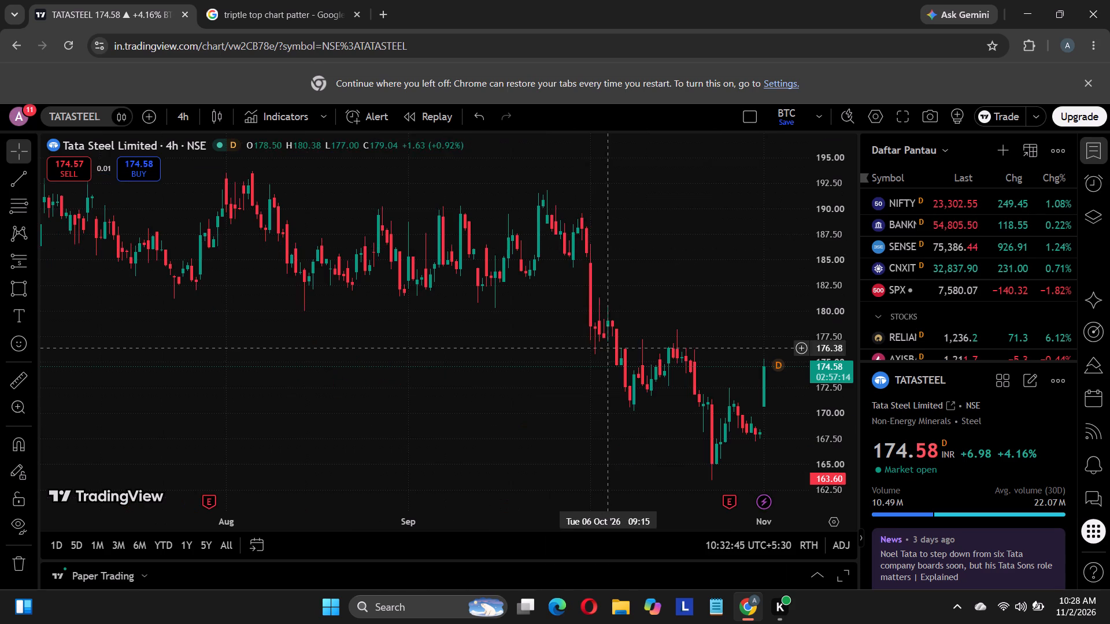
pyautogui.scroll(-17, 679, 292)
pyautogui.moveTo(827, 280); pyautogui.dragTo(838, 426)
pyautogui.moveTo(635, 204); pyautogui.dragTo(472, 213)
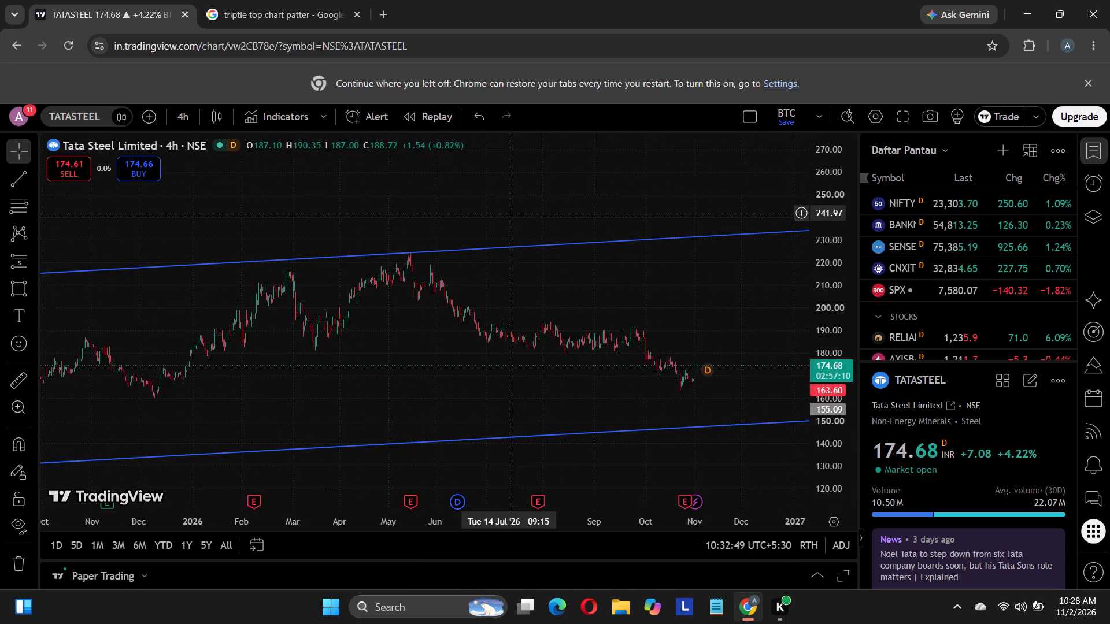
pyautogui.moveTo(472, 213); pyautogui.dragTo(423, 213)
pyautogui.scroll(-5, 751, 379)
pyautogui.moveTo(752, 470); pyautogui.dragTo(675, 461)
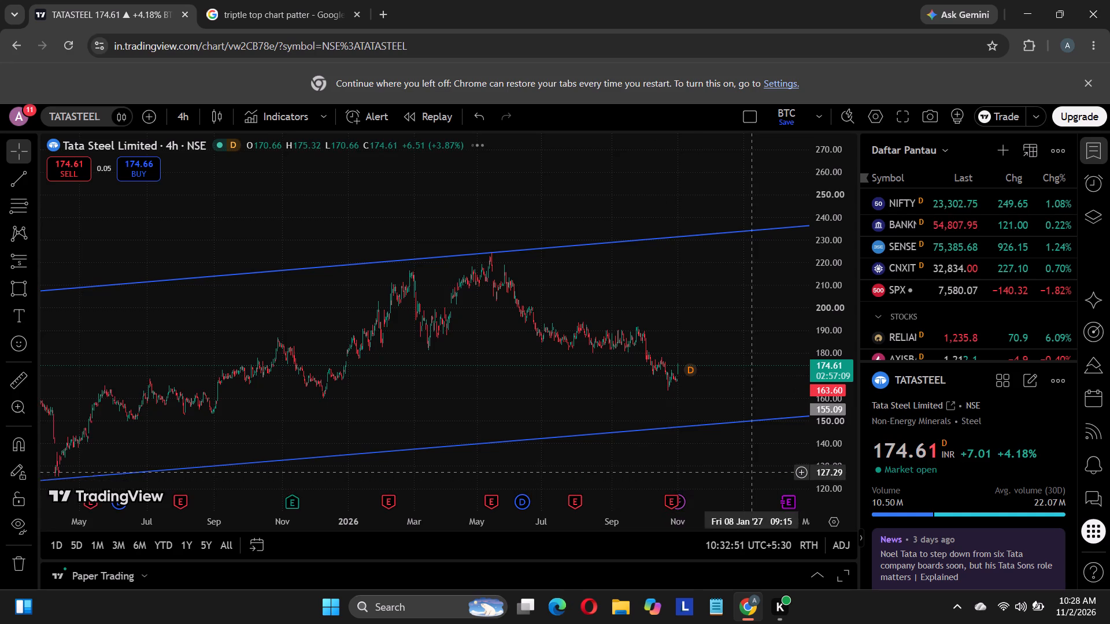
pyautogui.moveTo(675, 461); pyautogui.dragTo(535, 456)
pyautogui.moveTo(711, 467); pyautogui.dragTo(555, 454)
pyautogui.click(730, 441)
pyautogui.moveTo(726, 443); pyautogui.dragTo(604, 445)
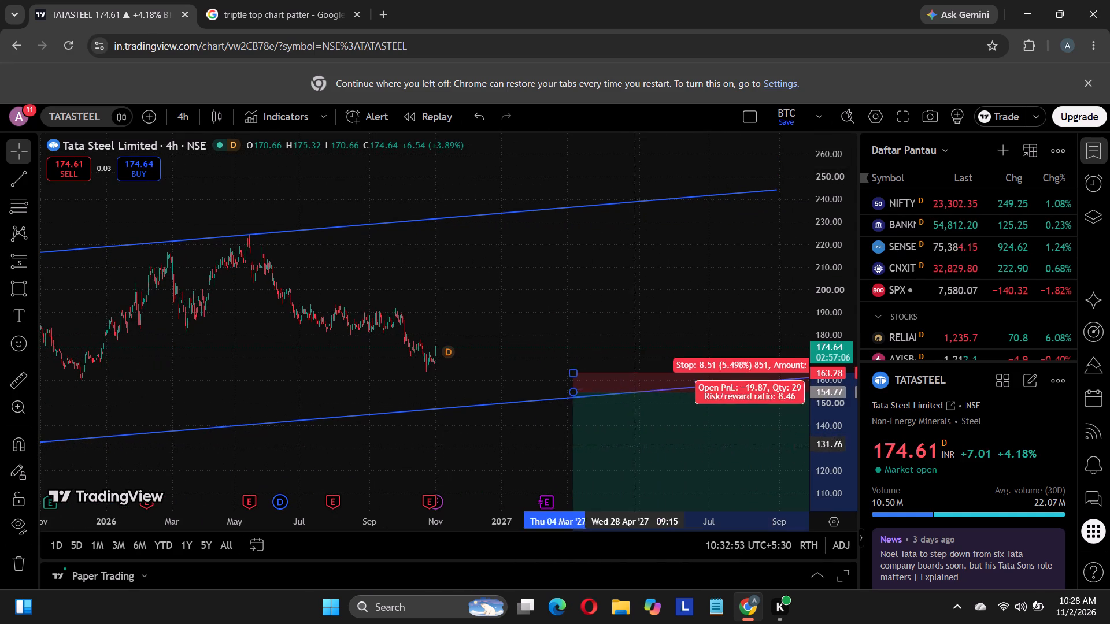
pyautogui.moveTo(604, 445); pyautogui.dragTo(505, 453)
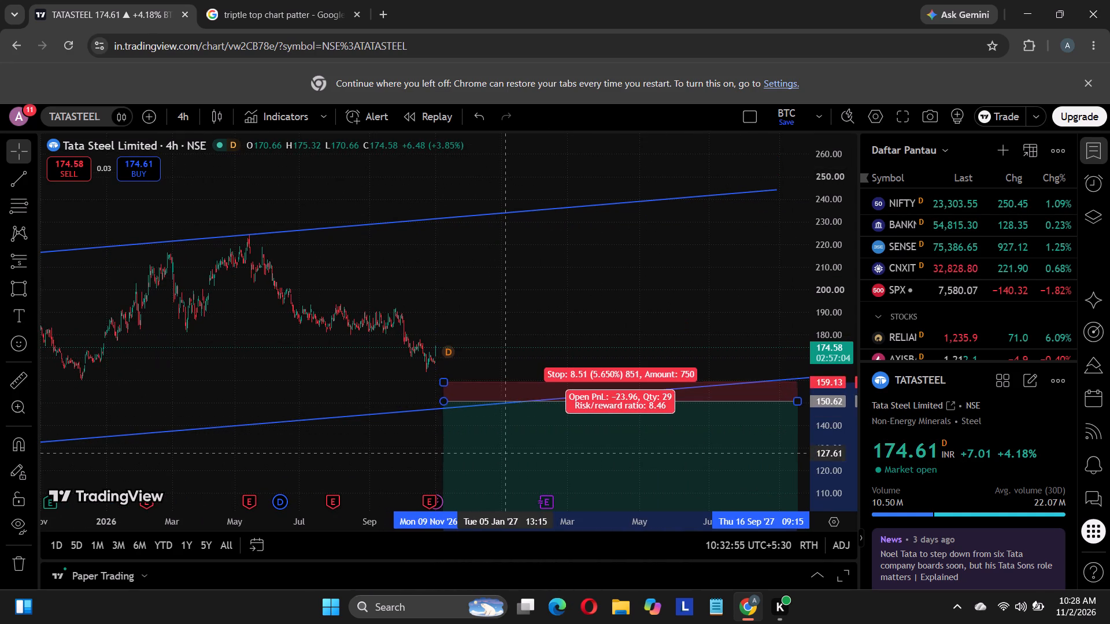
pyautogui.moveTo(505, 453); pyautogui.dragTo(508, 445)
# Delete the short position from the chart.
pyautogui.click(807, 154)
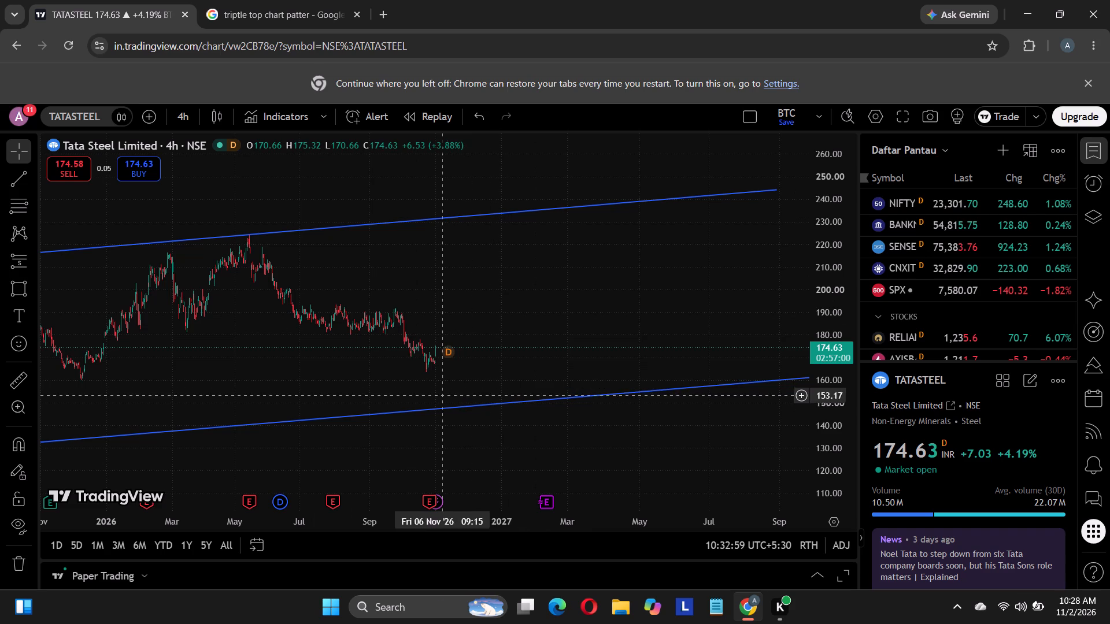
# Examine Tata Steel's 4-hour price action between the support and resistance trendlines, from 2024 to the latest candles.
pyautogui.scroll(-5, 441, 386)
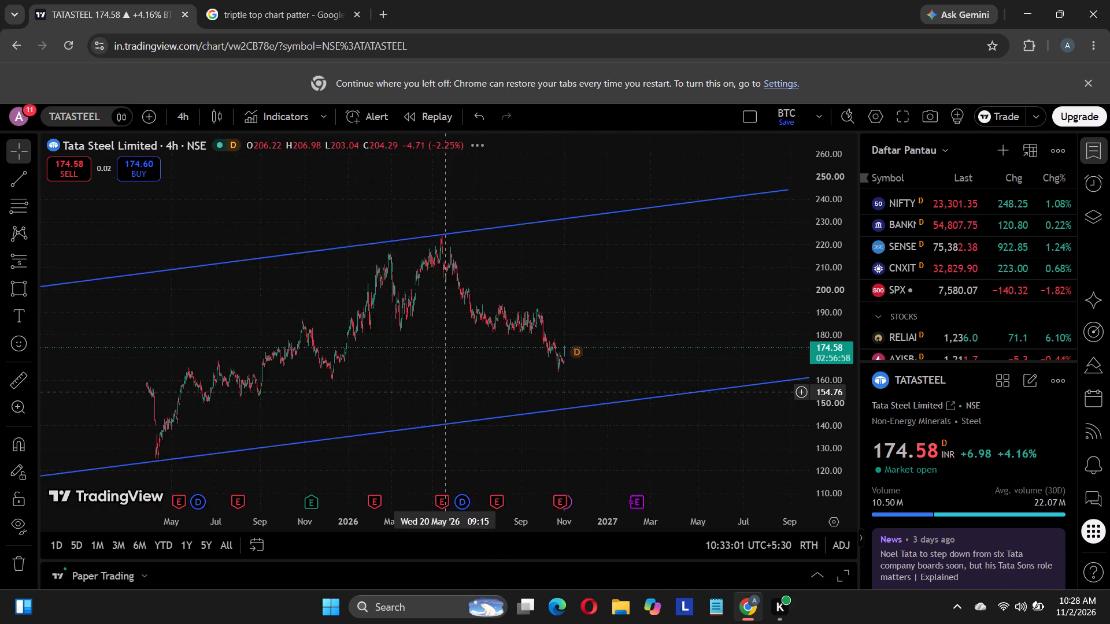
pyautogui.scroll(-4, 422, 467)
pyautogui.scroll(-15, 432, 404)
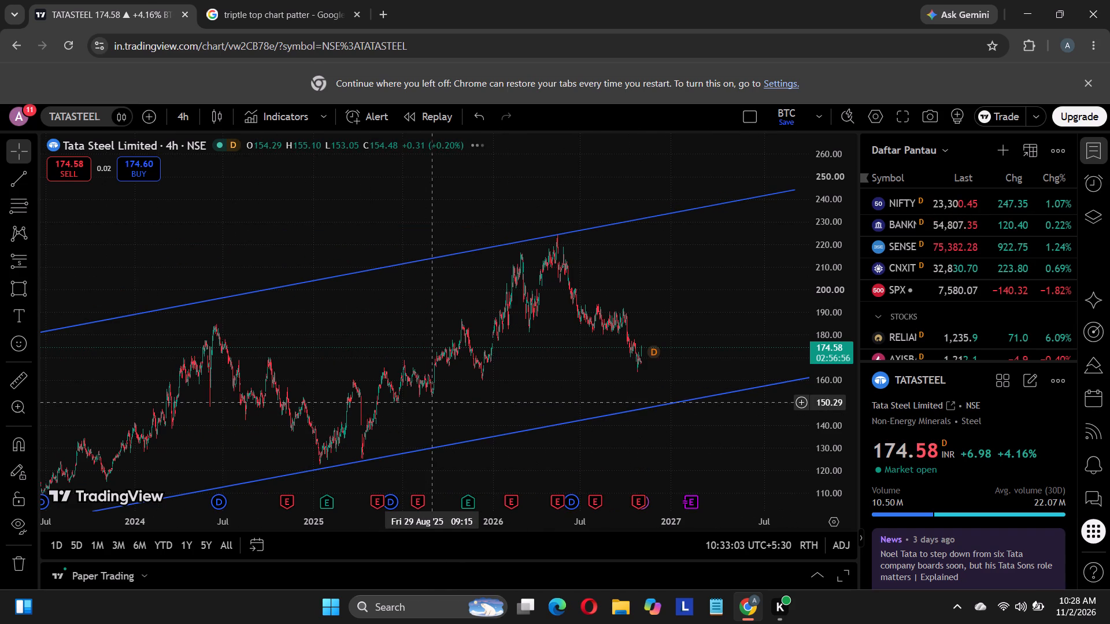
pyautogui.scroll(1, 665, 370)
pyautogui.scroll(-1, 664, 370)
pyautogui.scroll(5, 664, 370)
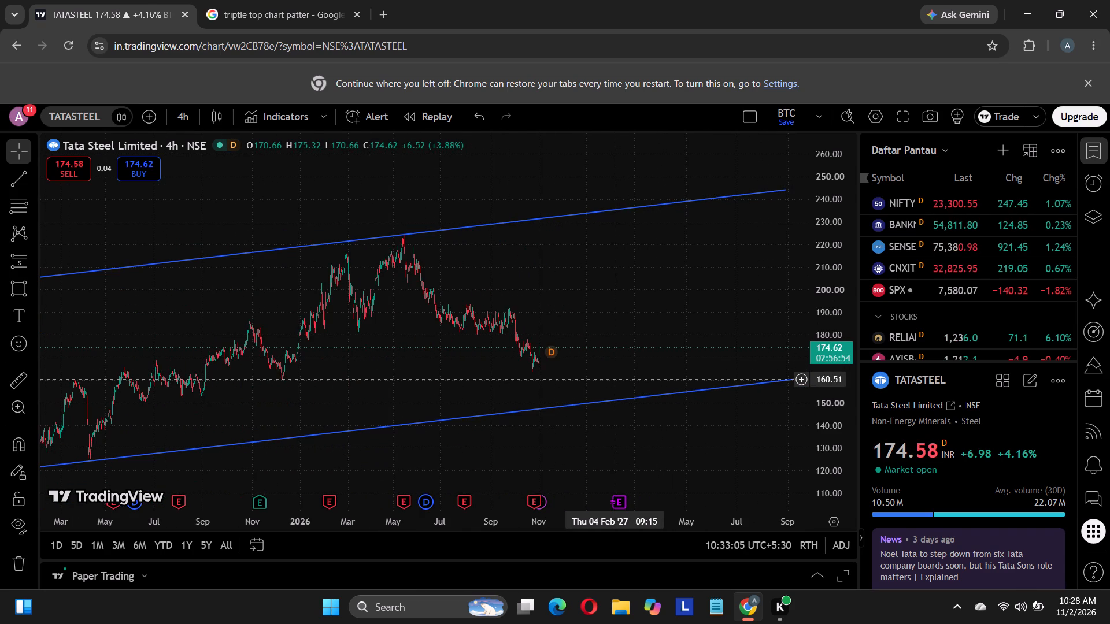
pyautogui.scroll(3, 615, 378)
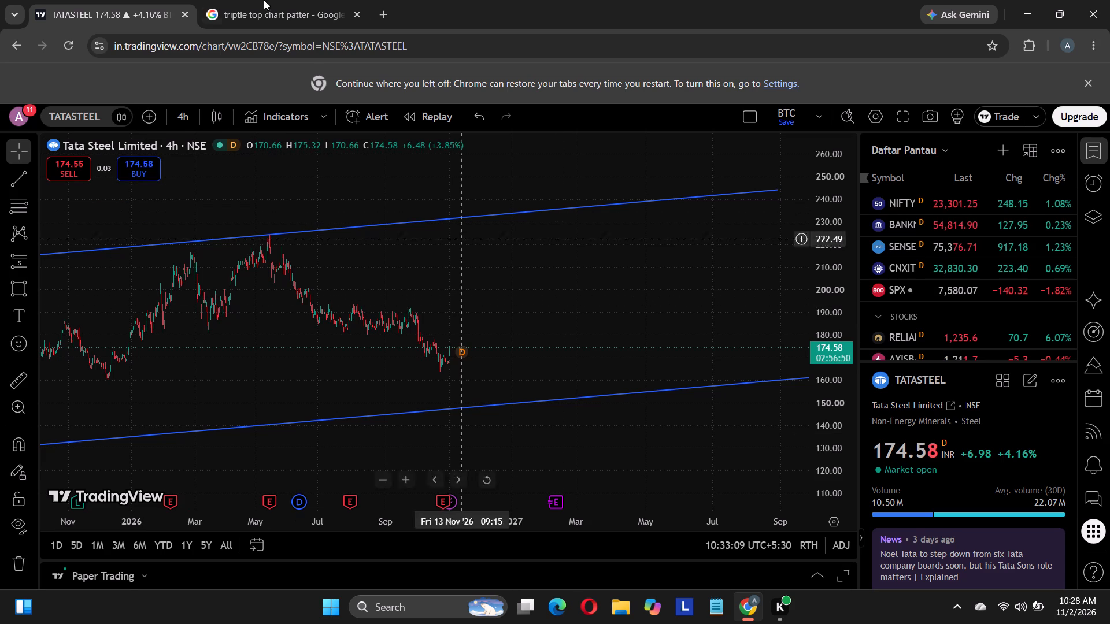
# Close the Google tab with the triple top chart pattern search.
pyautogui.click(247, 10)
pyautogui.click(355, 14)
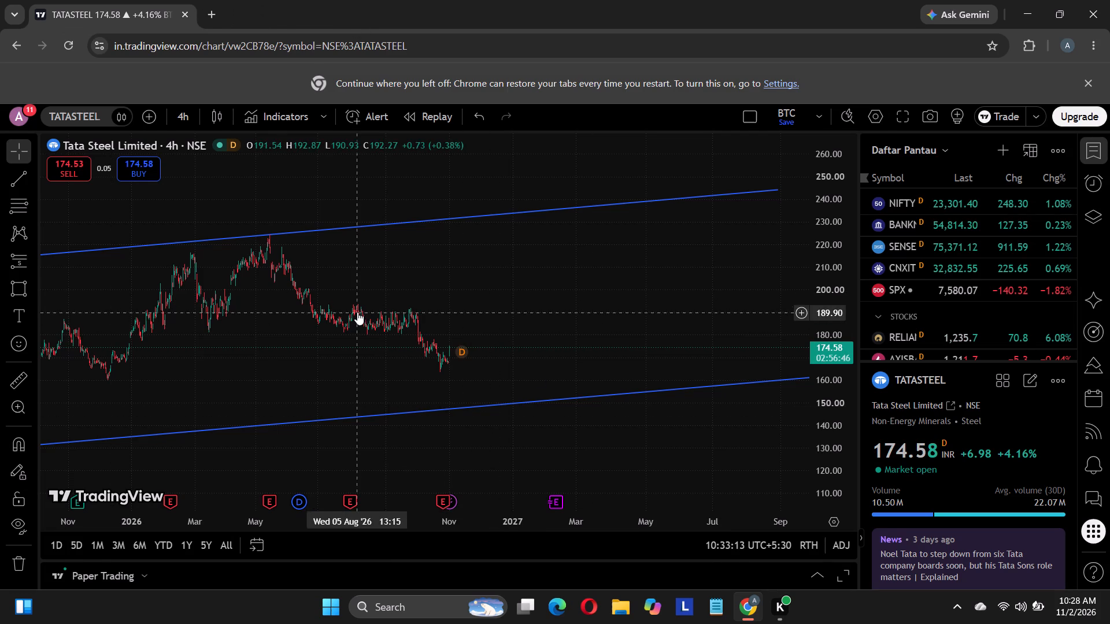
# Remove both trendline drawings from the Tata Steel chart.
pyautogui.rightClick(450, 268)
pyautogui.click(526, 547)
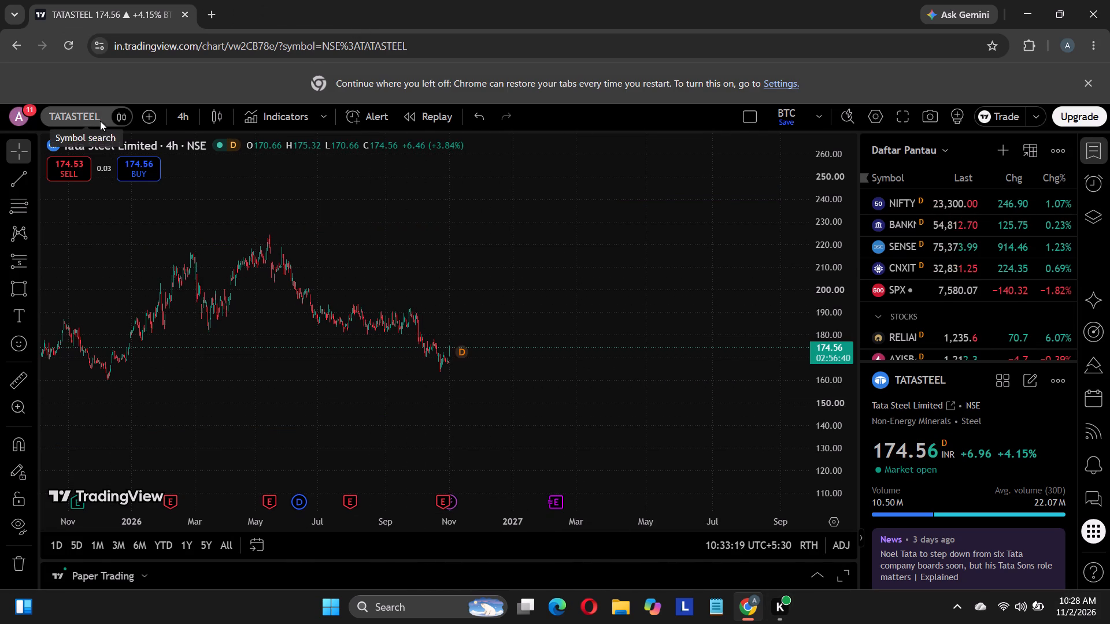
# Search the symbols for "PC J" among stocks and load the NSE chart of PC Jeweller Ltd.
pyautogui.click(1098, 91)
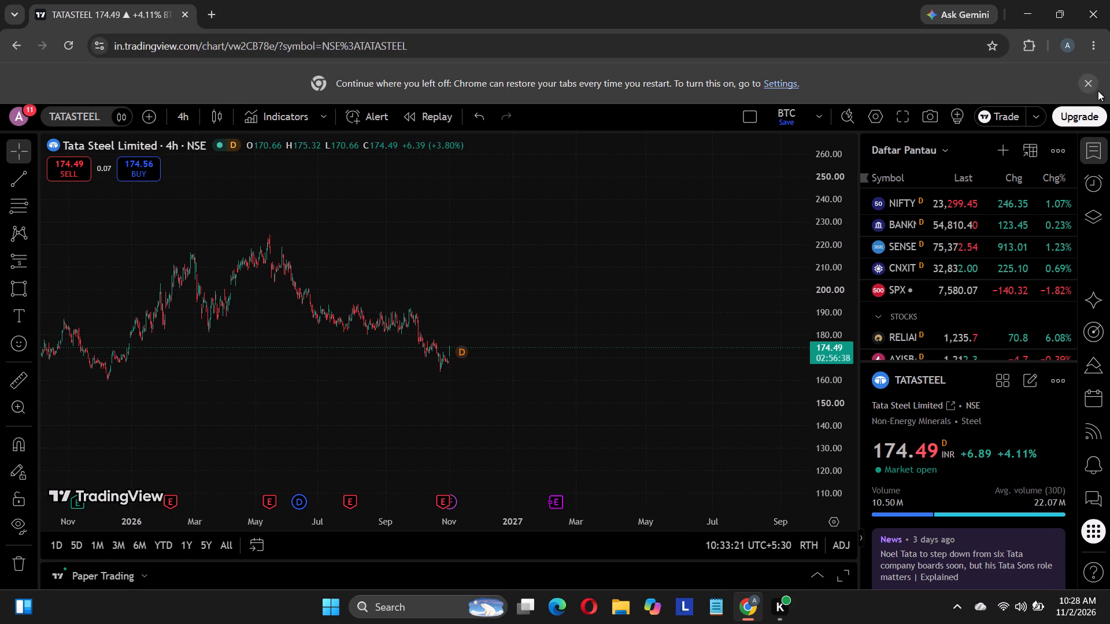
pyautogui.click(81, 71)
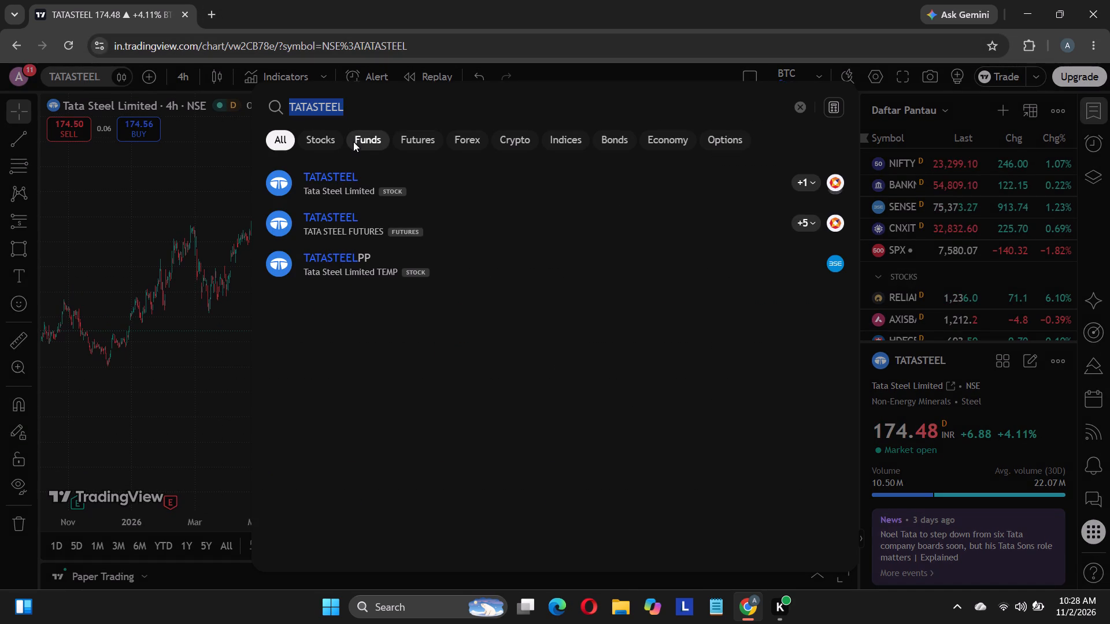
pyautogui.write('pc jw')
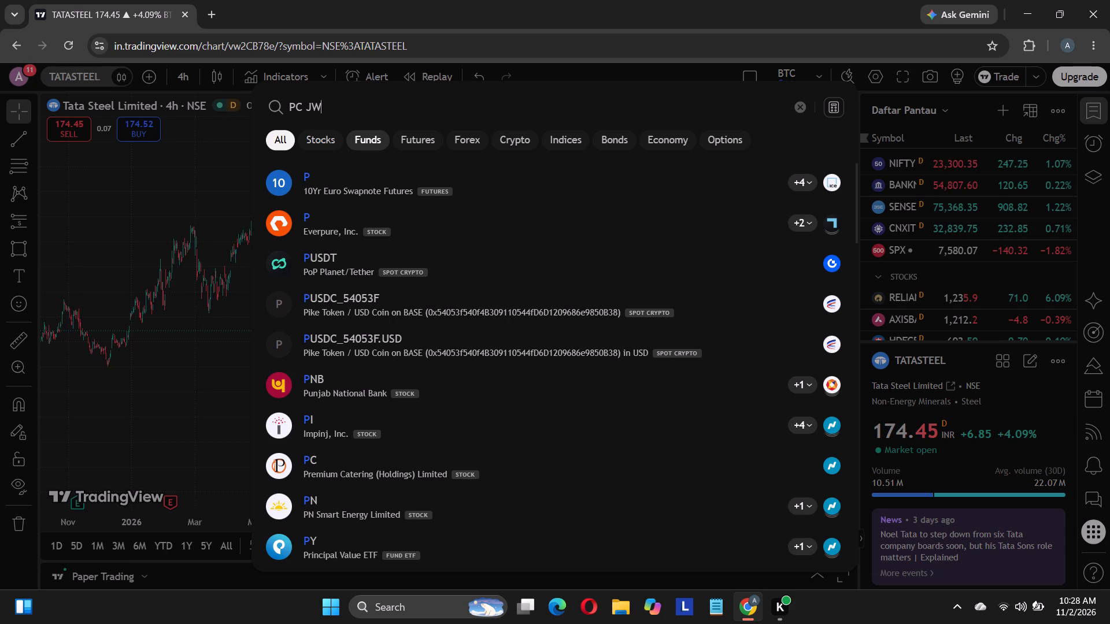
pyautogui.press('BackSpace')
pyautogui.press('BackSpace')
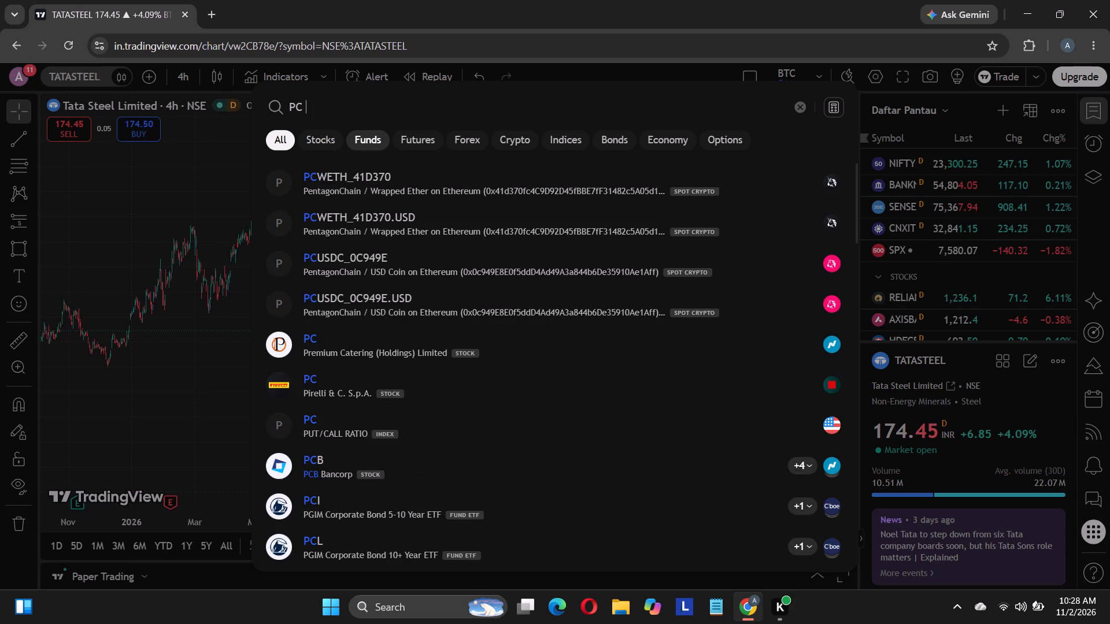
pyautogui.press('j')
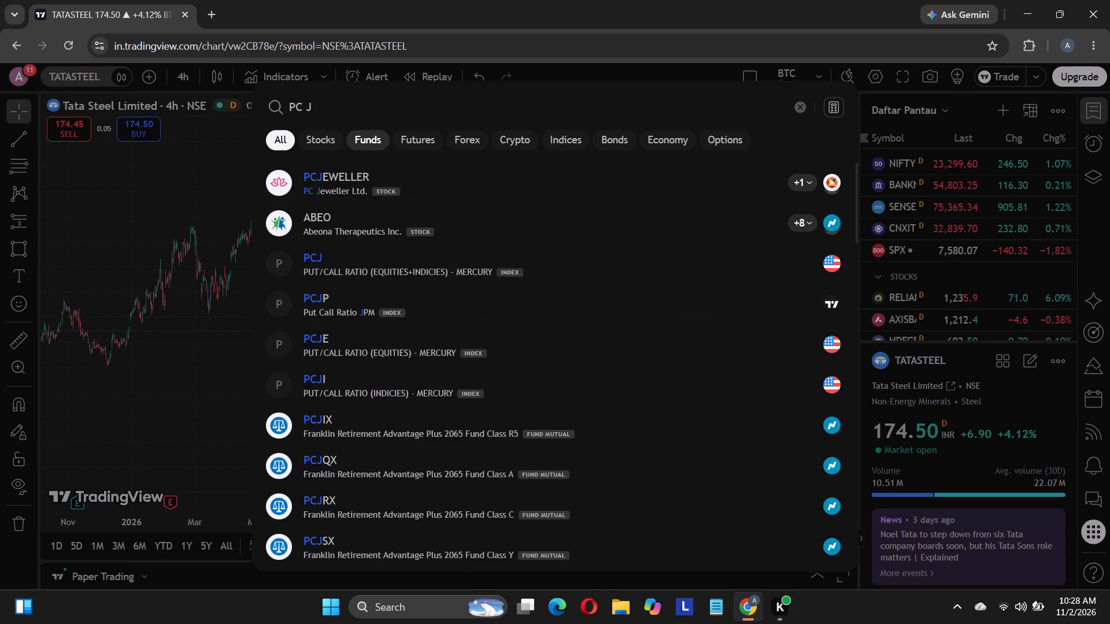
pyautogui.click(320, 136)
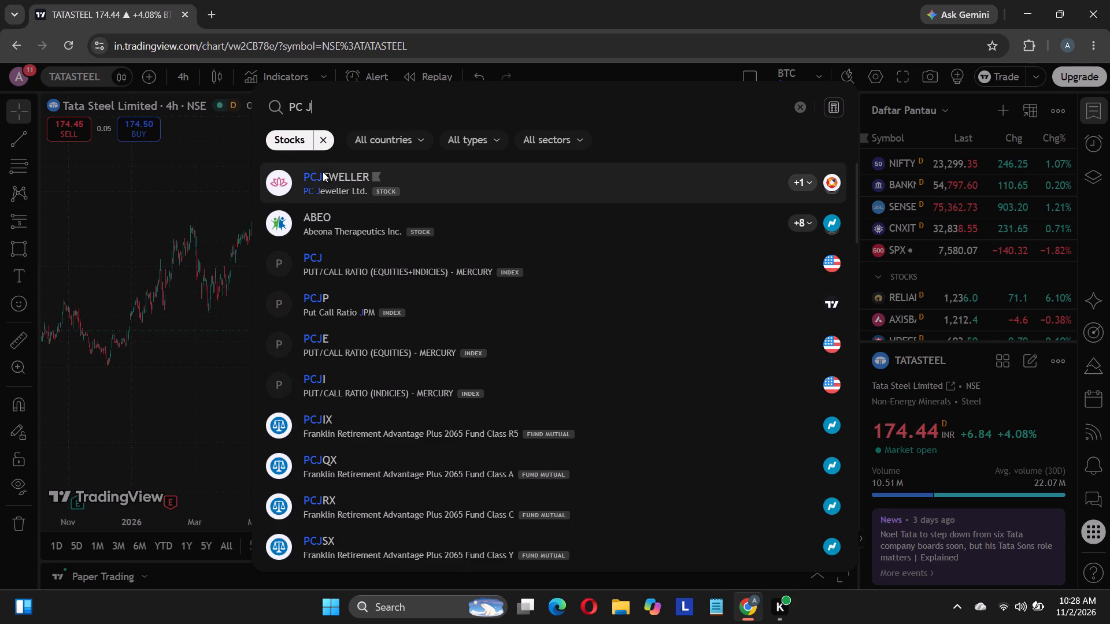
pyautogui.click(323, 180)
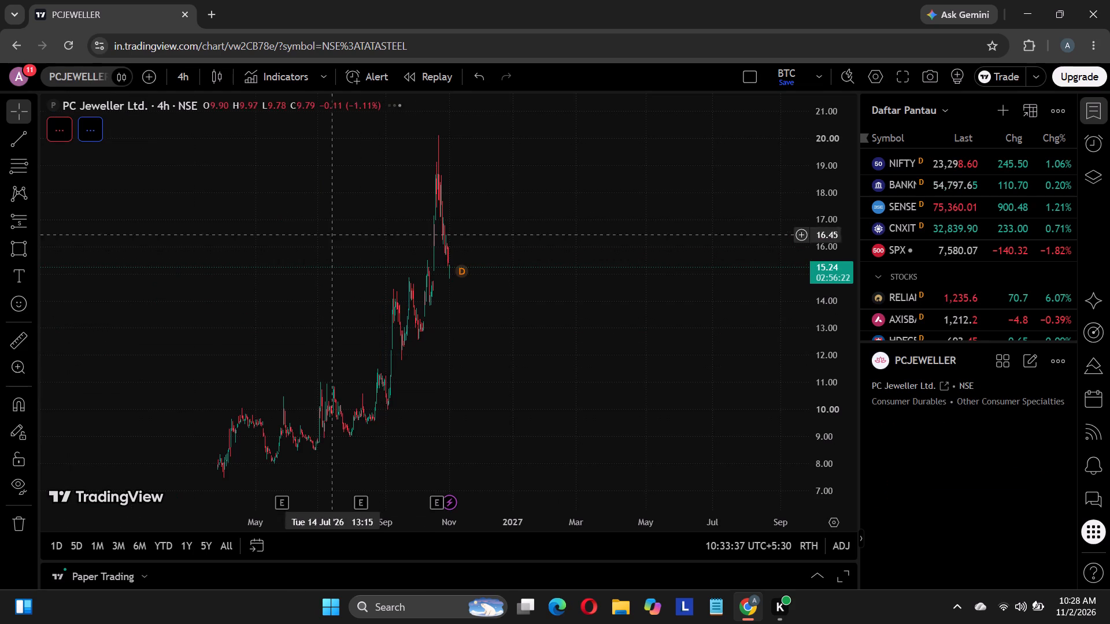
# Switch the PC Jeweller chart to the 1-week interval and reset the chart view.
pyautogui.rightClick(307, 205)
pyautogui.click(182, 75)
pyautogui.scroll(-5, 243, 328)
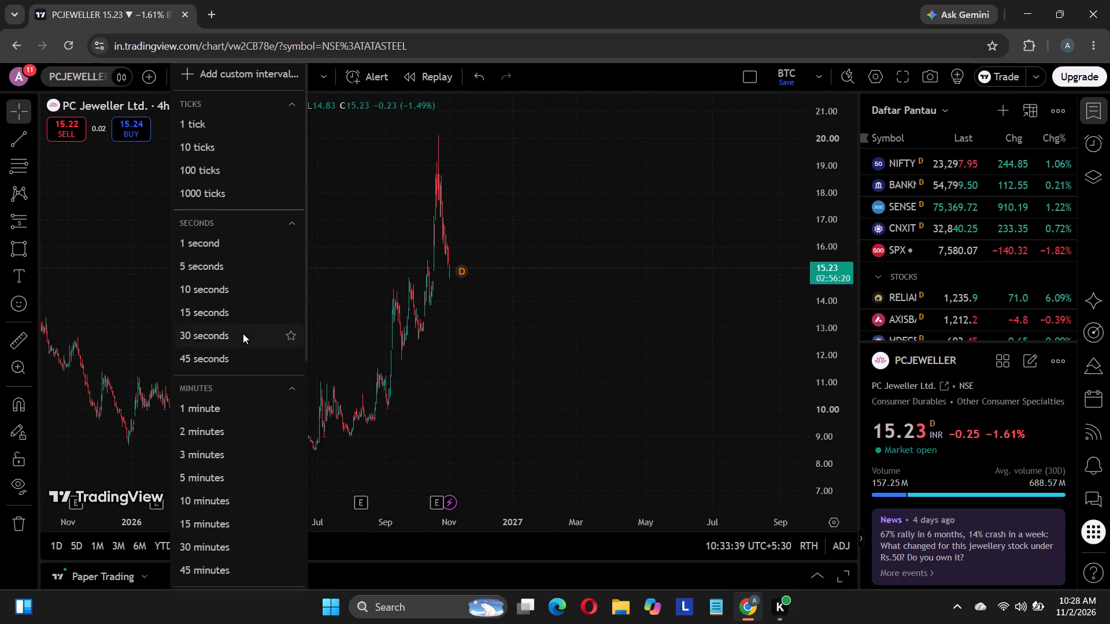
pyautogui.click(203, 405)
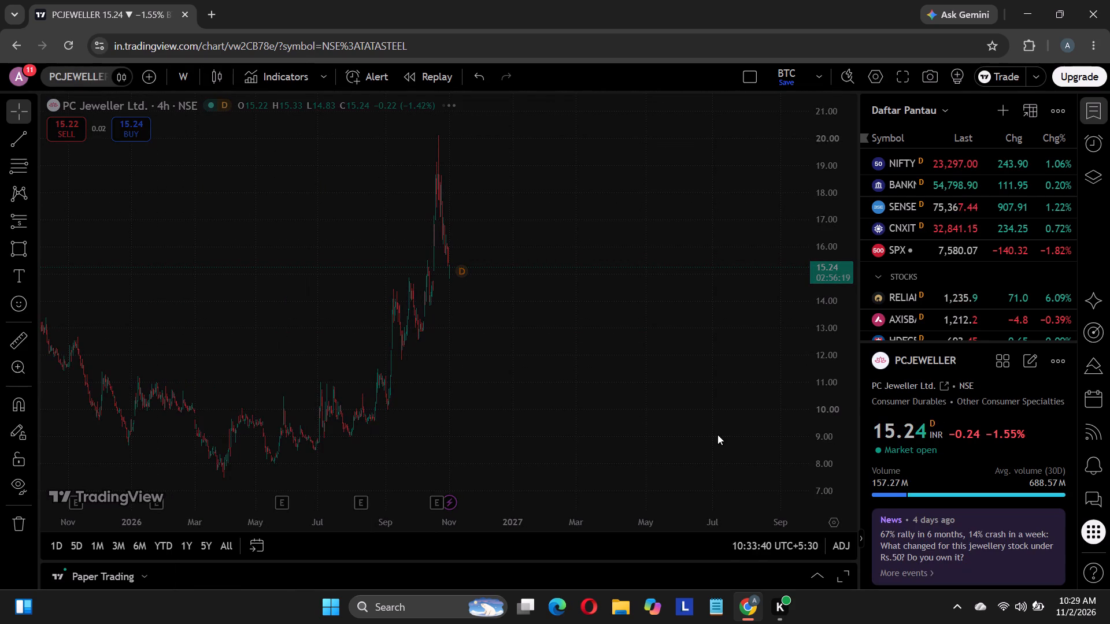
pyautogui.rightClick(420, 272)
pyautogui.click(468, 275)
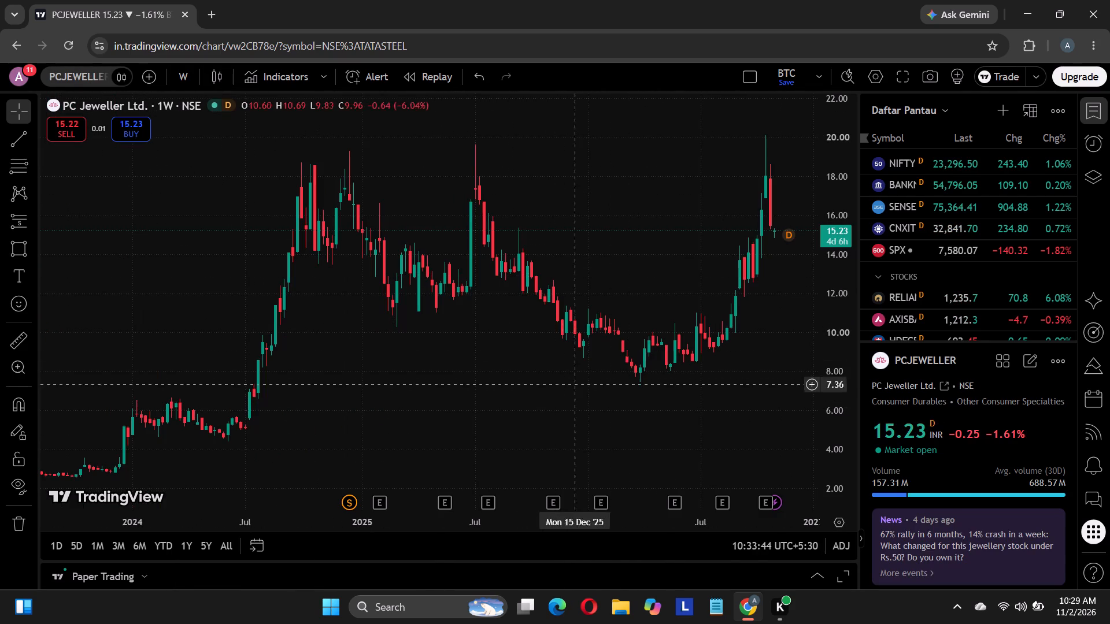
# Draw a rectangle over the 2026 lows from June 2024 to April 2027, between about 9.82 and 7.19.
pyautogui.scroll(-5, 561, 359)
pyautogui.scroll(5, 638, 393)
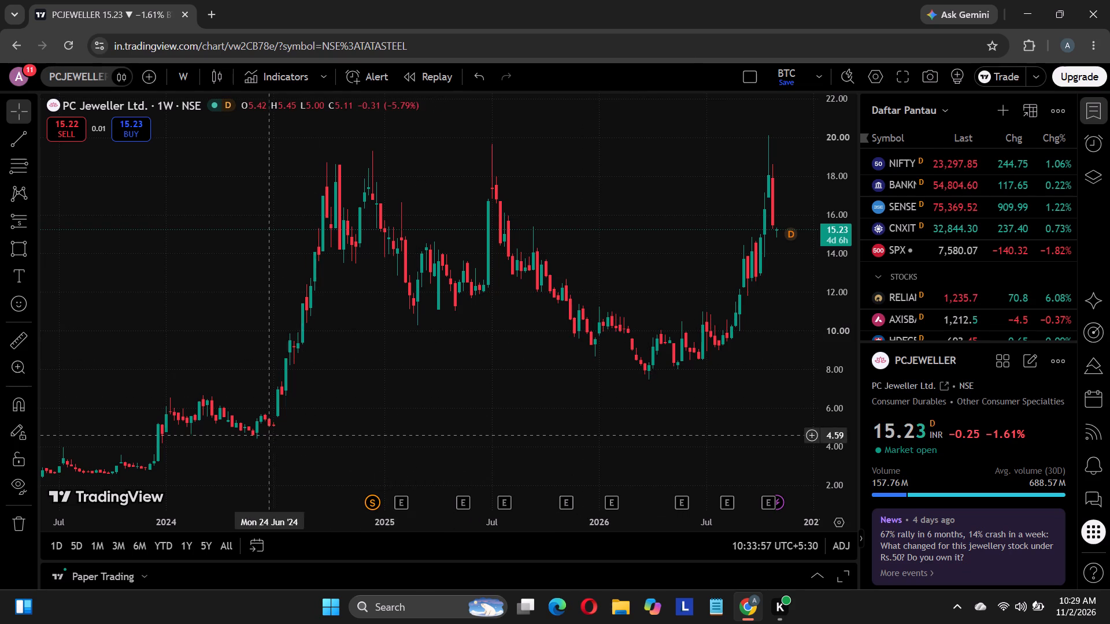
pyautogui.moveTo(608, 384); pyautogui.dragTo(499, 369)
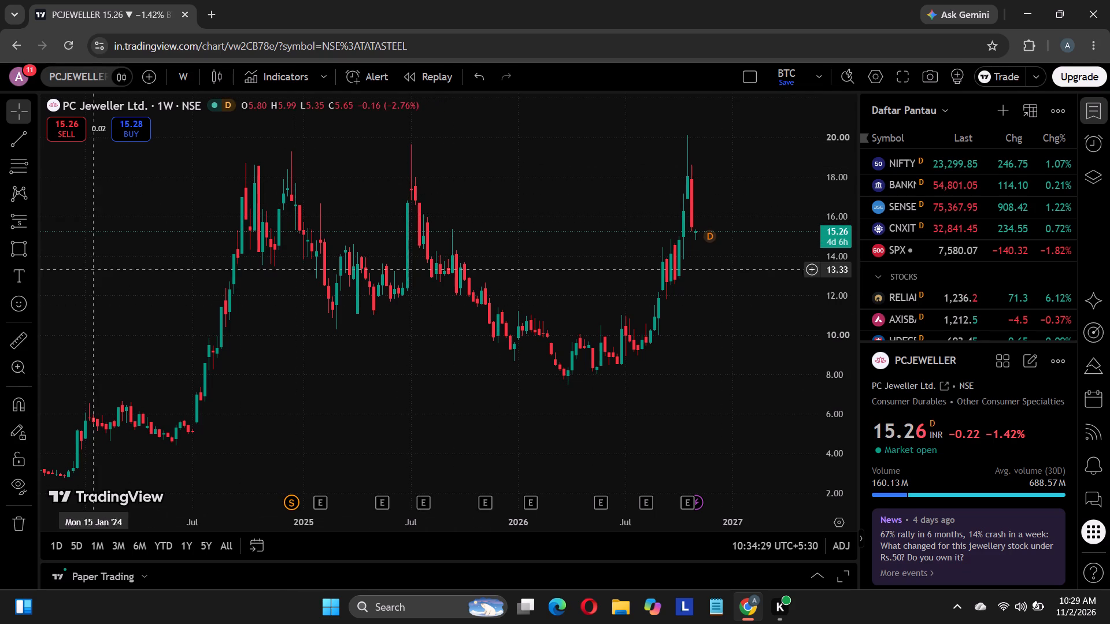
pyautogui.click(22, 252)
pyautogui.moveTo(181, 338); pyautogui.dragTo(187, 337)
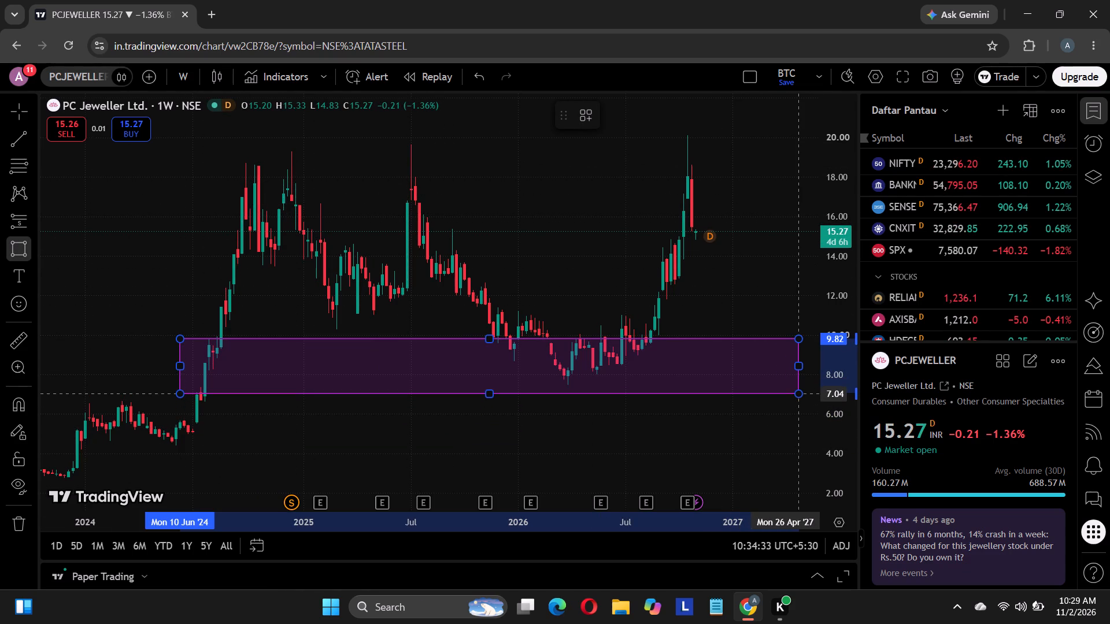
pyautogui.click(800, 390)
pyautogui.click(561, 474)
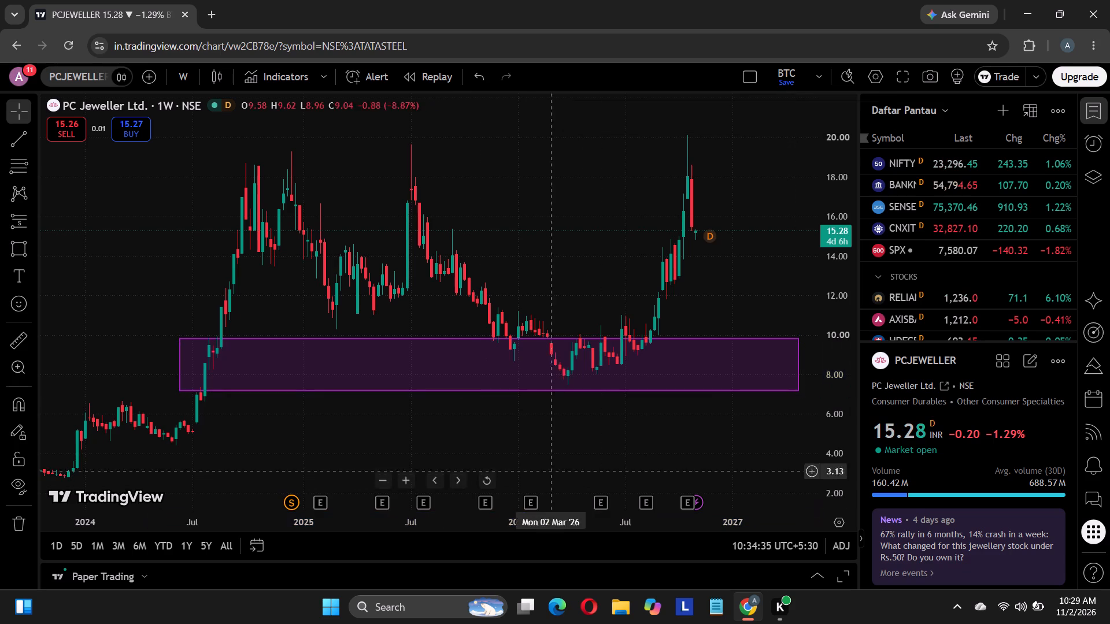
# Narrow the support rectangle around the 2026 lows so it spans prices from about 8.3 down to 7.3.
pyautogui.click(491, 374)
pyautogui.click(491, 339)
pyautogui.moveTo(491, 339); pyautogui.dragTo(491, 366)
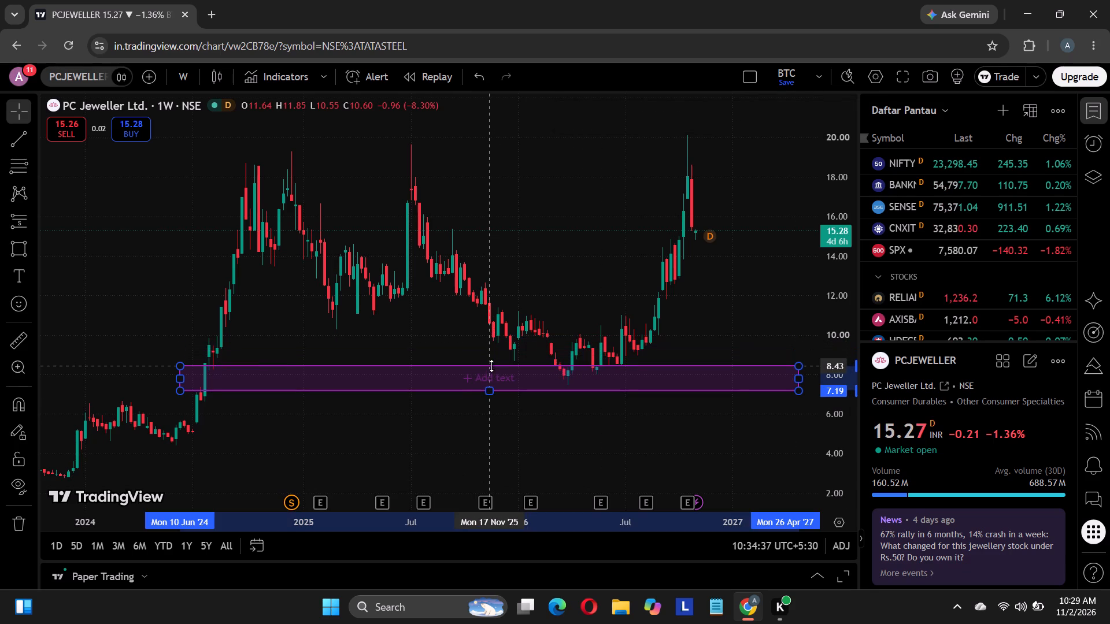
pyautogui.moveTo(491, 366); pyautogui.dragTo(490, 369)
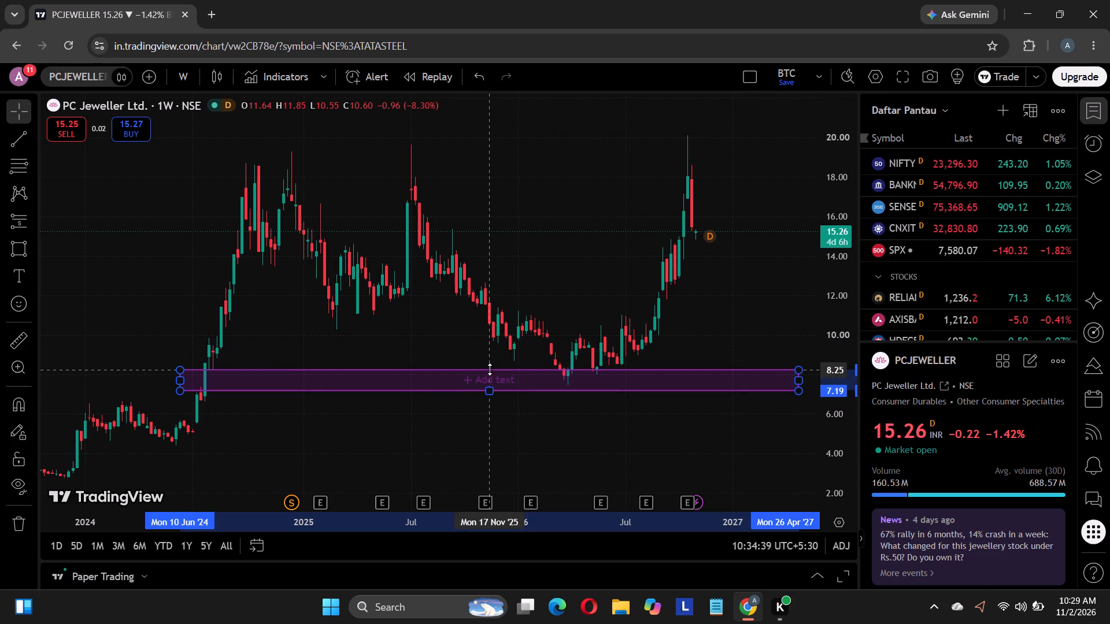
pyautogui.moveTo(490, 369); pyautogui.dragTo(493, 368)
pyautogui.click(498, 421)
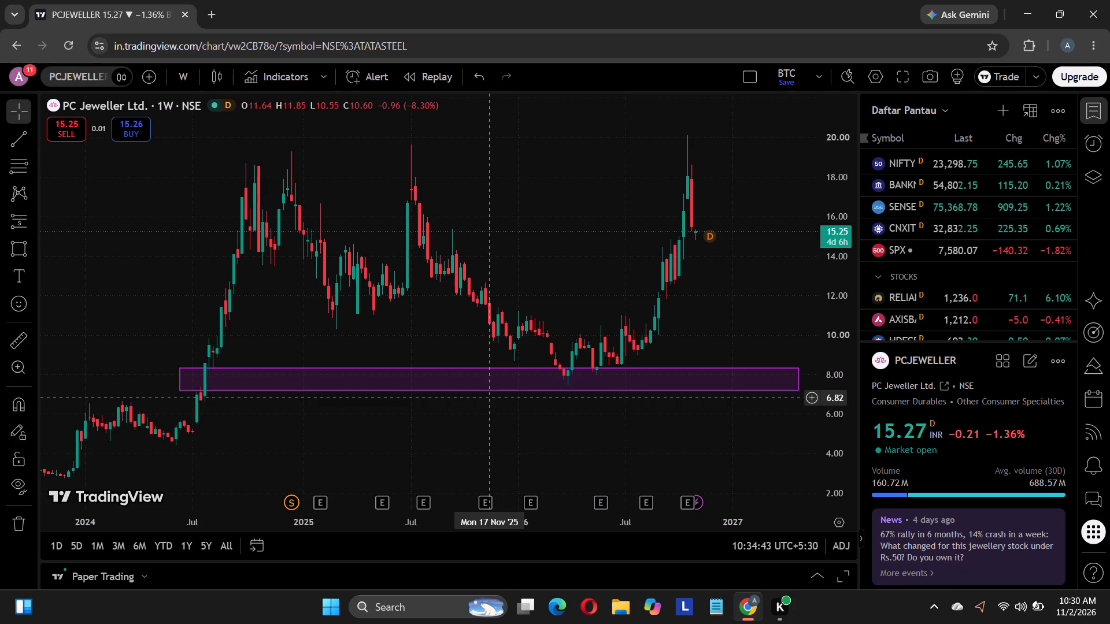
pyautogui.moveTo(491, 393); pyautogui.dragTo(491, 387)
pyautogui.click(493, 434)
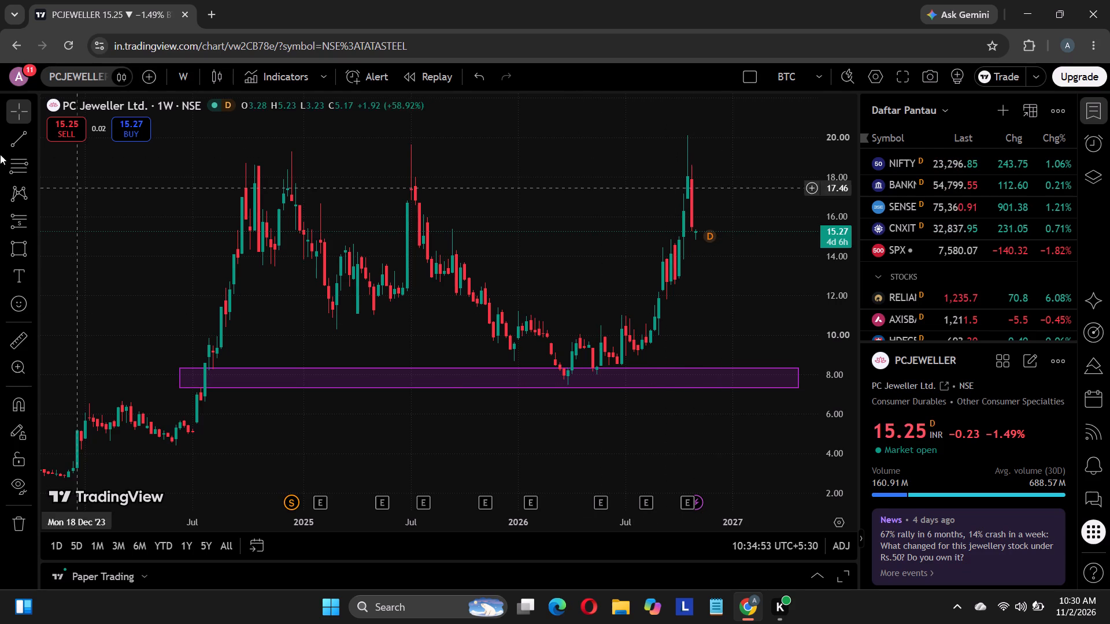
# Draw a resistance rectangle over the price peaks from June 2024 to April 2027, between about 20.28 and 18.23.
pyautogui.click(17, 243)
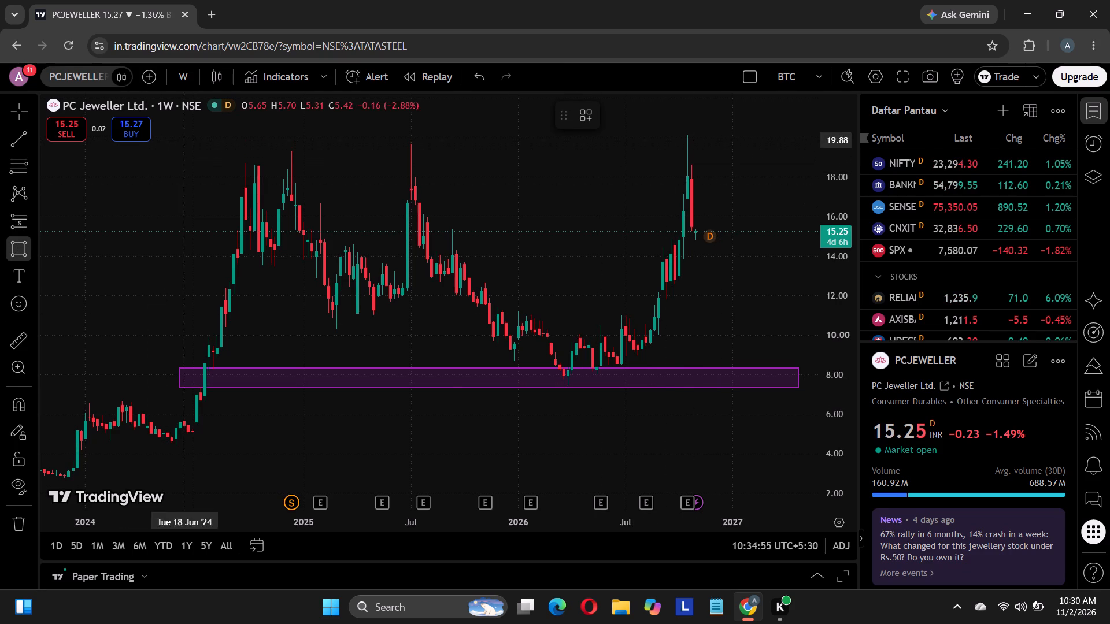
pyautogui.click(180, 138)
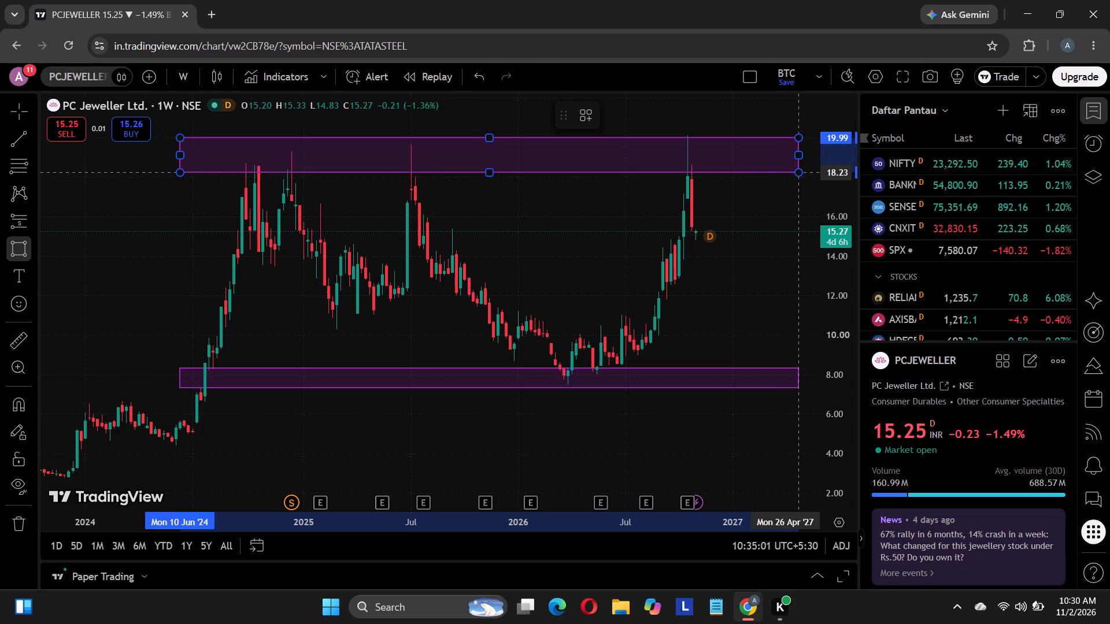
pyautogui.click(800, 172)
pyautogui.moveTo(491, 134); pyautogui.dragTo(496, 131)
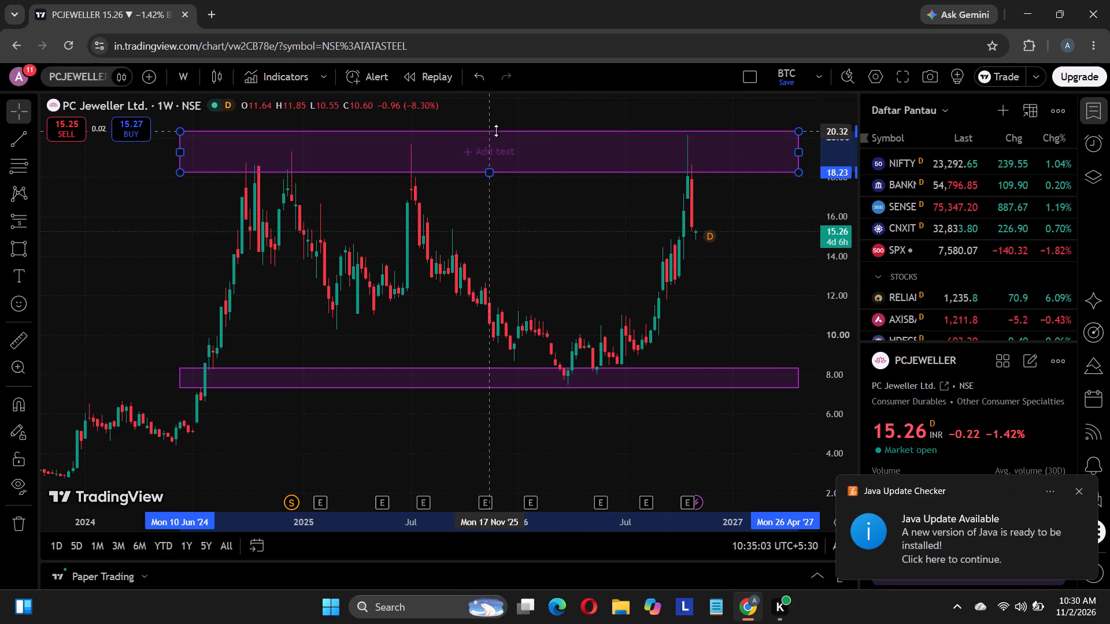
pyautogui.moveTo(496, 131); pyautogui.dragTo(501, 132)
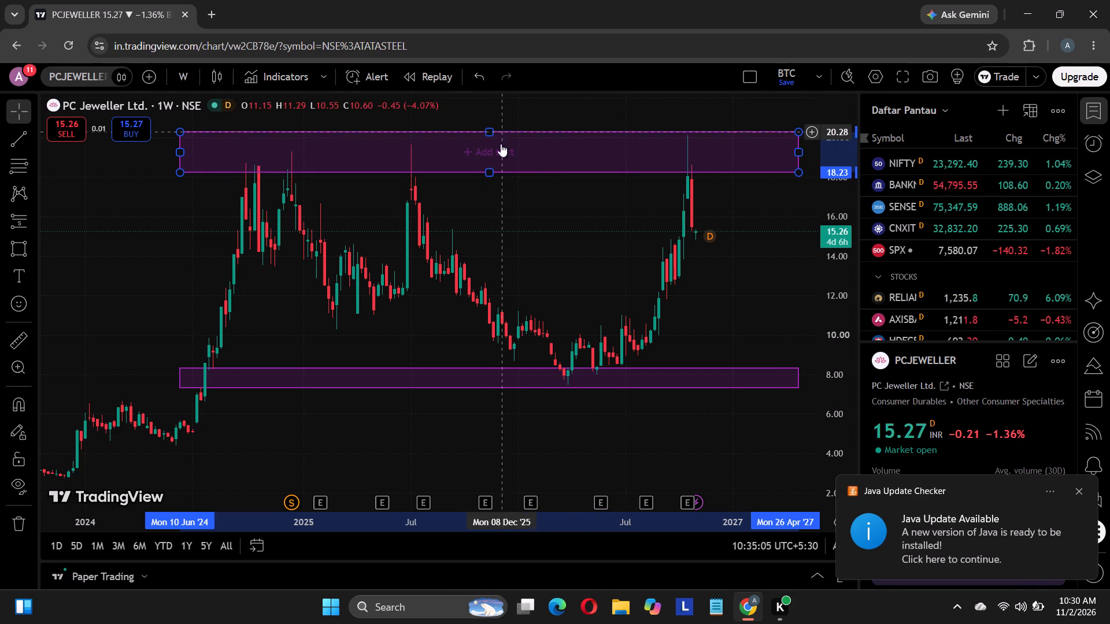
pyautogui.click(541, 242)
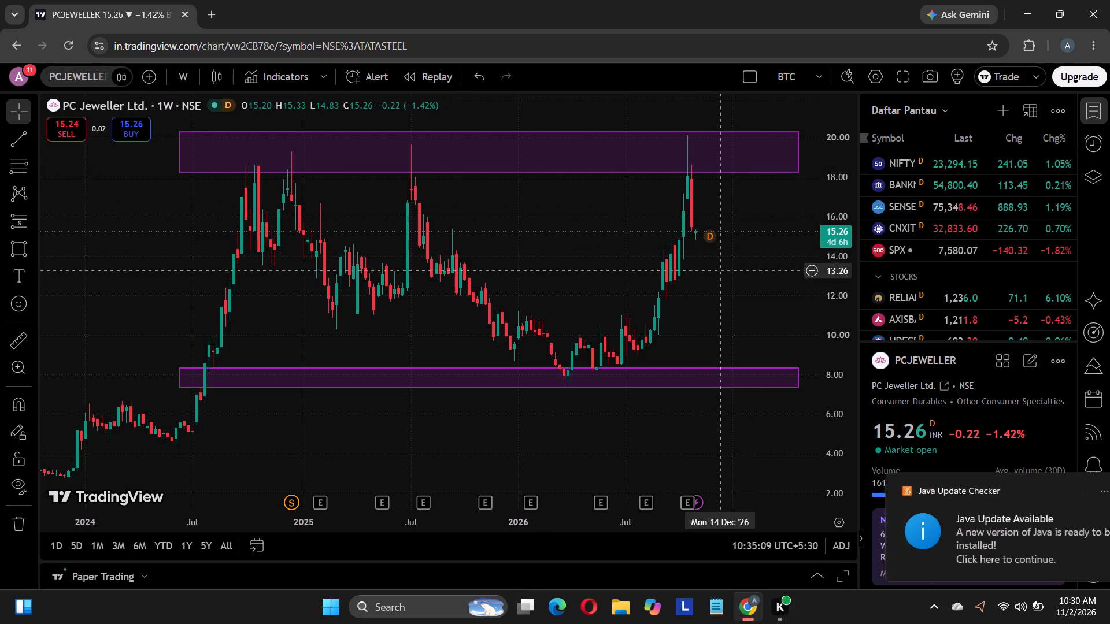
# Add the Volume indicator to the PC Jeweller weekly chart and dismiss the advertisement.
pyautogui.moveTo(682, 489); pyautogui.dragTo(574, 493)
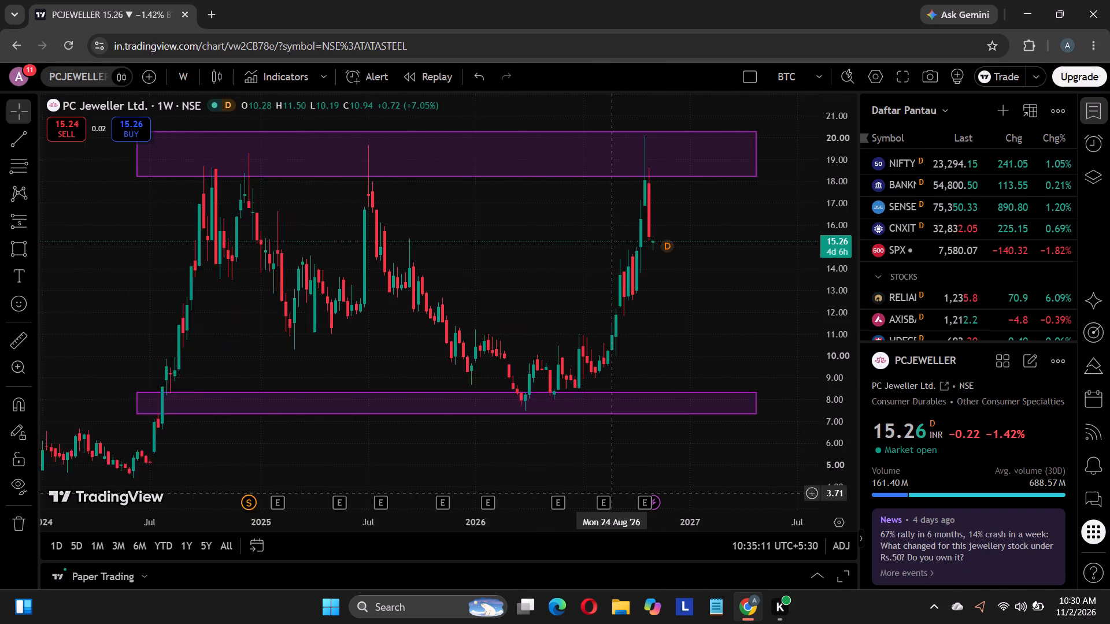
pyautogui.moveTo(574, 493); pyautogui.dragTo(535, 496)
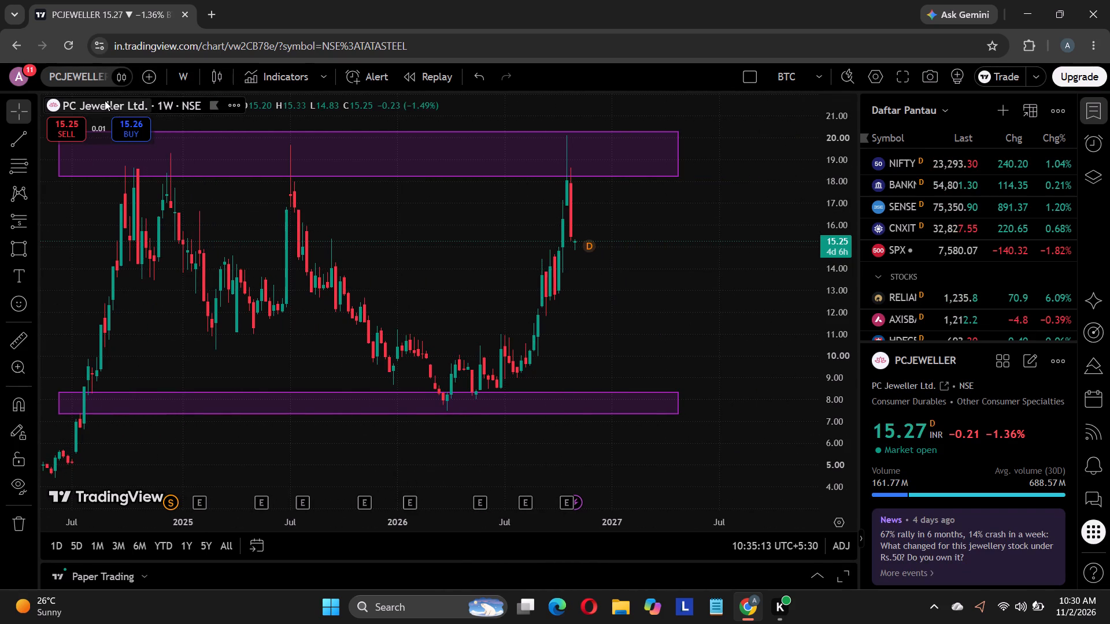
pyautogui.click(268, 87)
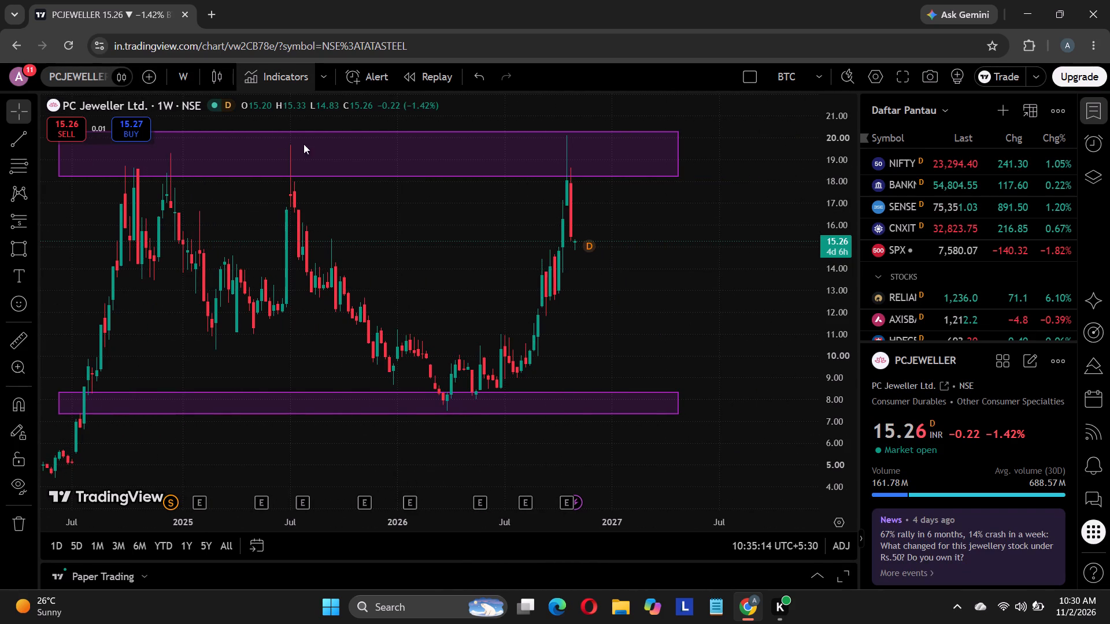
pyautogui.click(338, 162)
pyautogui.write('volu')
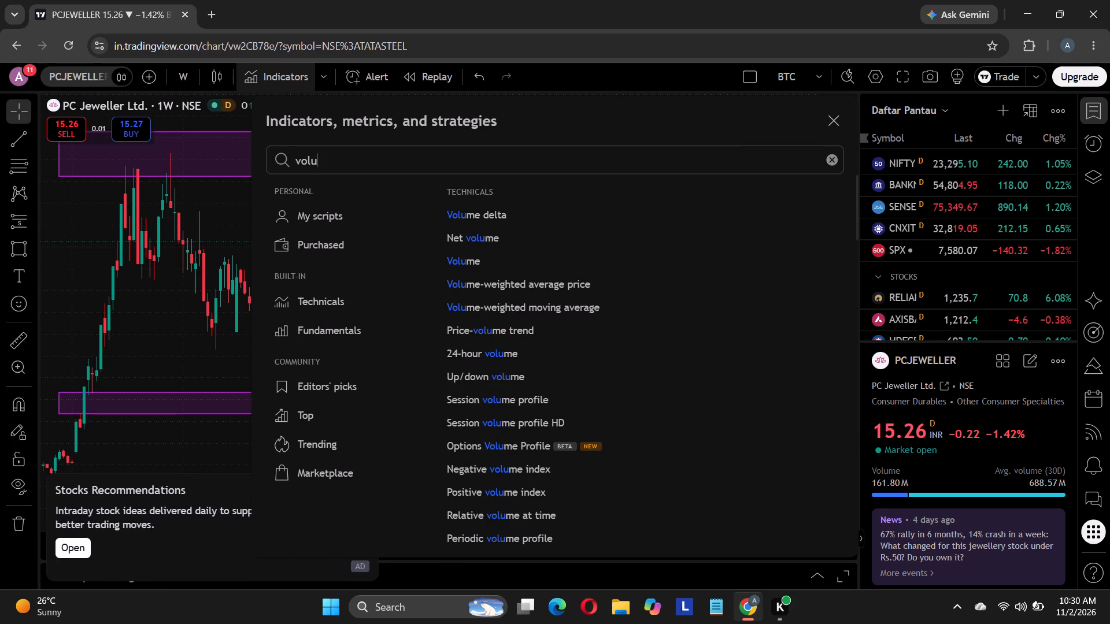
pyautogui.click(465, 261)
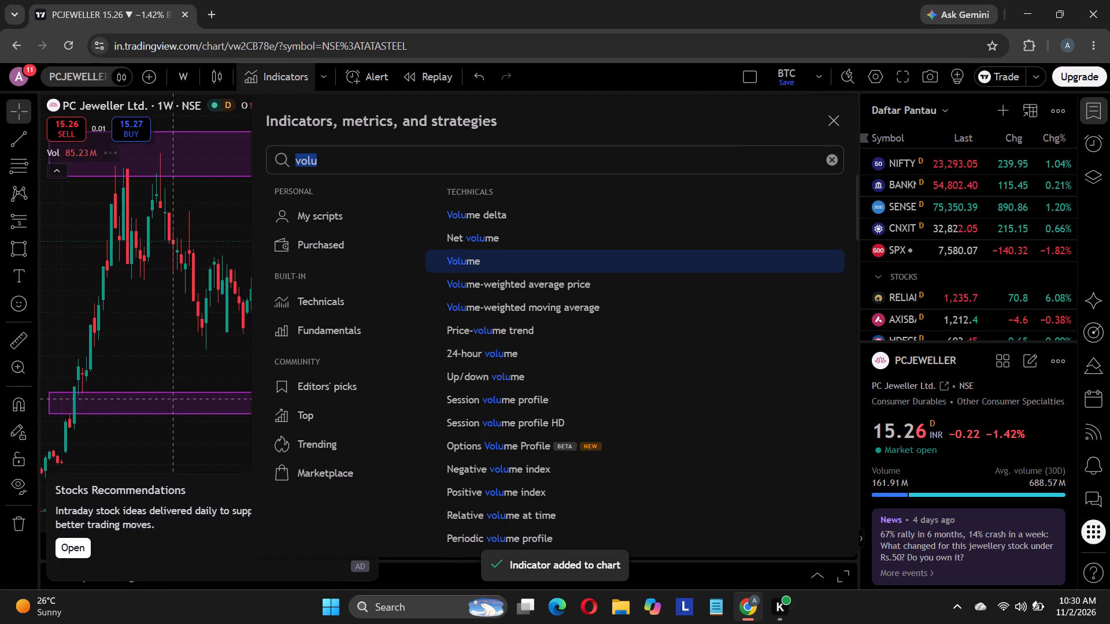
pyautogui.click(837, 124)
pyautogui.click(358, 492)
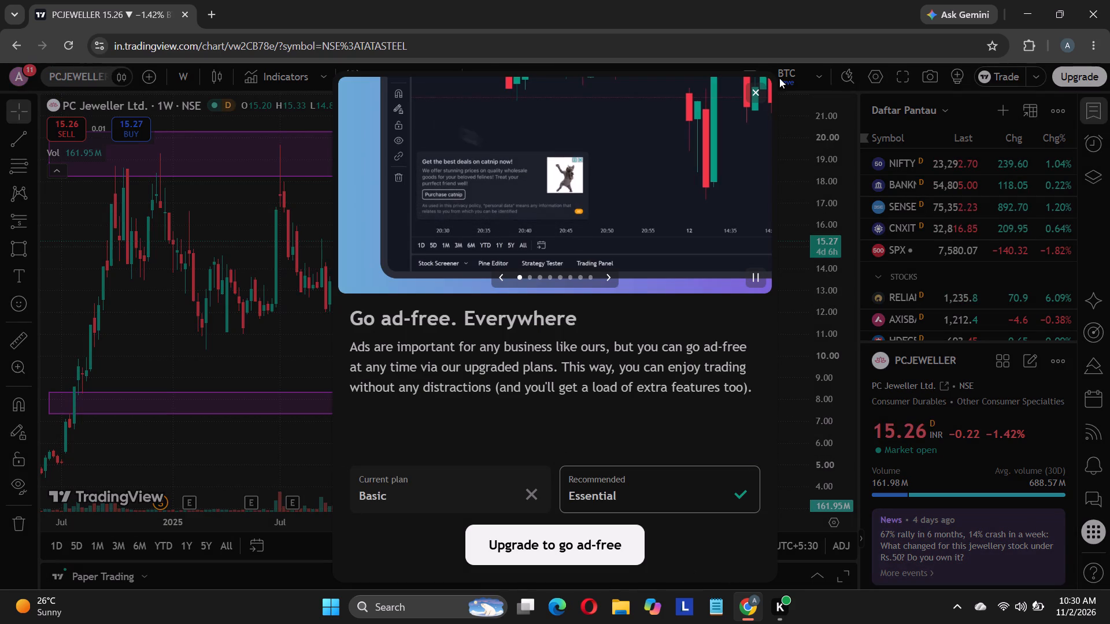
pyautogui.click(754, 83)
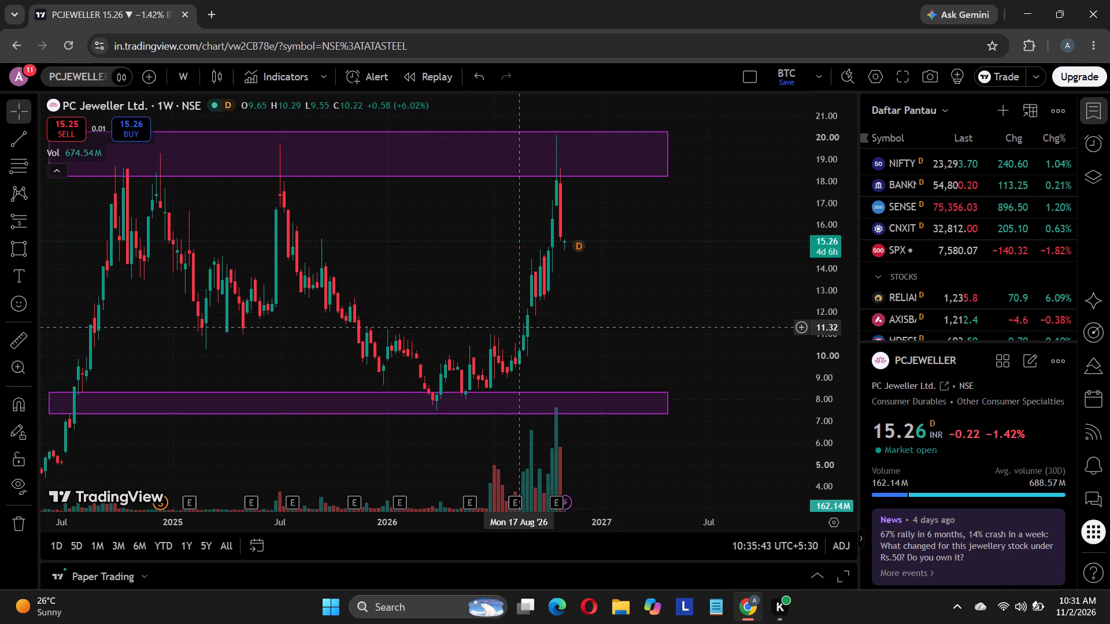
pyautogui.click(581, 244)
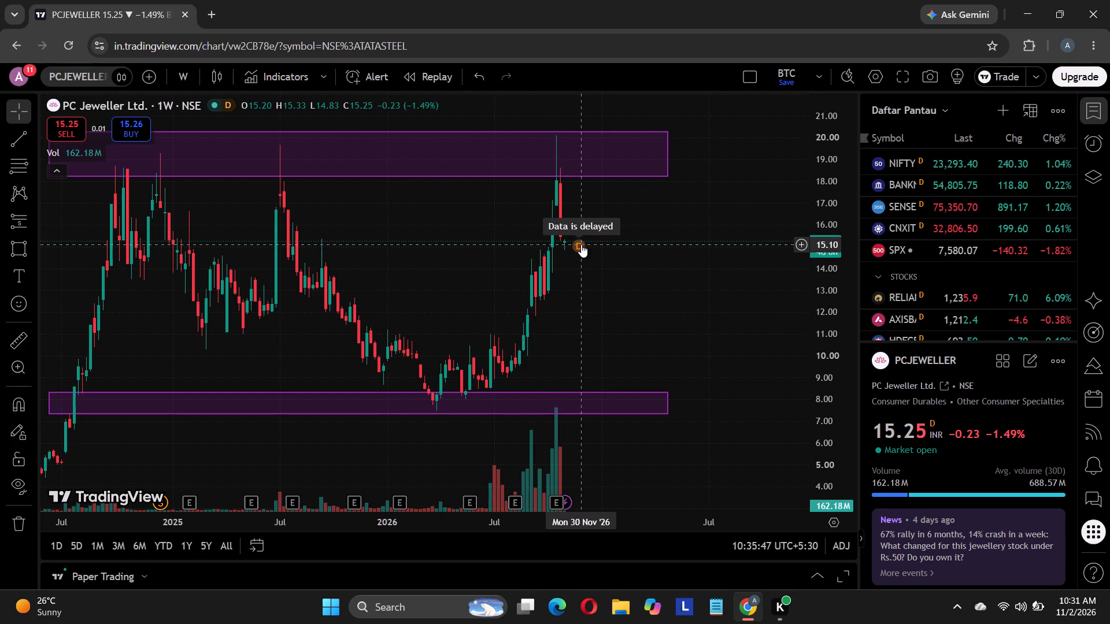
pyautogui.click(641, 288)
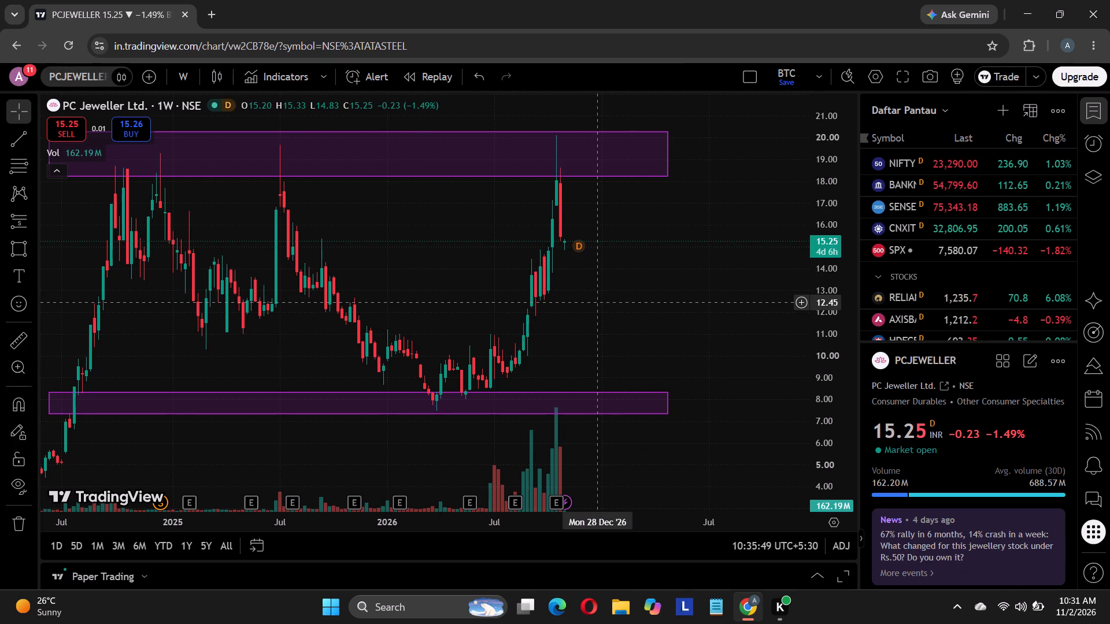
# Switch the PC Jeweller chart to the 4-hour interval and reset the chart view.
pyautogui.click(169, 73)
pyautogui.scroll(-3, 228, 403)
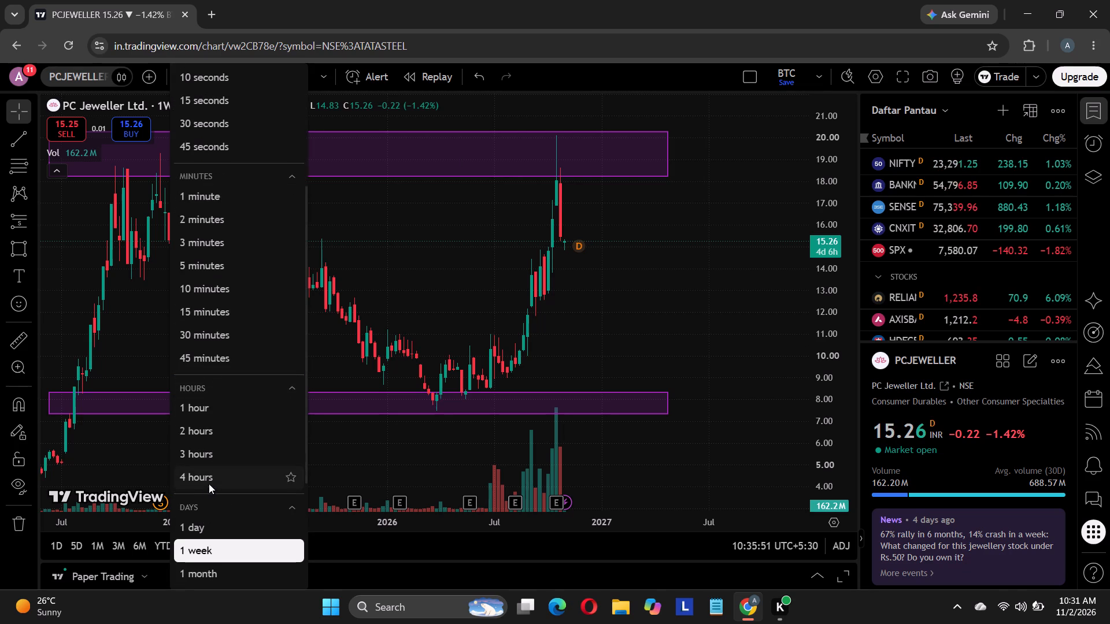
pyautogui.click(212, 480)
pyautogui.rightClick(590, 348)
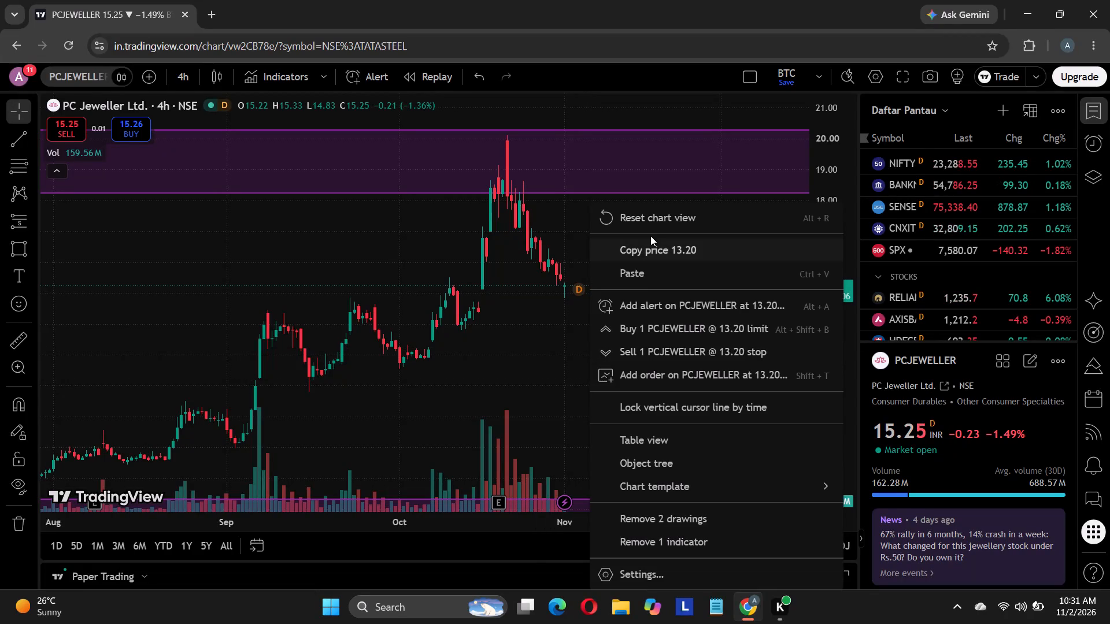
pyautogui.click(653, 228)
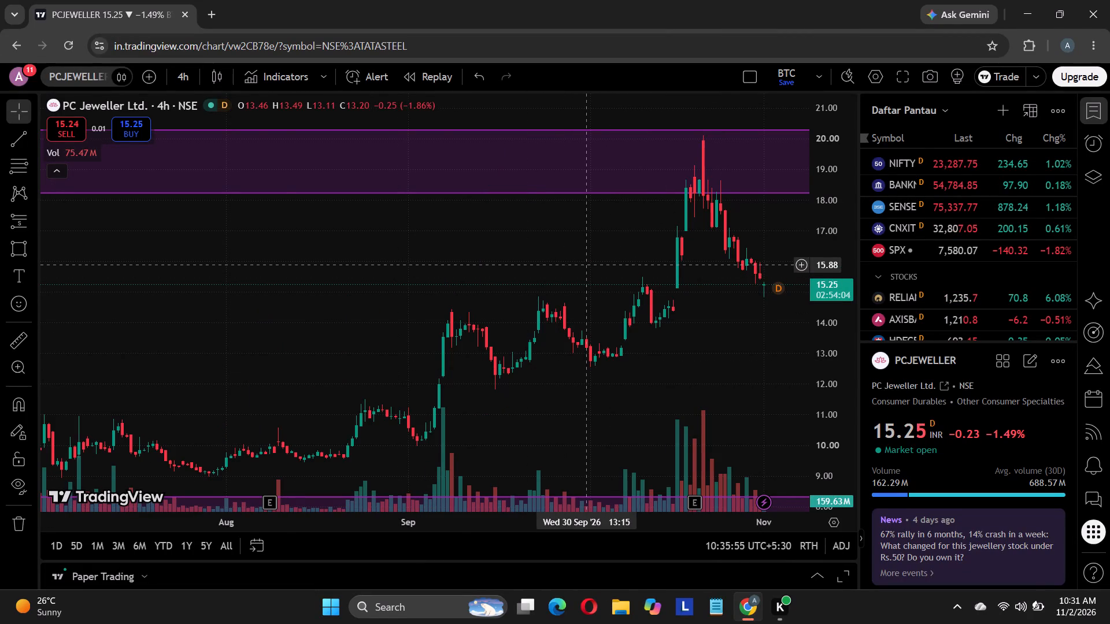
# Examine PC Jeweller's recent 4-hour price swings and volume between the support and resistance zones at several time spans.
pyautogui.moveTo(584, 264); pyautogui.dragTo(371, 263)
pyautogui.scroll(-11, 606, 376)
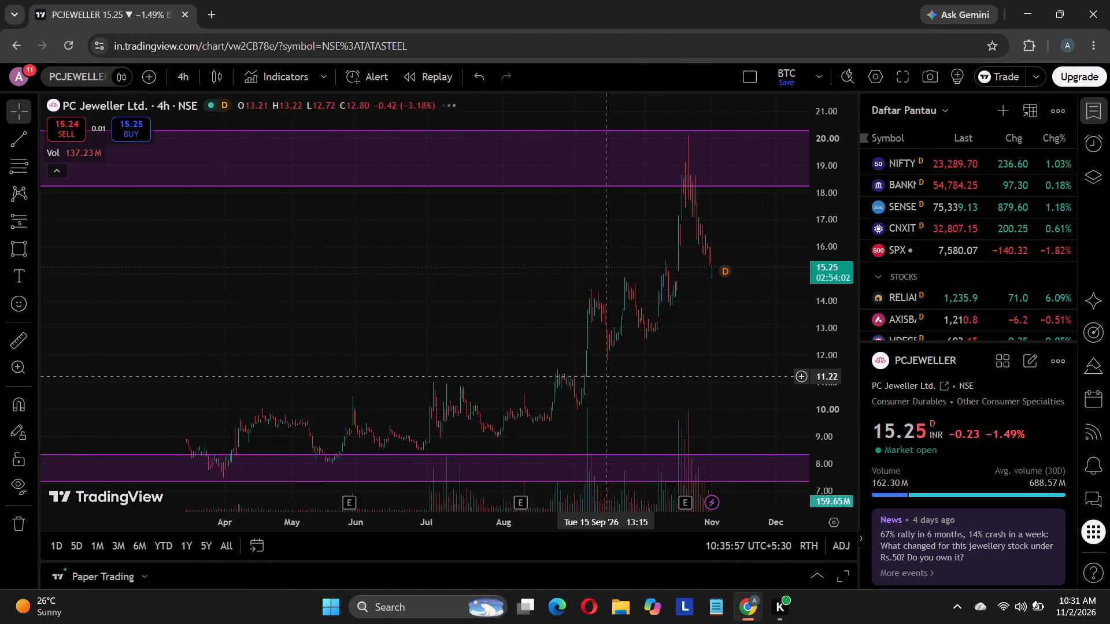
pyautogui.scroll(-9, 606, 376)
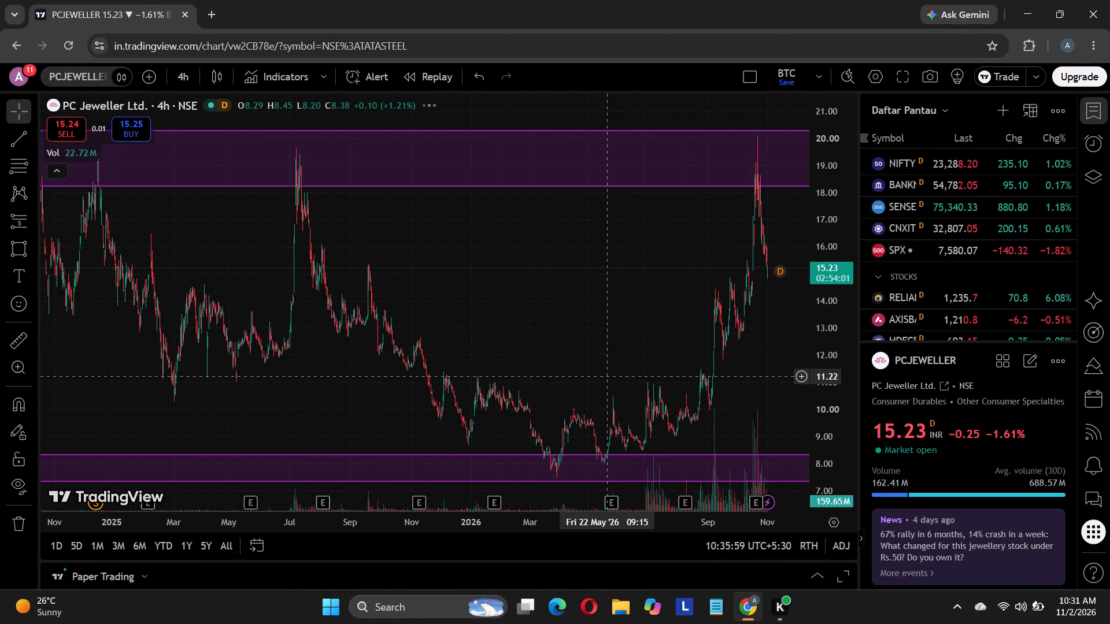
pyautogui.scroll(9, 584, 268)
pyautogui.scroll(6, 612, 317)
pyautogui.scroll(-1, 612, 317)
pyautogui.scroll(1, 612, 317)
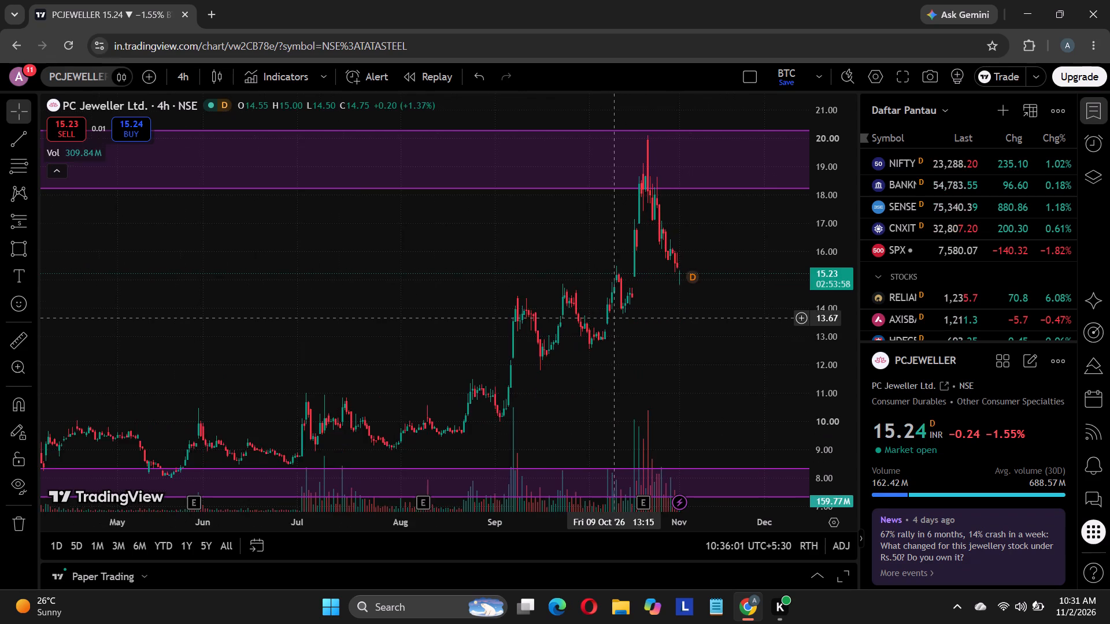
pyautogui.scroll(6, 613, 318)
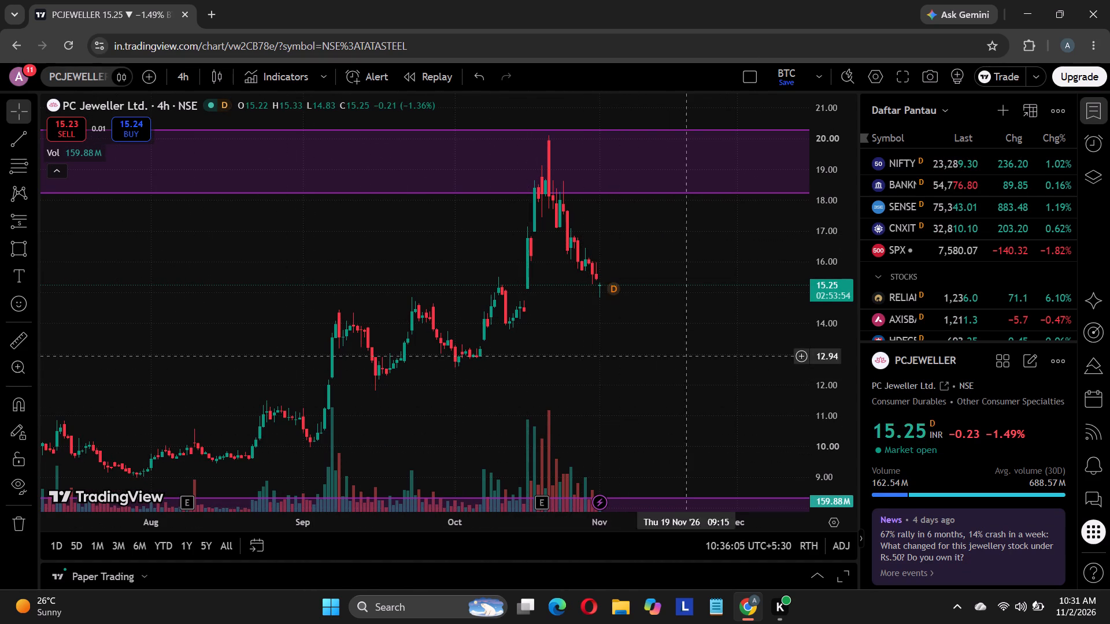
pyautogui.moveTo(697, 361); pyautogui.dragTo(569, 321)
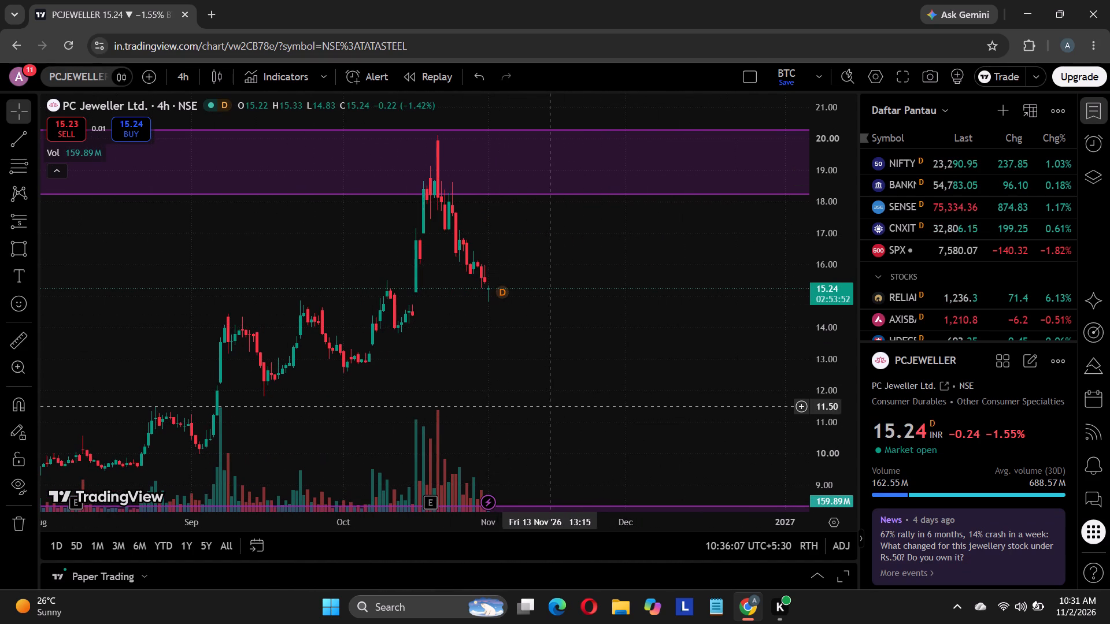
pyautogui.scroll(-4, 436, 332)
pyautogui.scroll(1, 436, 332)
pyautogui.scroll(-5, 436, 332)
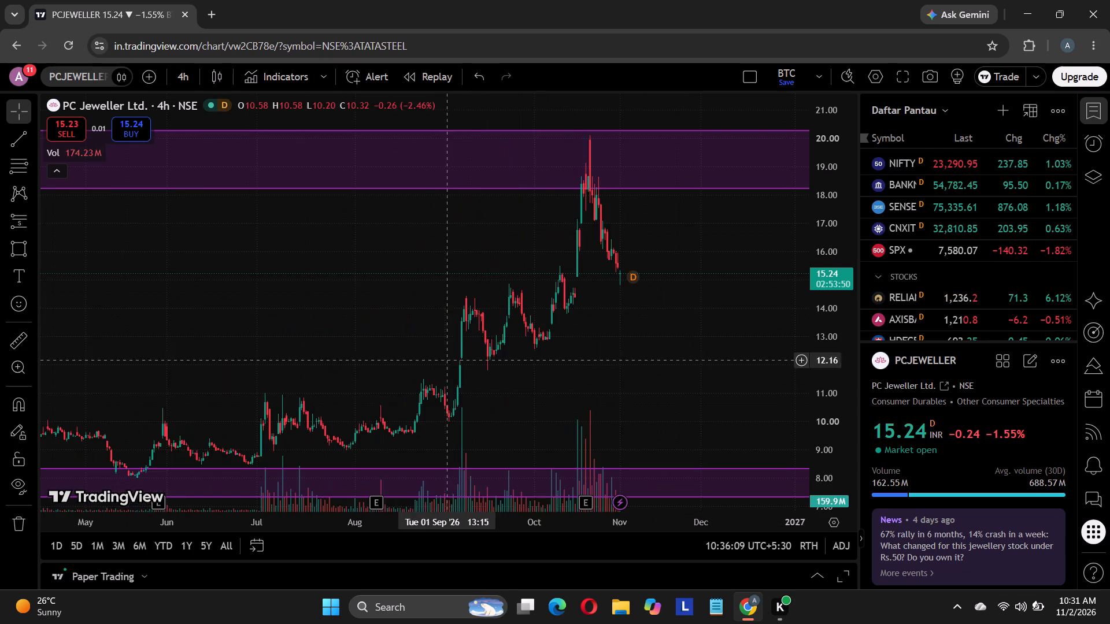
pyautogui.scroll(-9, 583, 432)
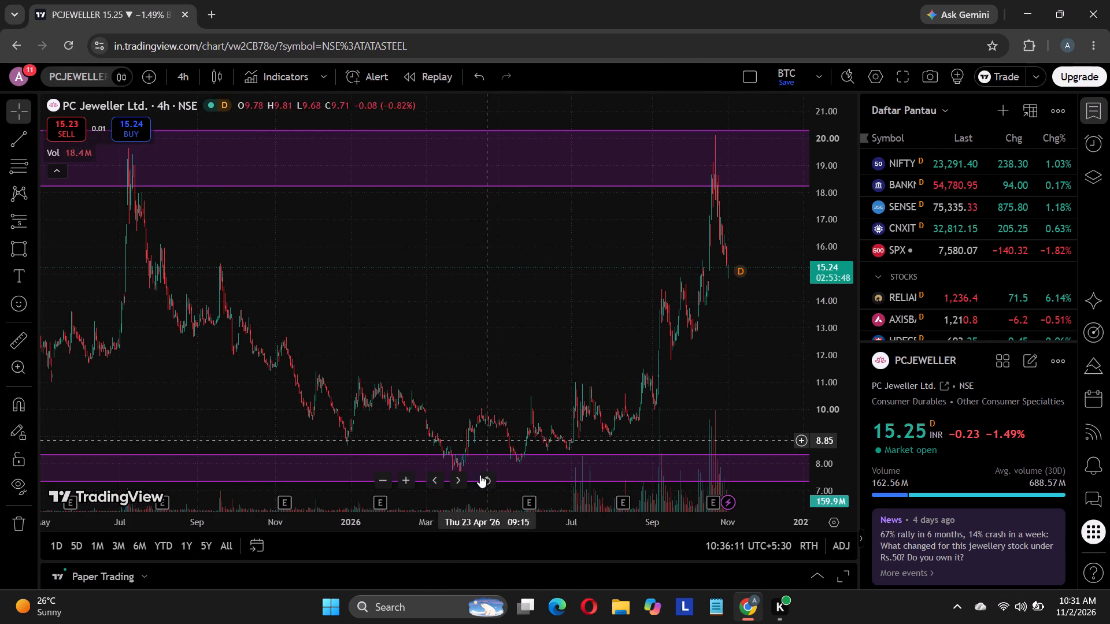
# Review how the 4-hour price behaved at both zones from late 2024 through to the latest November 2026 candles.
pyautogui.moveTo(305, 268); pyautogui.dragTo(306, 268)
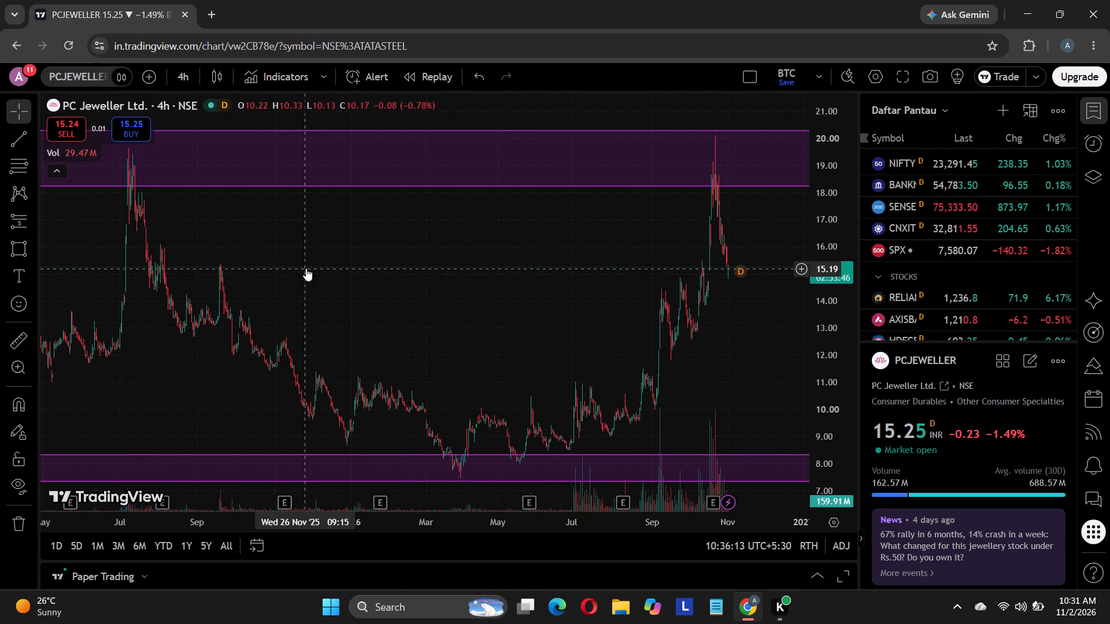
pyautogui.moveTo(306, 268); pyautogui.dragTo(400, 270)
pyautogui.moveTo(343, 247); pyautogui.dragTo(480, 249)
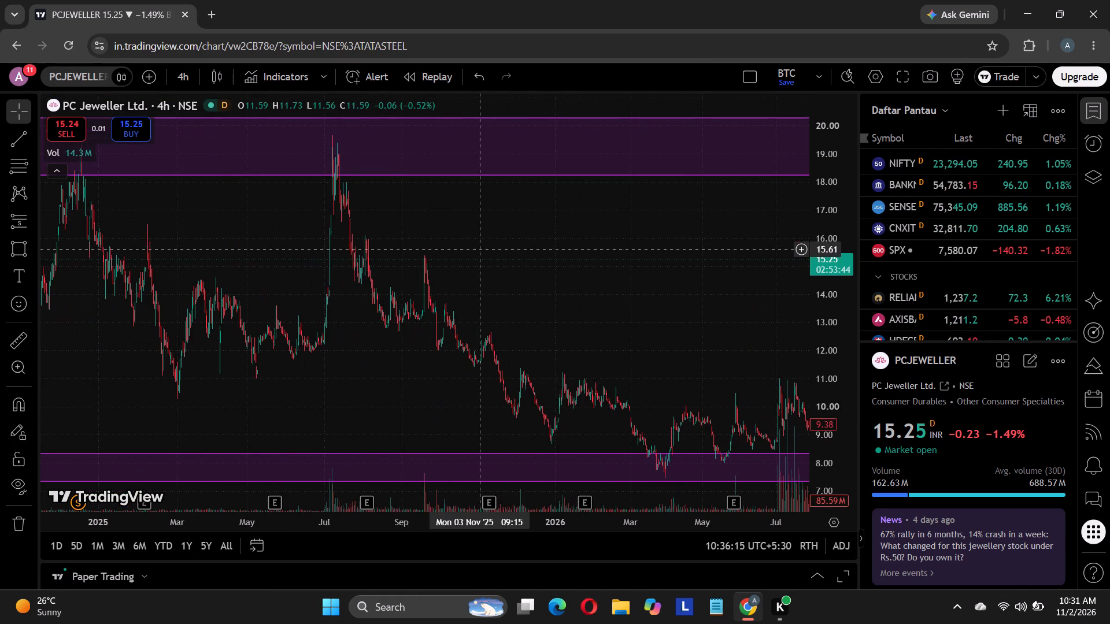
pyautogui.moveTo(238, 237); pyautogui.dragTo(367, 248)
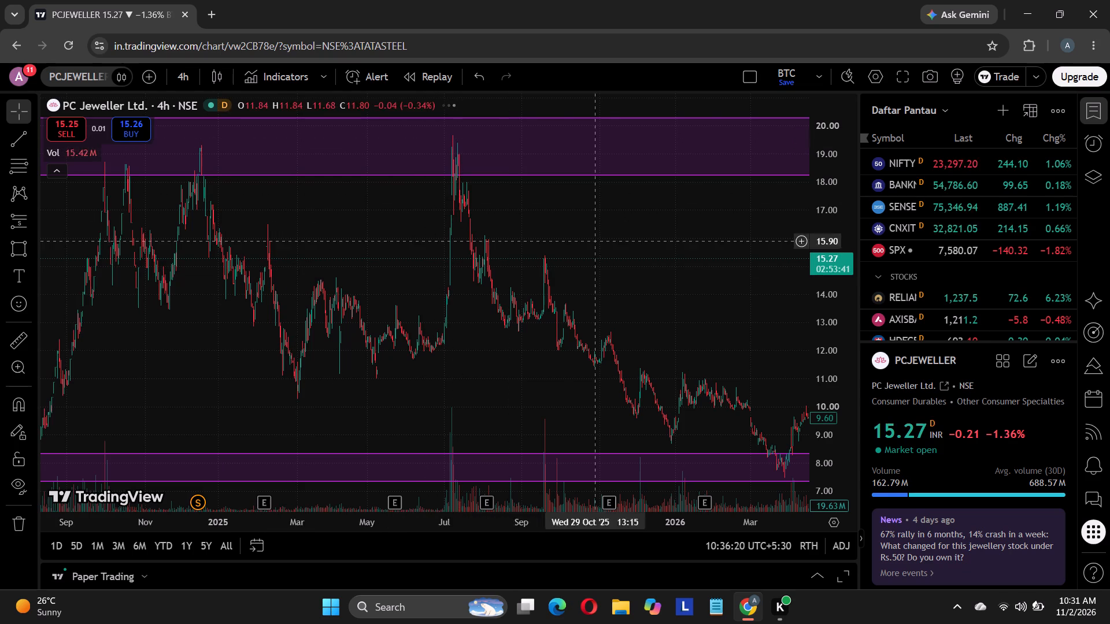
pyautogui.moveTo(708, 273); pyautogui.dragTo(435, 275)
pyautogui.moveTo(690, 272); pyautogui.dragTo(332, 261)
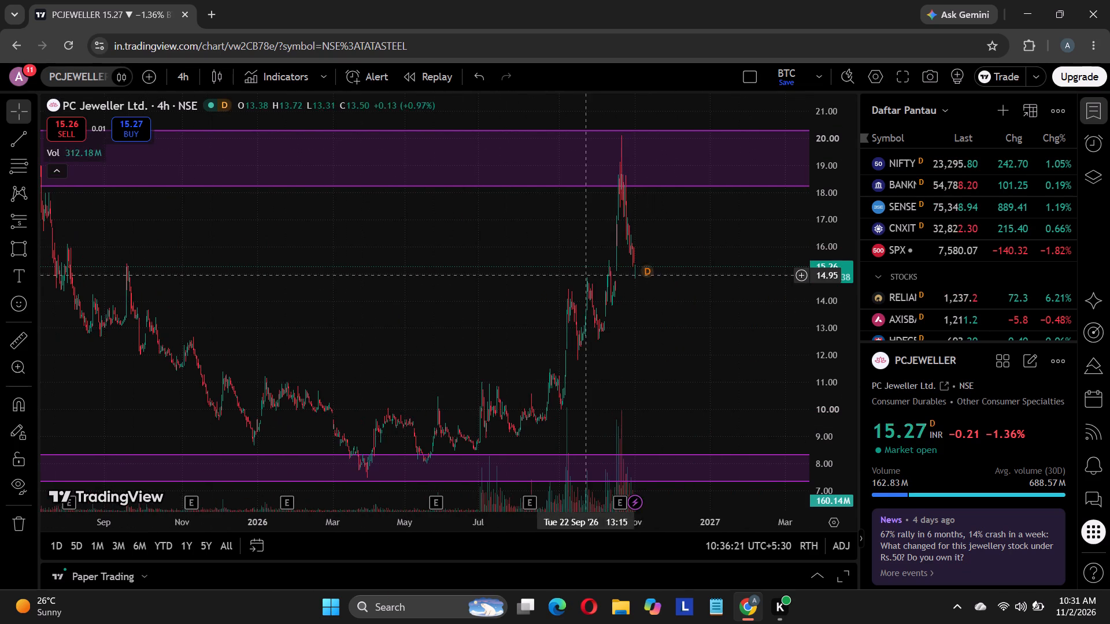
pyautogui.moveTo(724, 278); pyautogui.dragTo(516, 299)
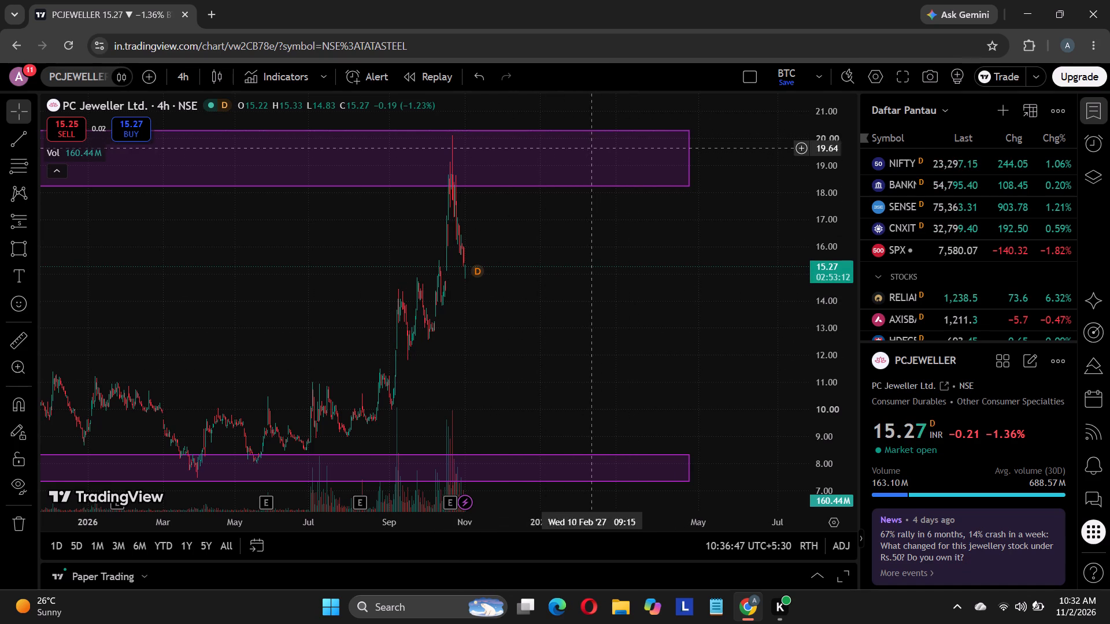
# Compress the price scale until it reaches about 30 above the resistance zone, and save the BTC chart layout.
pyautogui.moveTo(828, 160); pyautogui.dragTo(828, 329)
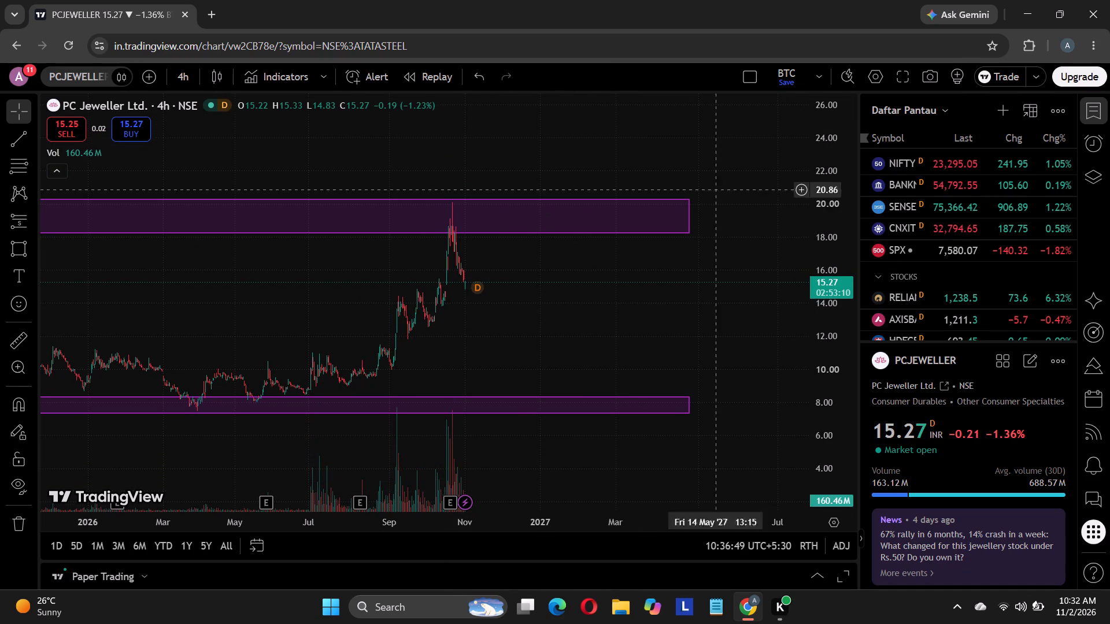
pyautogui.moveTo(845, 167); pyautogui.dragTo(845, 270)
pyautogui.click(784, 71)
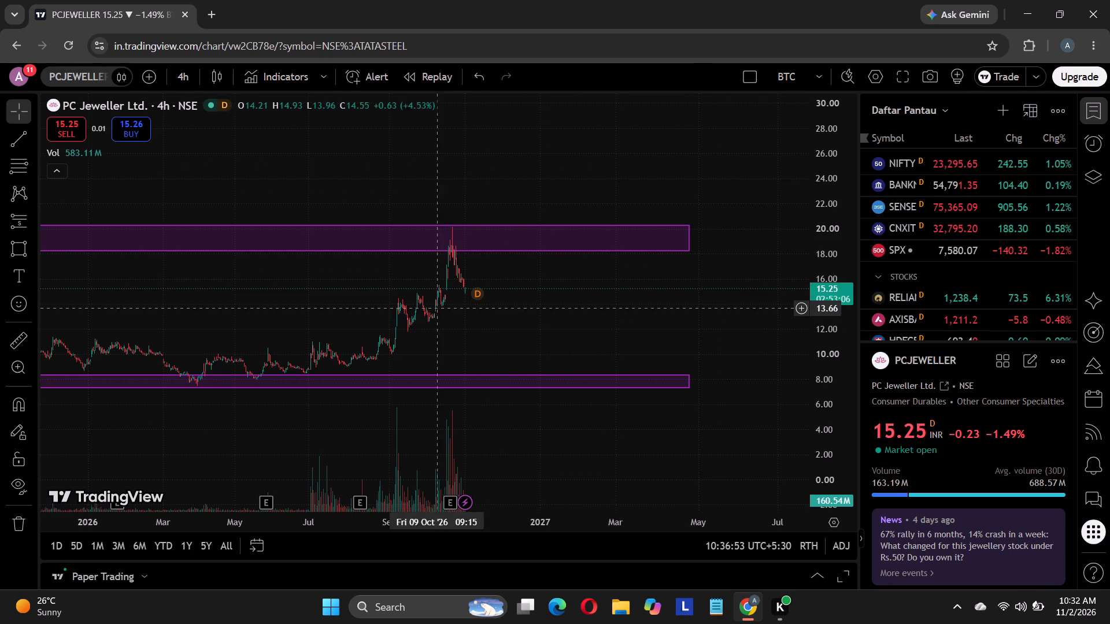
# Examine the 4-hour price history and volume against both zones from early 2024 up to the latest candles.
pyautogui.moveTo(616, 318); pyautogui.dragTo(724, 320)
pyautogui.moveTo(400, 292); pyautogui.dragTo(580, 306)
pyautogui.moveTo(366, 315); pyautogui.dragTo(658, 293)
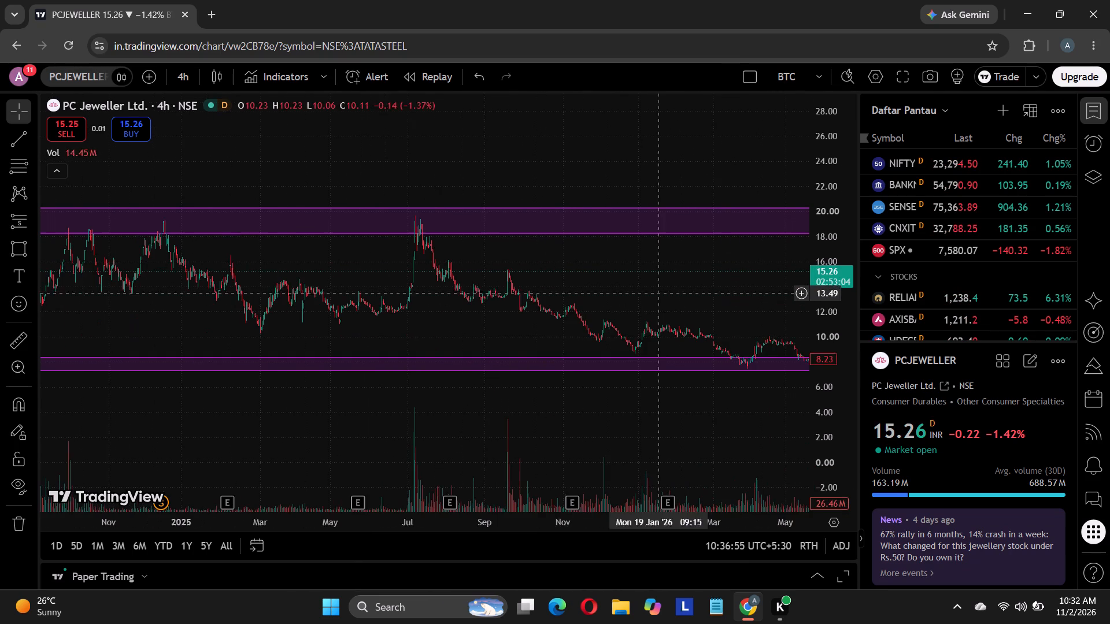
pyautogui.moveTo(331, 281); pyautogui.dragTo(612, 302)
pyautogui.scroll(-9, 521, 304)
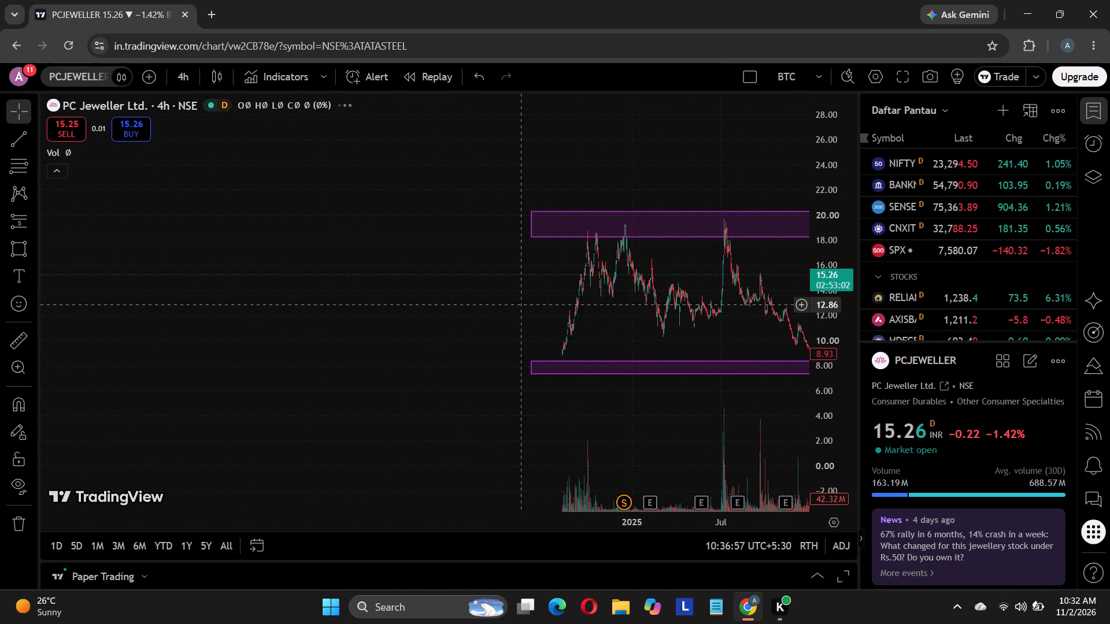
pyautogui.scroll(2, 523, 311)
pyautogui.scroll(9, 613, 329)
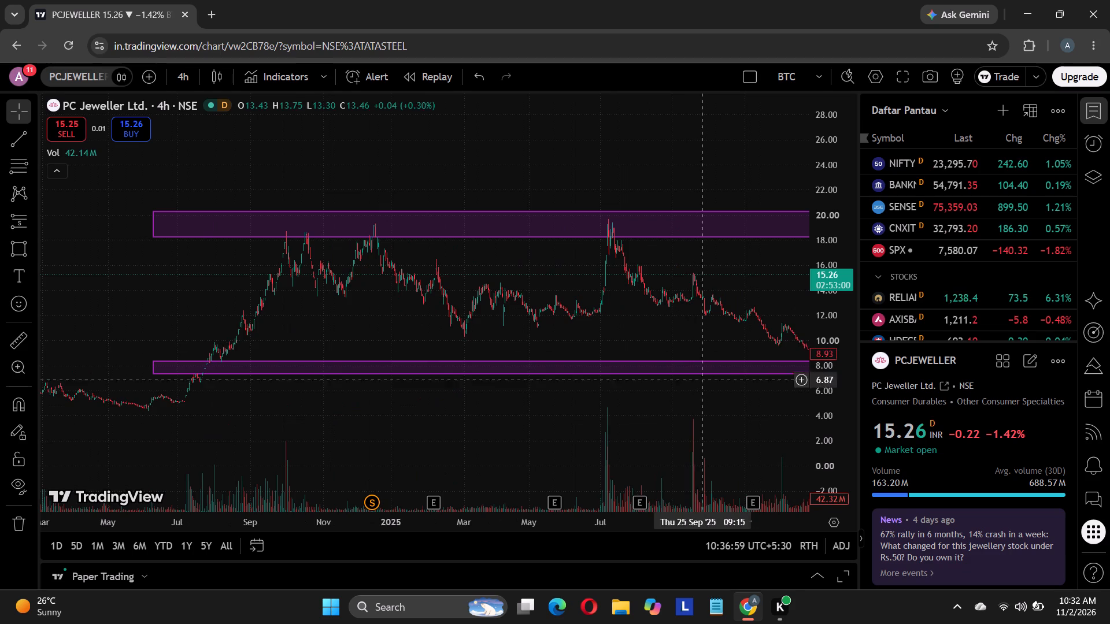
pyautogui.moveTo(704, 400); pyautogui.dragTo(419, 406)
pyautogui.moveTo(712, 428); pyautogui.dragTo(280, 433)
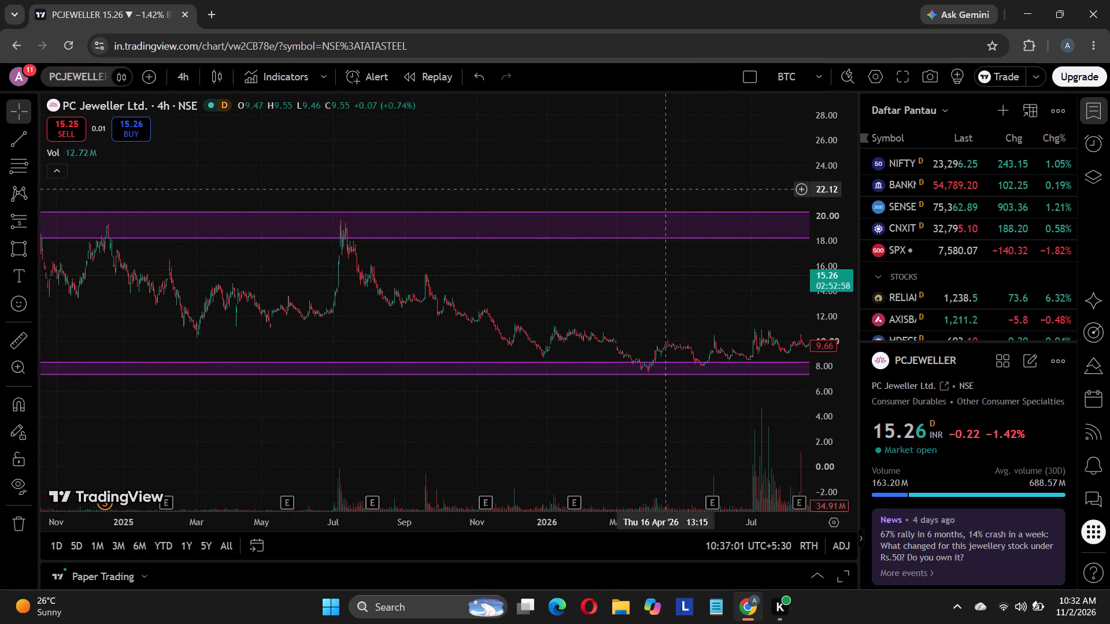
pyautogui.moveTo(627, 137); pyautogui.dragTo(294, 158)
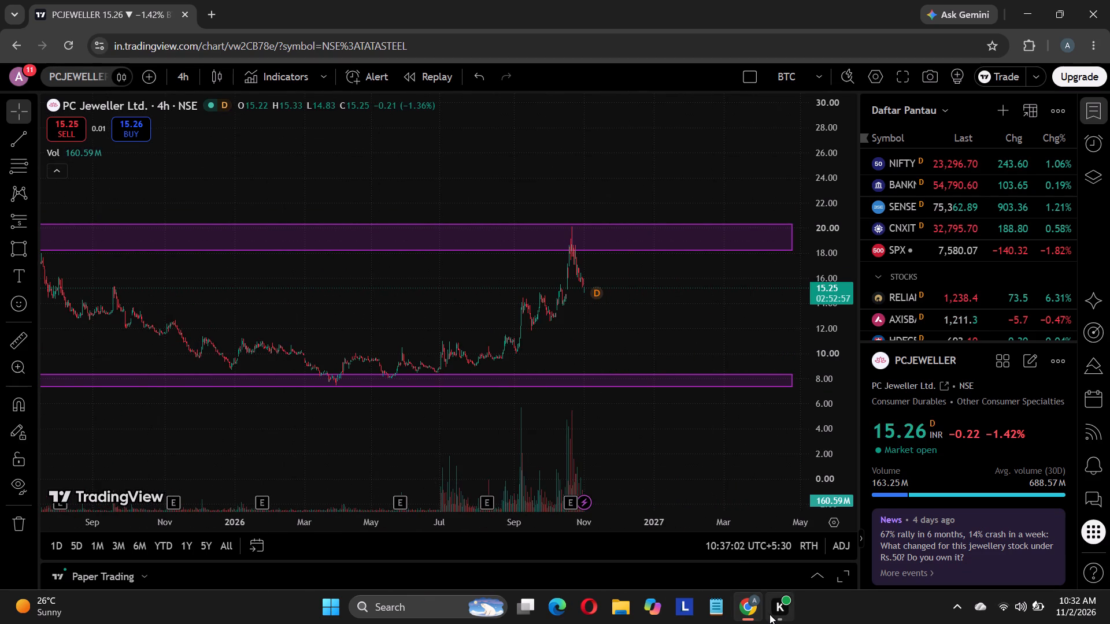
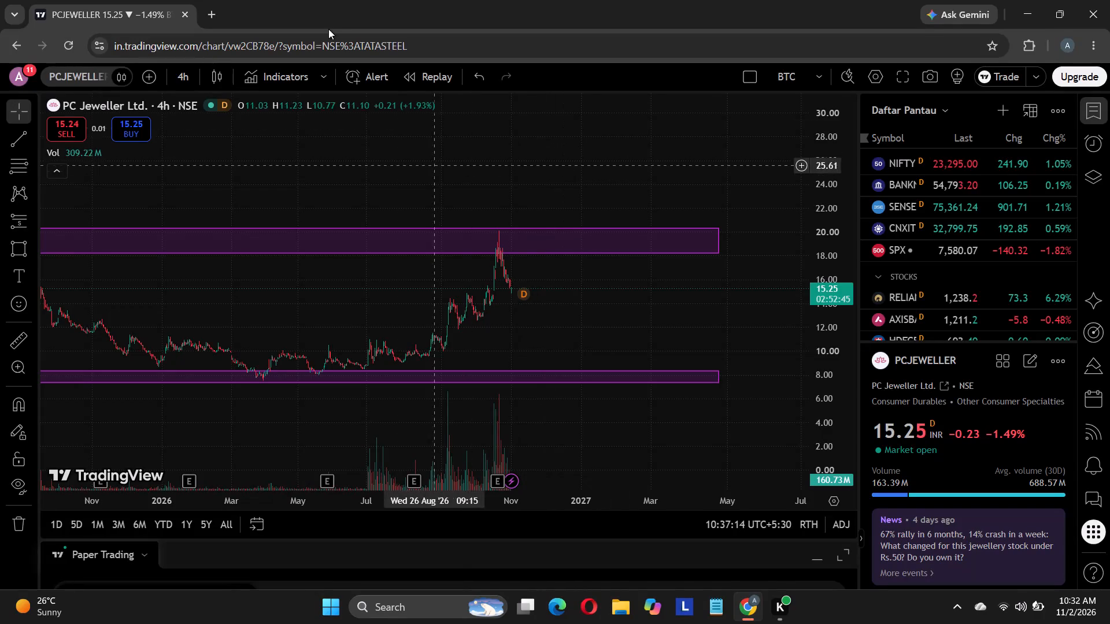
# Capture a screenshot of the PC Jeweller 4-hour chart showing both zones and volume from 2024 to the latest candles.
pyautogui.click(207, 12)
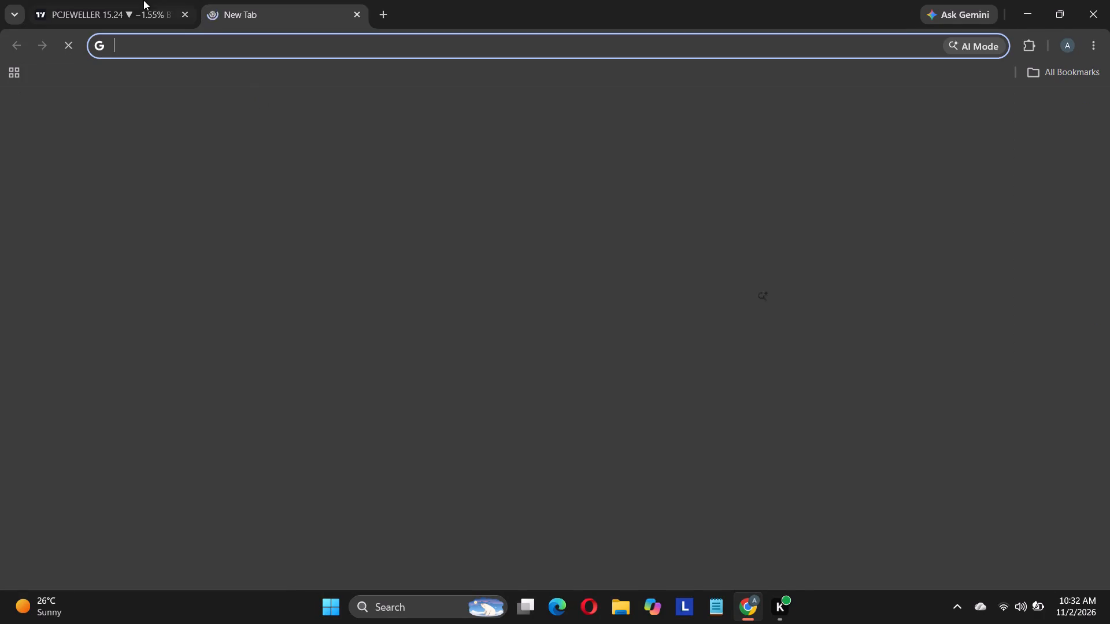
pyautogui.click(133, 0)
pyautogui.scroll(-3, 258, 210)
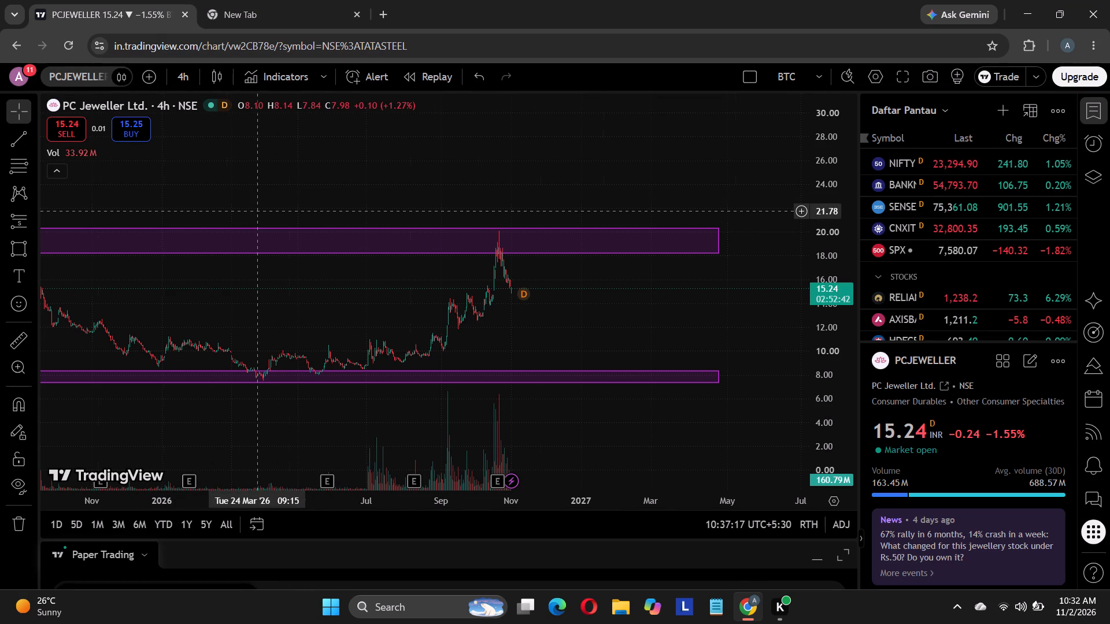
pyautogui.scroll(-6, 258, 210)
pyautogui.scroll(1, 258, 210)
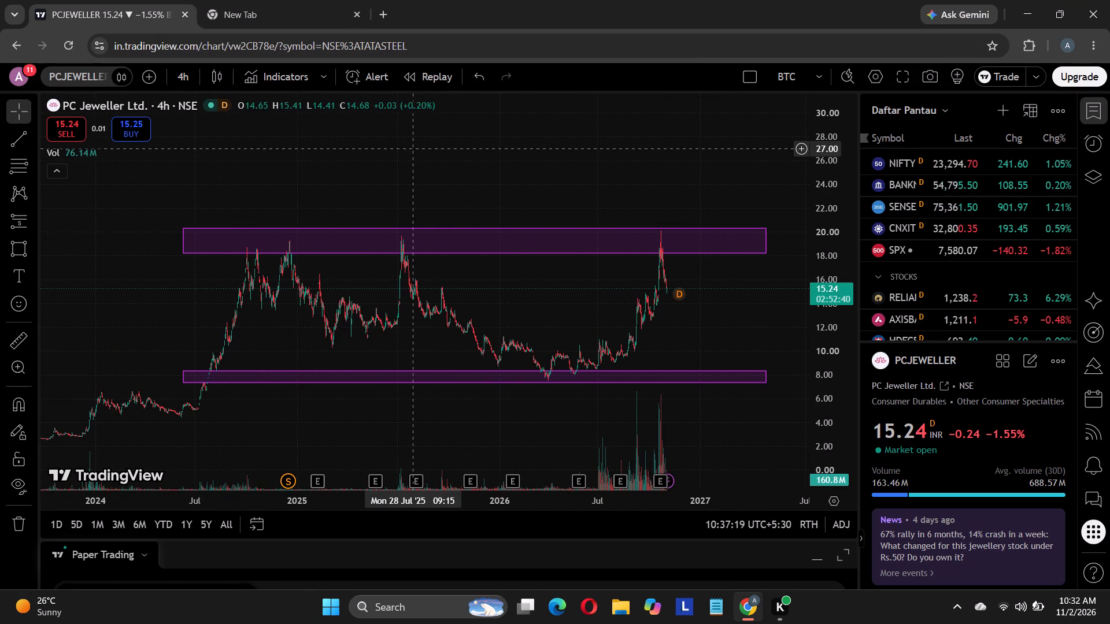
pyautogui.press('shift+super+s')
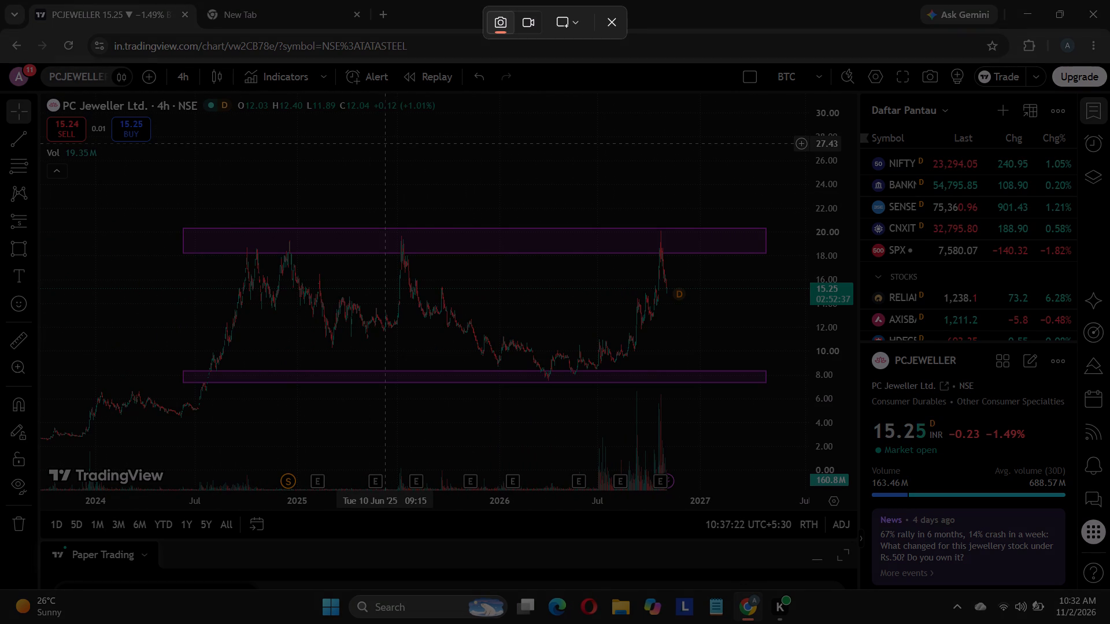
pyautogui.moveTo(0, 36); pyautogui.dragTo(870, 573)
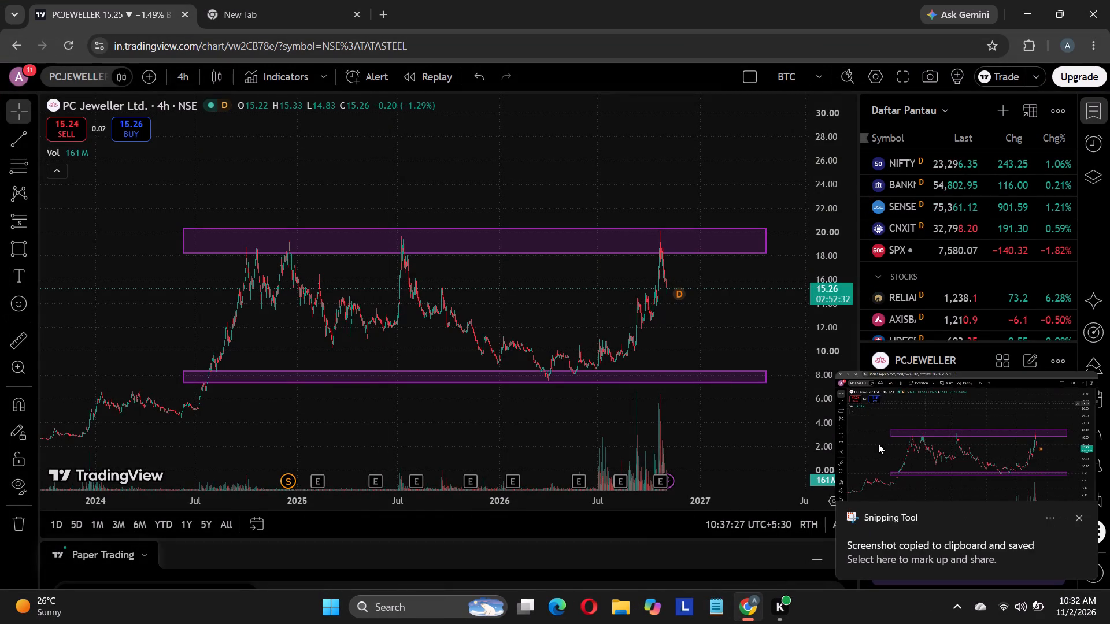
pyautogui.click(941, 434)
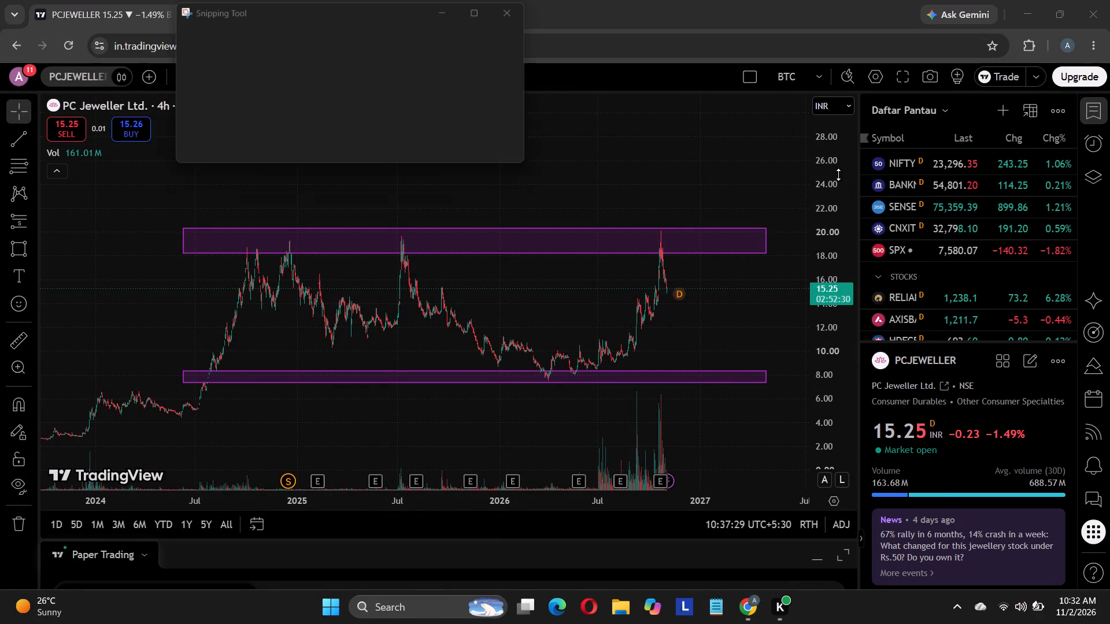
pyautogui.click(768, 49)
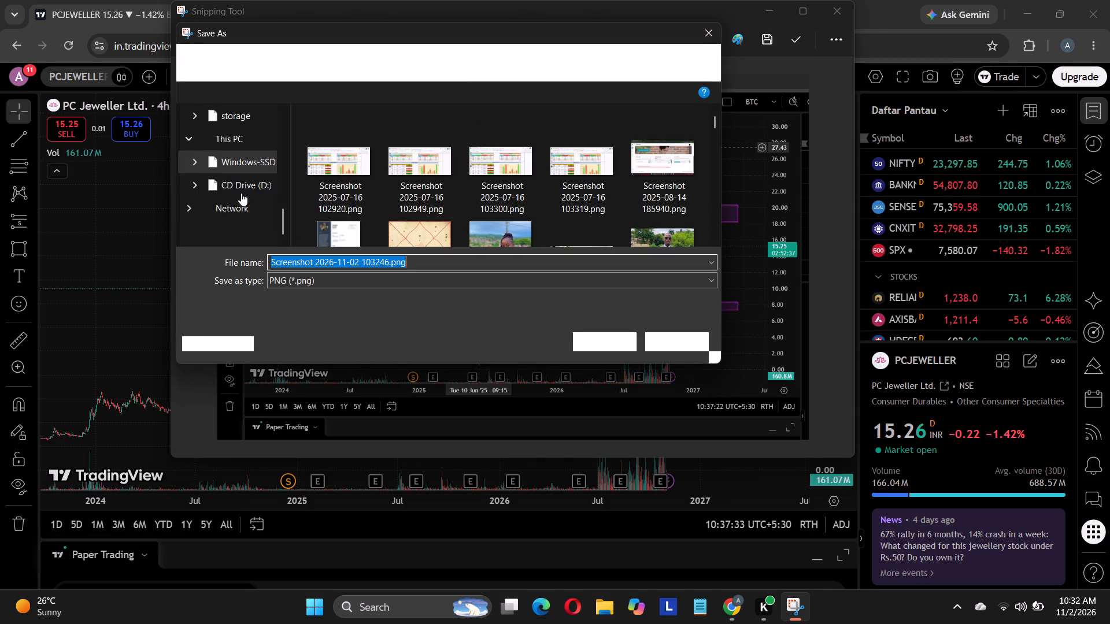
pyautogui.scroll(3, 233, 217)
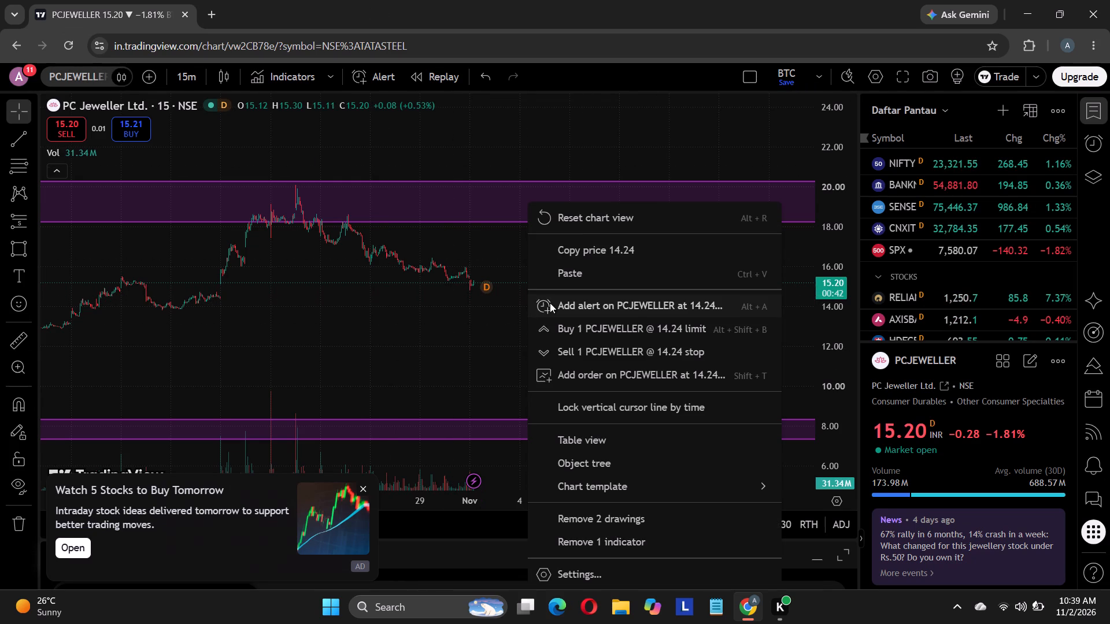
pyautogui.click(579, 224)
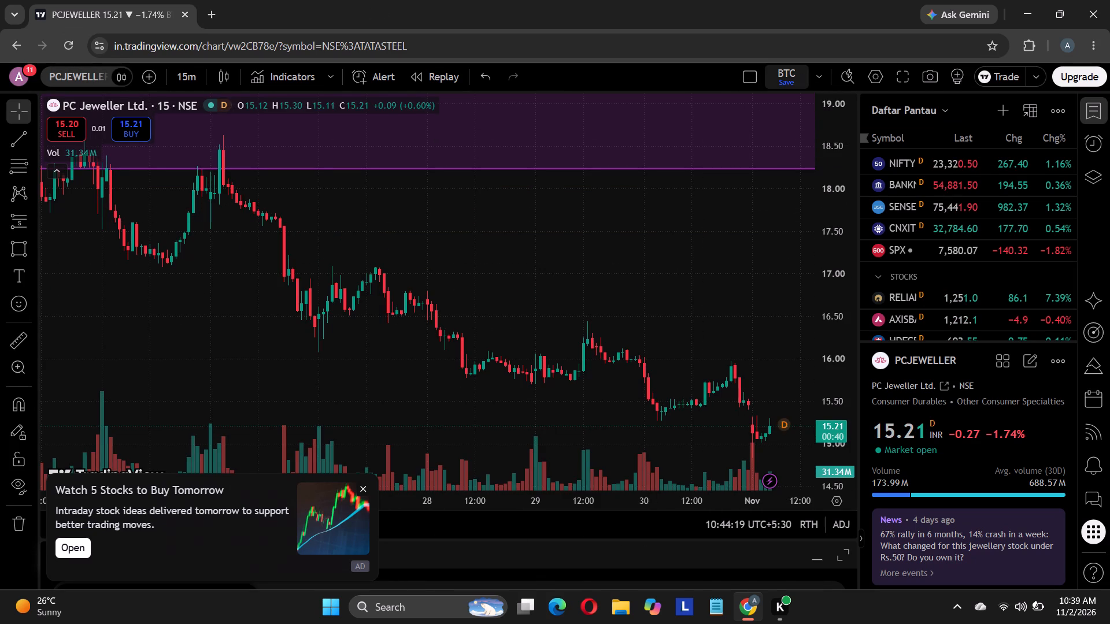
# Change the PC Jeweller chart to the 4-hour timeframe and save the BTC layout.
pyautogui.click(200, 76)
pyautogui.scroll(-3, 268, 434)
pyautogui.click(206, 476)
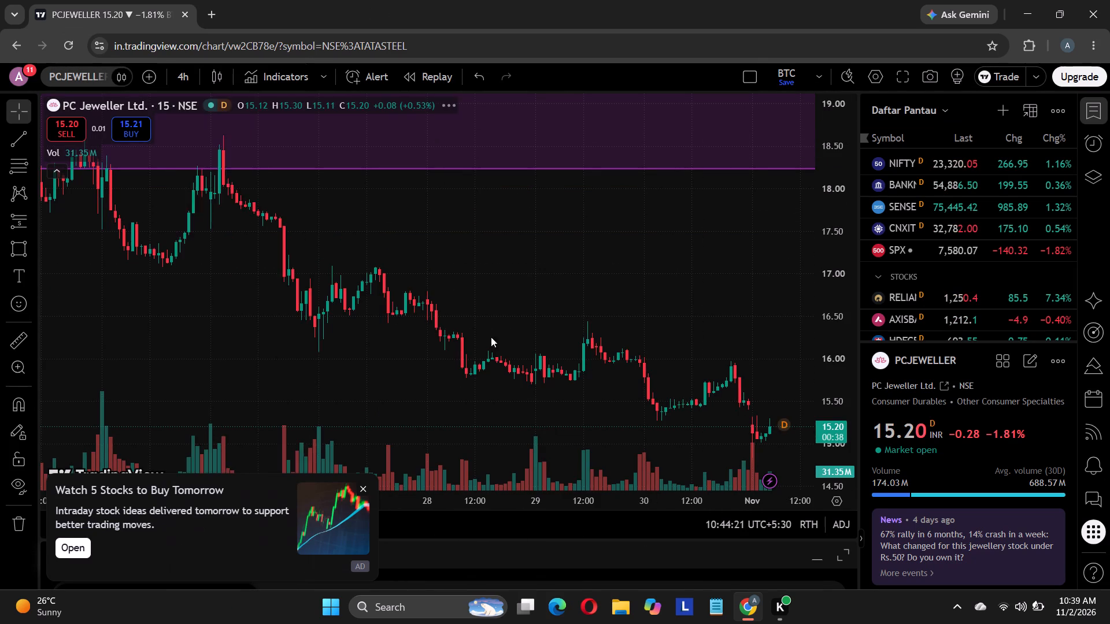
pyautogui.click(798, 82)
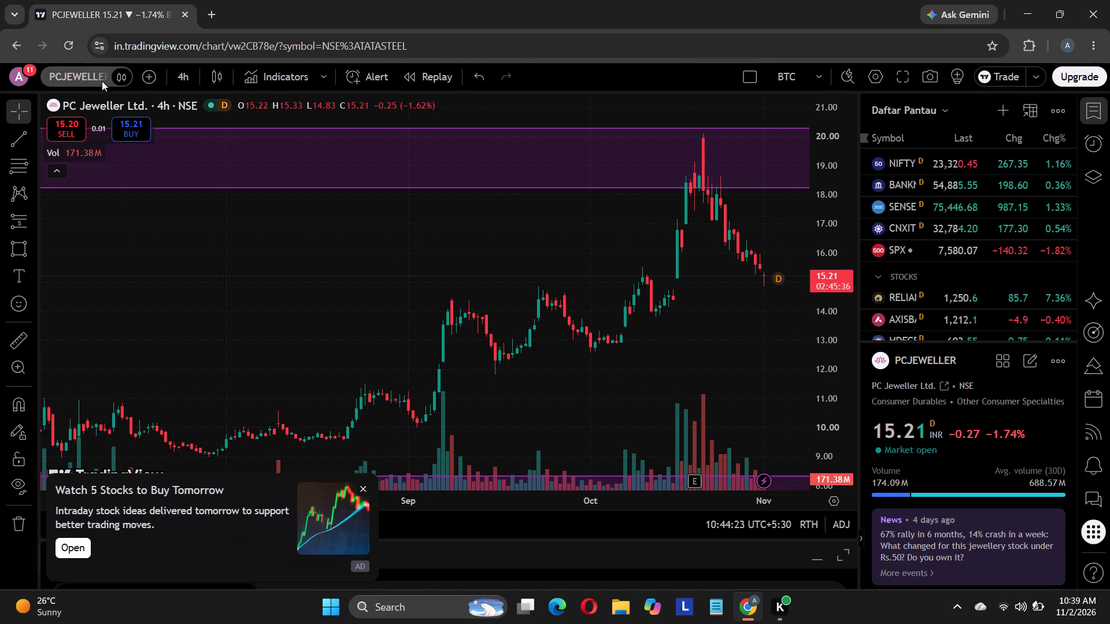
# Search for "ola", load Ola Electric Mobility Limited (OLAELEC) on the chart, and reset the chart view.
pyautogui.click(102, 79)
pyautogui.write('ola')
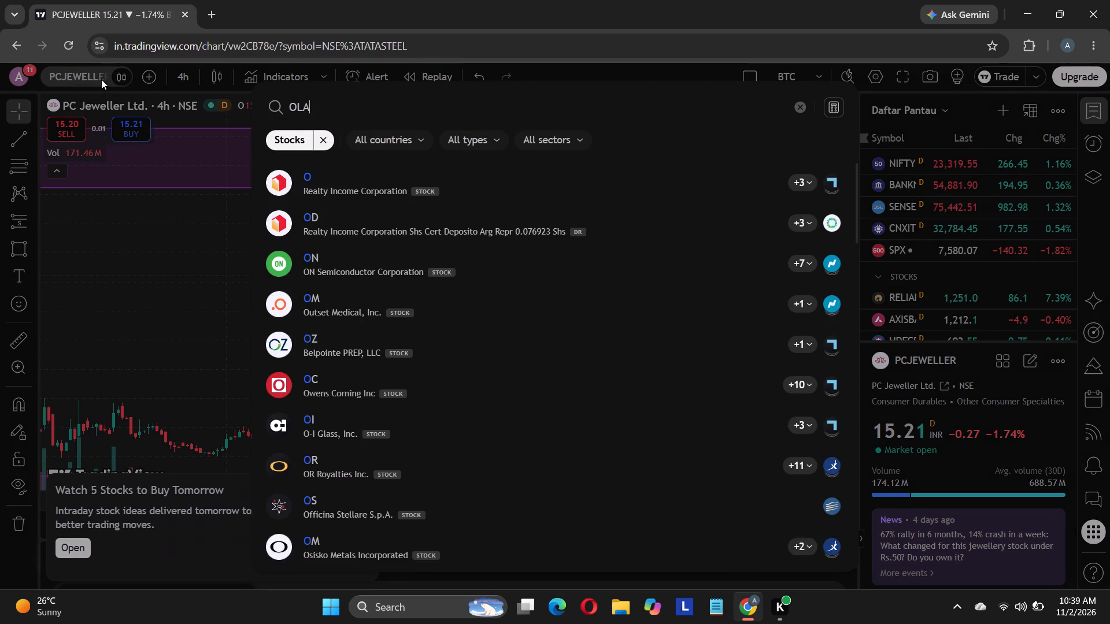
pyautogui.click(343, 227)
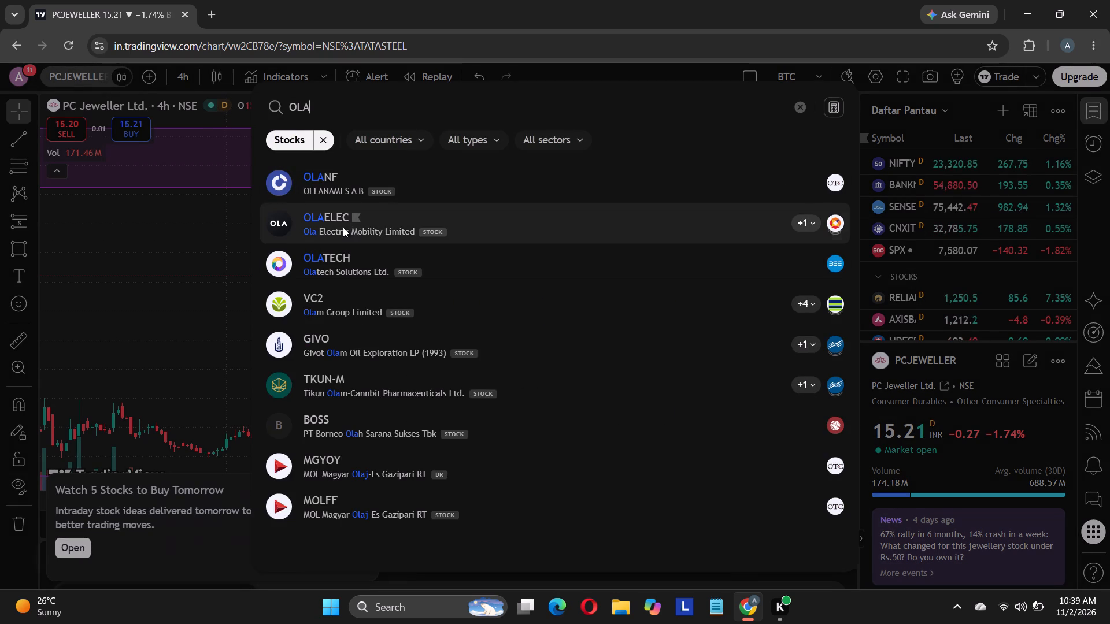
pyautogui.rightClick(663, 174)
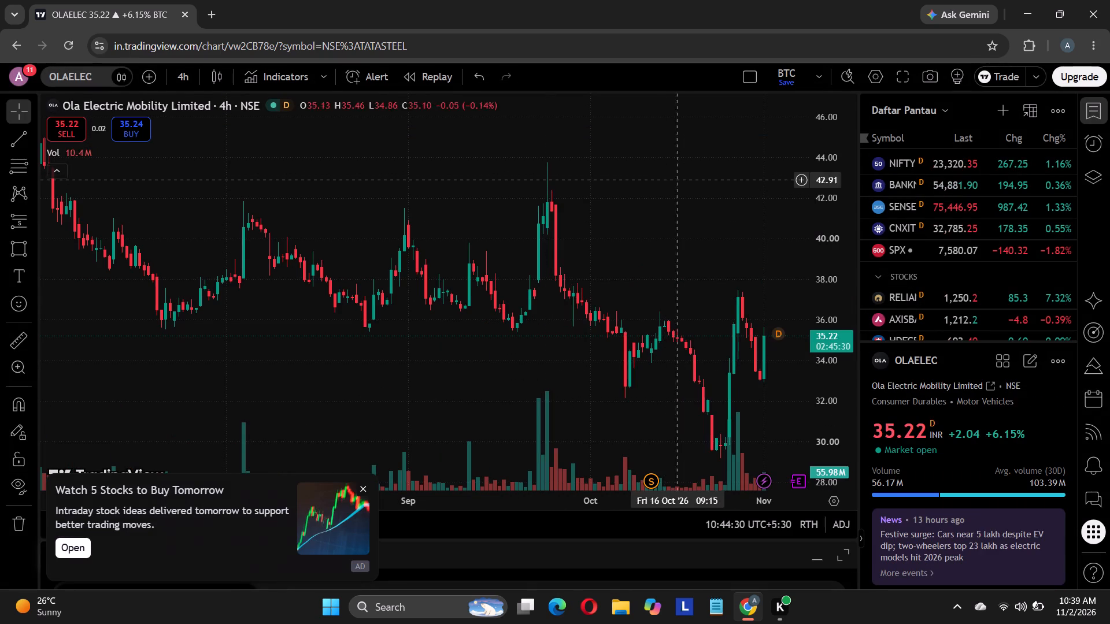
pyautogui.click(587, 211)
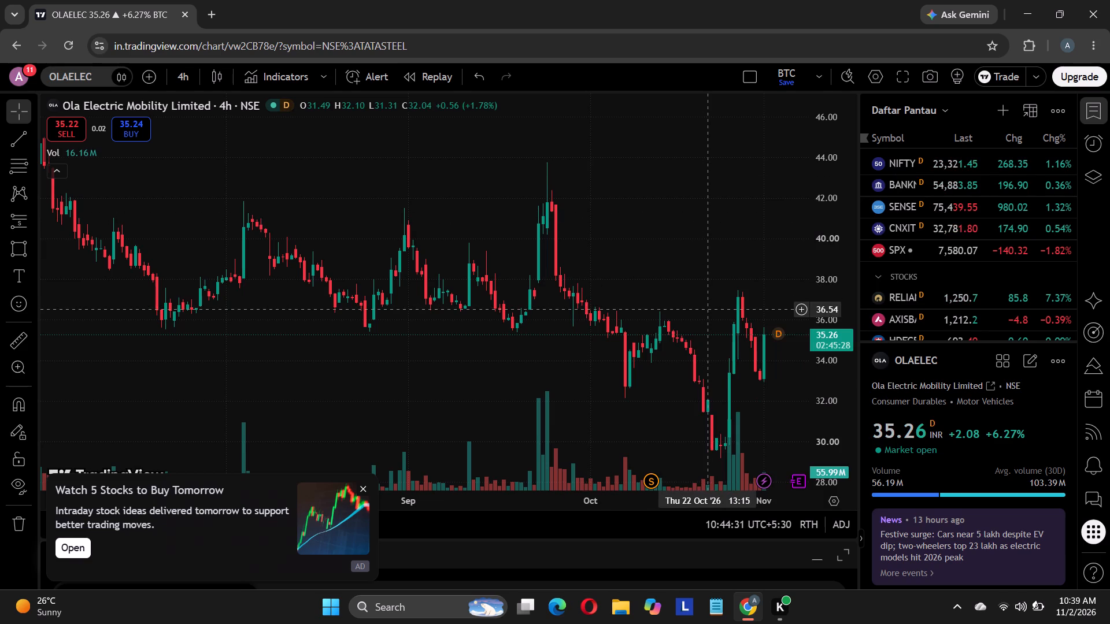
# Examine Ola Electric's full 4-hour price history back to its listing, and reset the chart view.
pyautogui.scroll(-16, 706, 309)
pyautogui.scroll(-5, 706, 309)
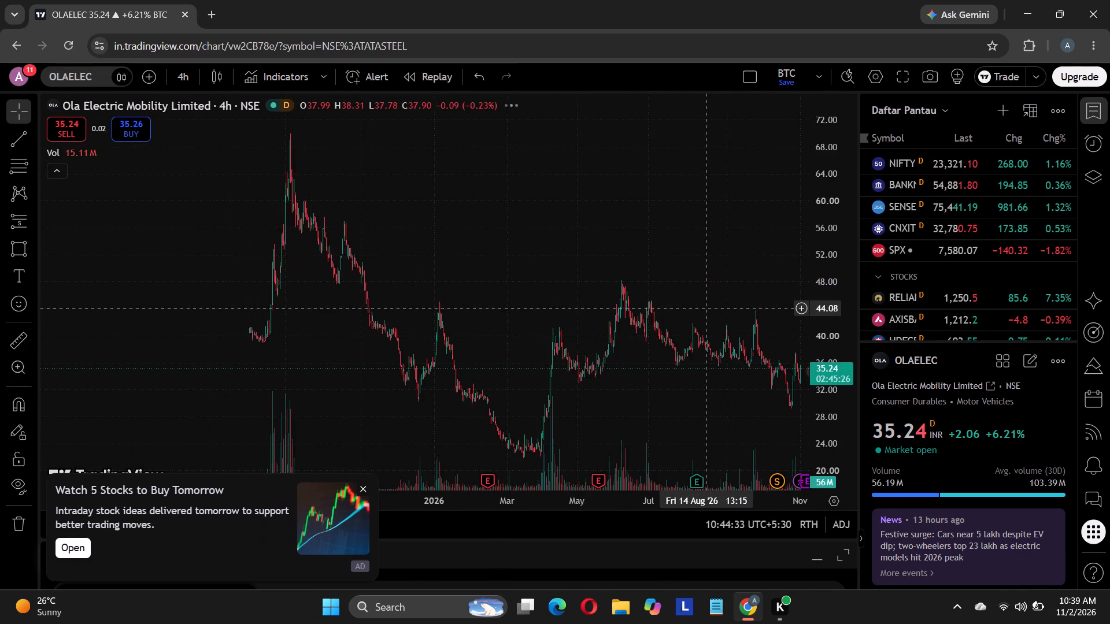
pyautogui.scroll(-11, 706, 307)
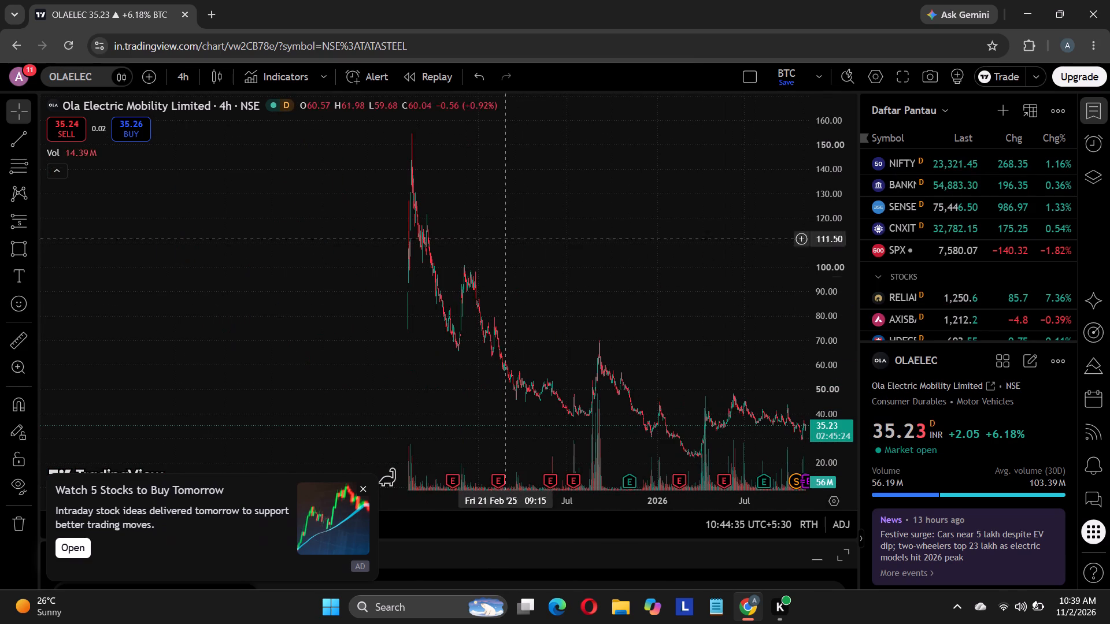
pyautogui.rightClick(469, 157)
pyautogui.click(499, 179)
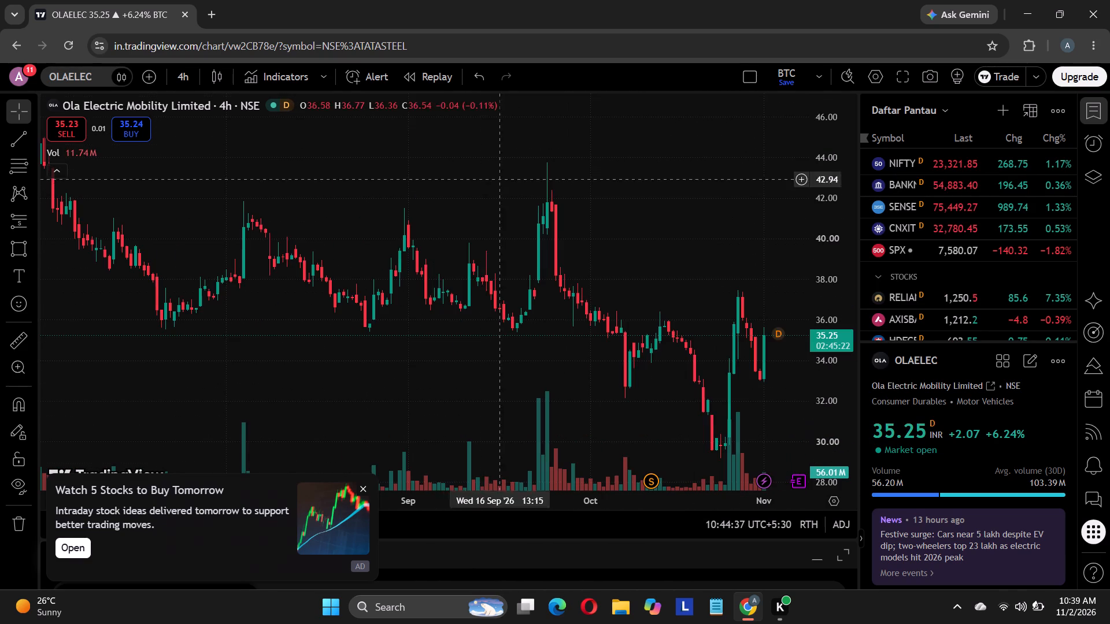
# Switch the Ola Electric chart to the 1-week timeframe and bring its full price history into view.
pyautogui.click(187, 72)
pyautogui.scroll(-4, 198, 339)
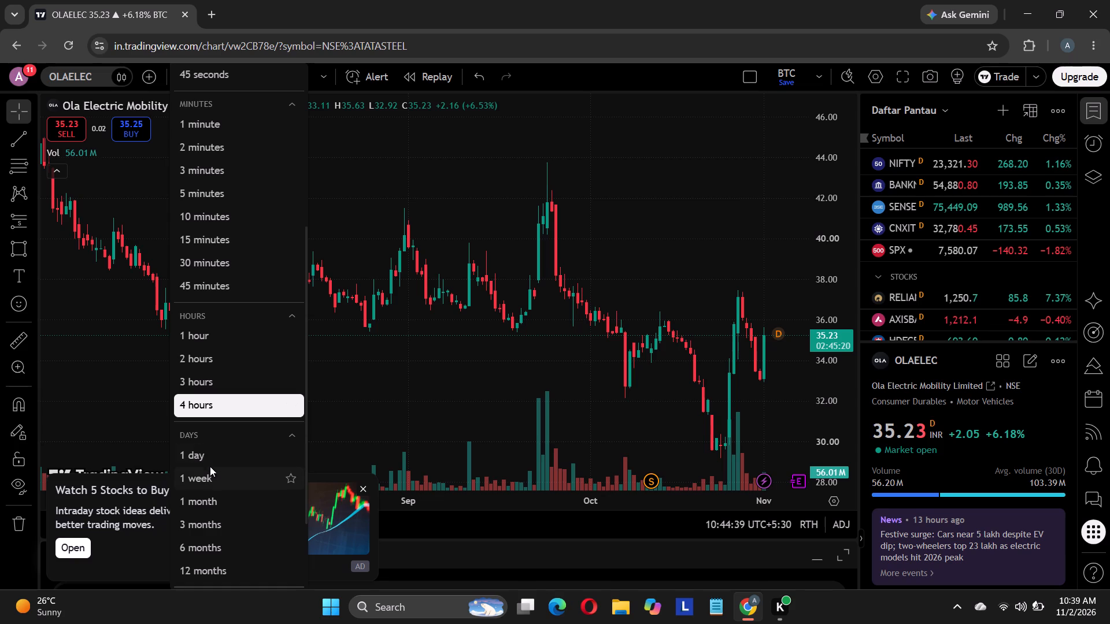
pyautogui.click(213, 470)
pyautogui.rightClick(598, 244)
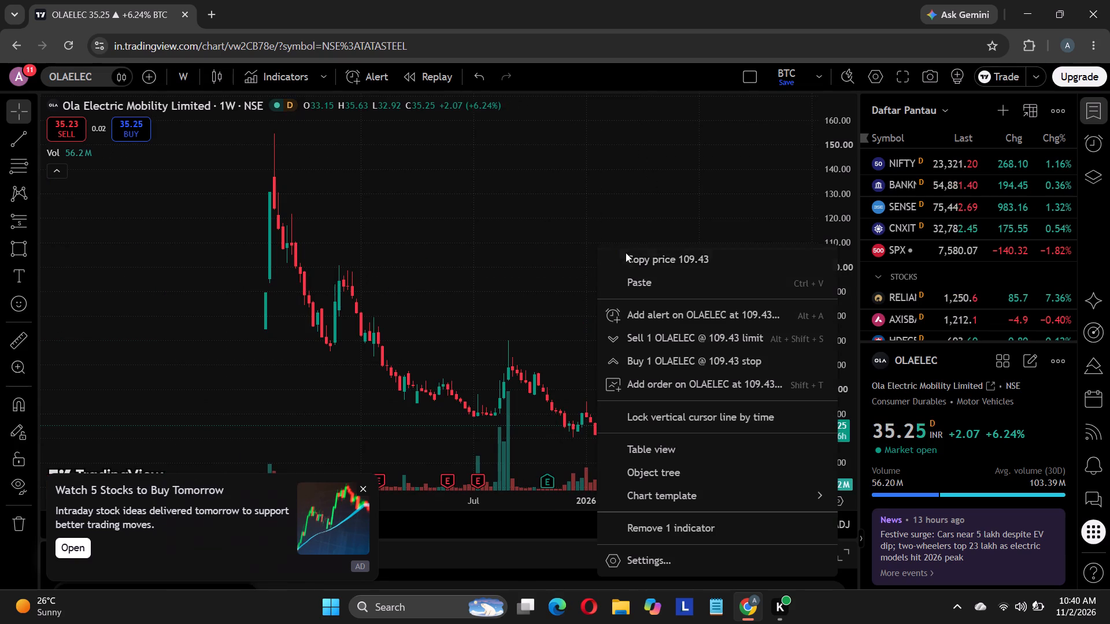
pyautogui.click(539, 250)
pyautogui.moveTo(674, 252); pyautogui.dragTo(494, 239)
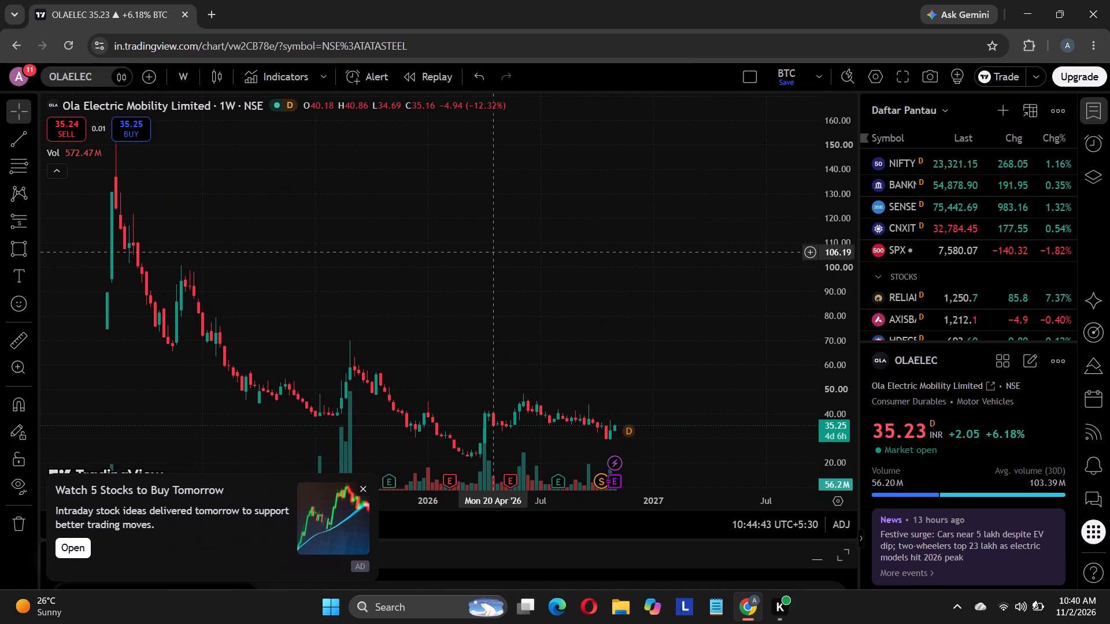
pyautogui.moveTo(446, 263); pyautogui.dragTo(504, 238)
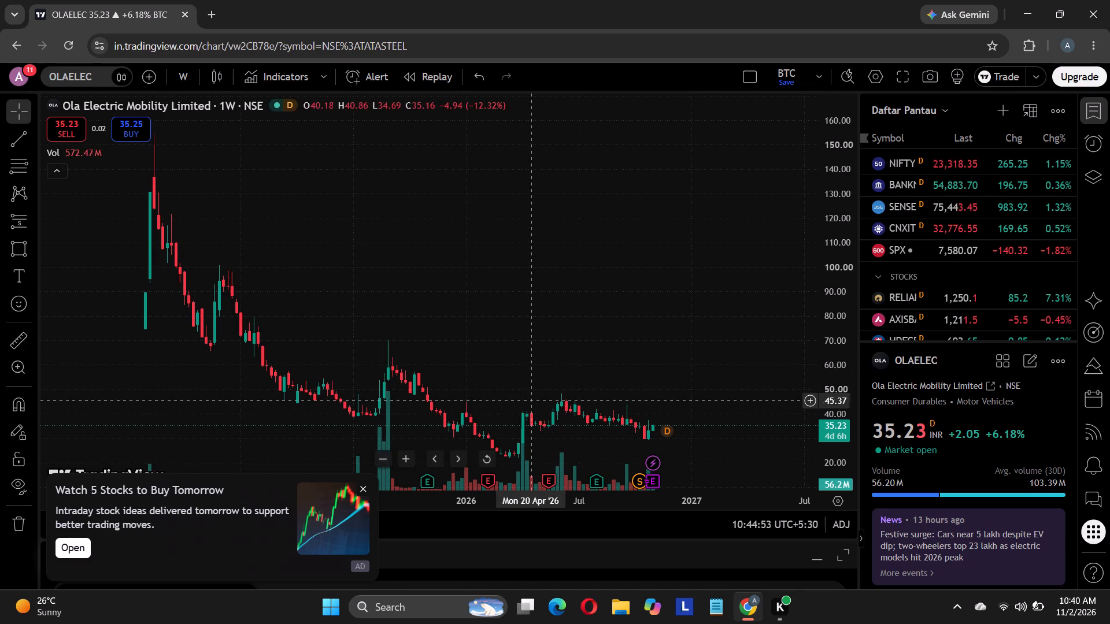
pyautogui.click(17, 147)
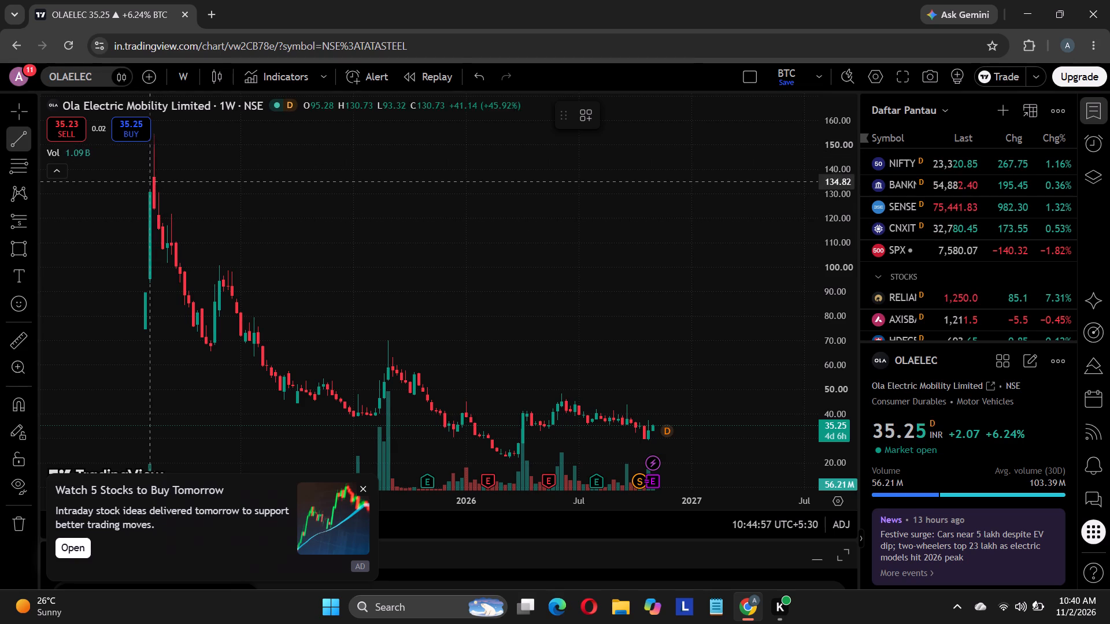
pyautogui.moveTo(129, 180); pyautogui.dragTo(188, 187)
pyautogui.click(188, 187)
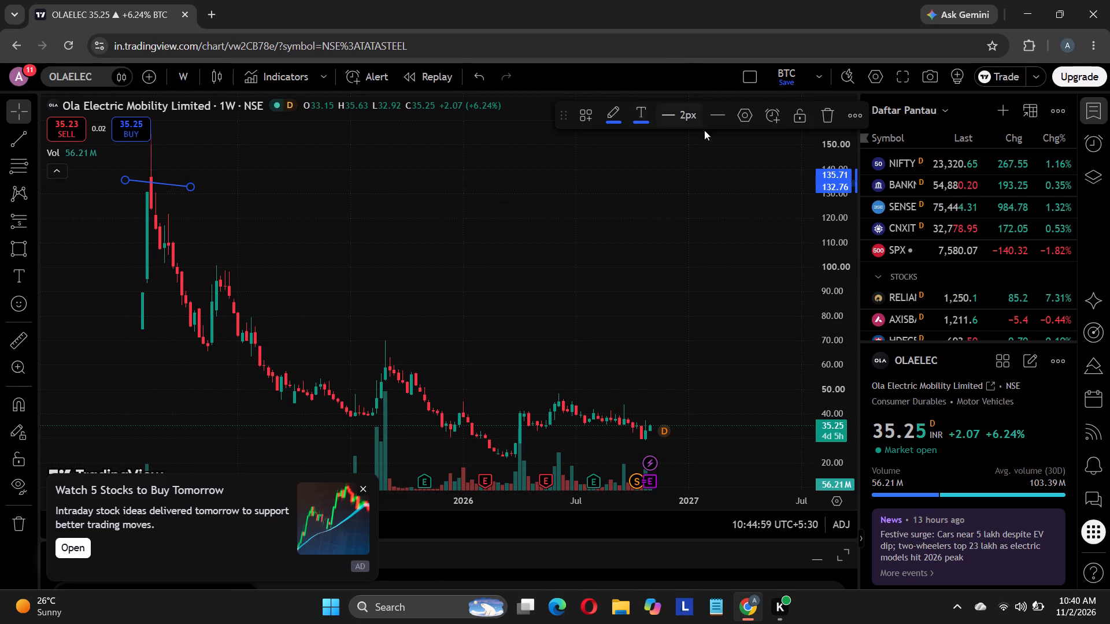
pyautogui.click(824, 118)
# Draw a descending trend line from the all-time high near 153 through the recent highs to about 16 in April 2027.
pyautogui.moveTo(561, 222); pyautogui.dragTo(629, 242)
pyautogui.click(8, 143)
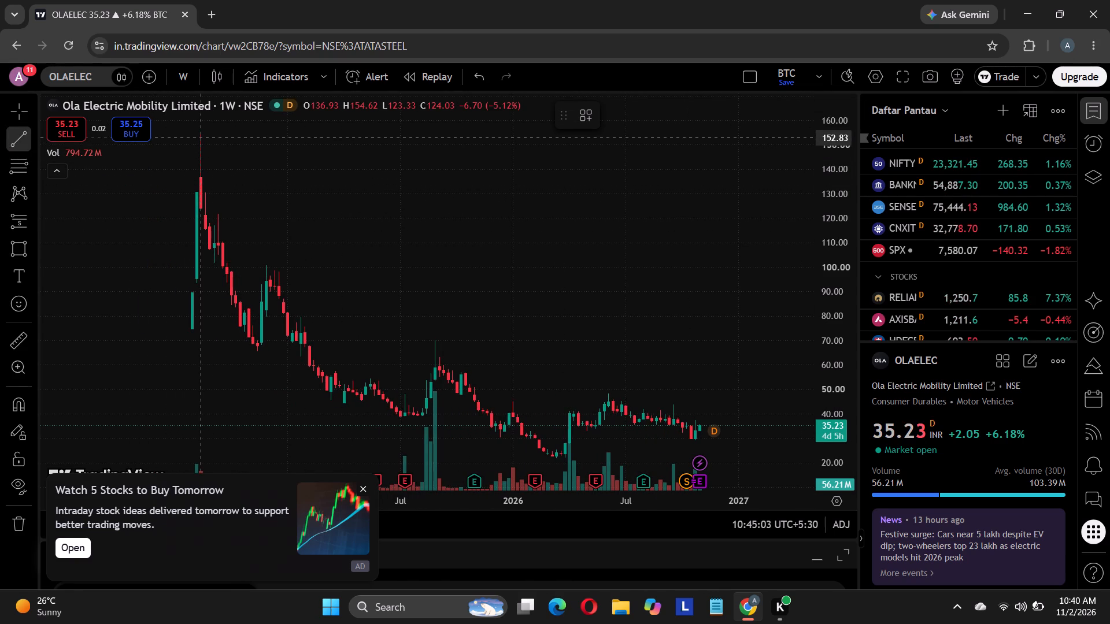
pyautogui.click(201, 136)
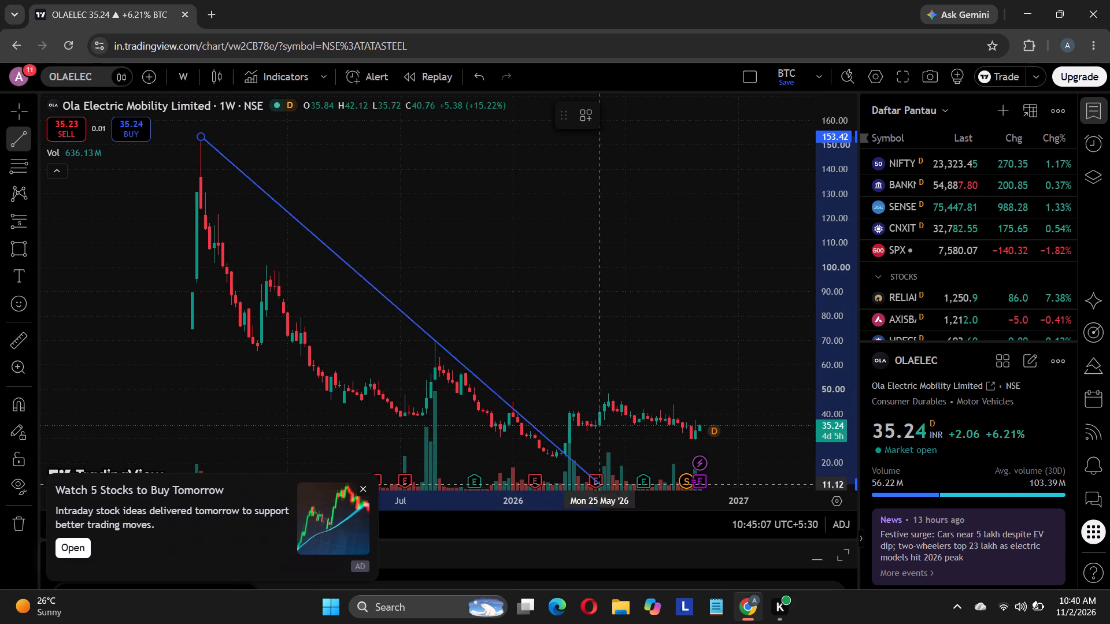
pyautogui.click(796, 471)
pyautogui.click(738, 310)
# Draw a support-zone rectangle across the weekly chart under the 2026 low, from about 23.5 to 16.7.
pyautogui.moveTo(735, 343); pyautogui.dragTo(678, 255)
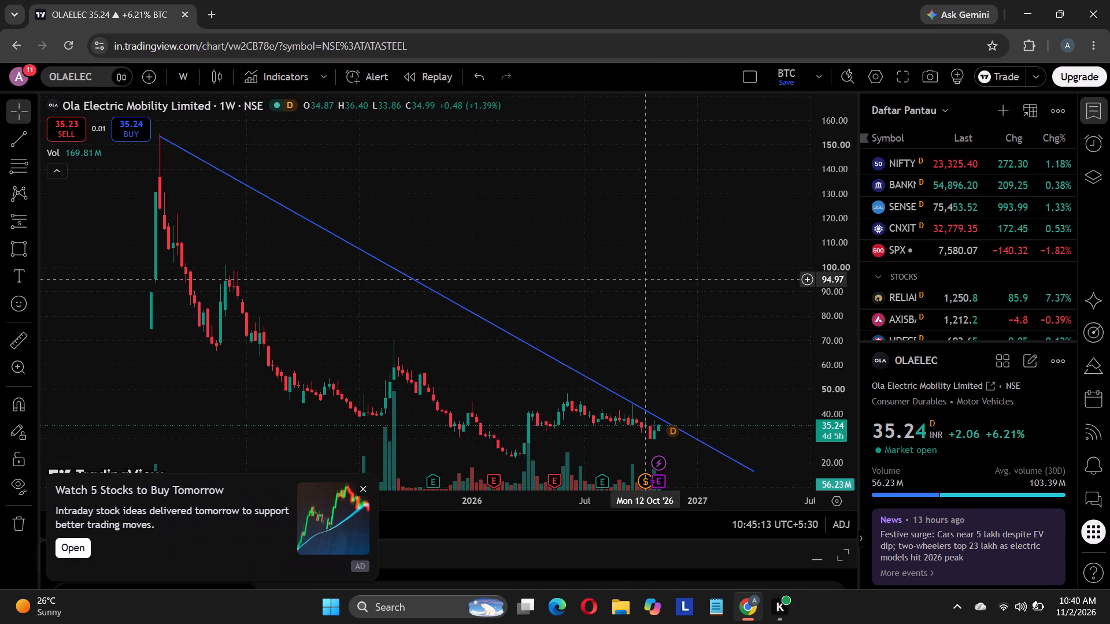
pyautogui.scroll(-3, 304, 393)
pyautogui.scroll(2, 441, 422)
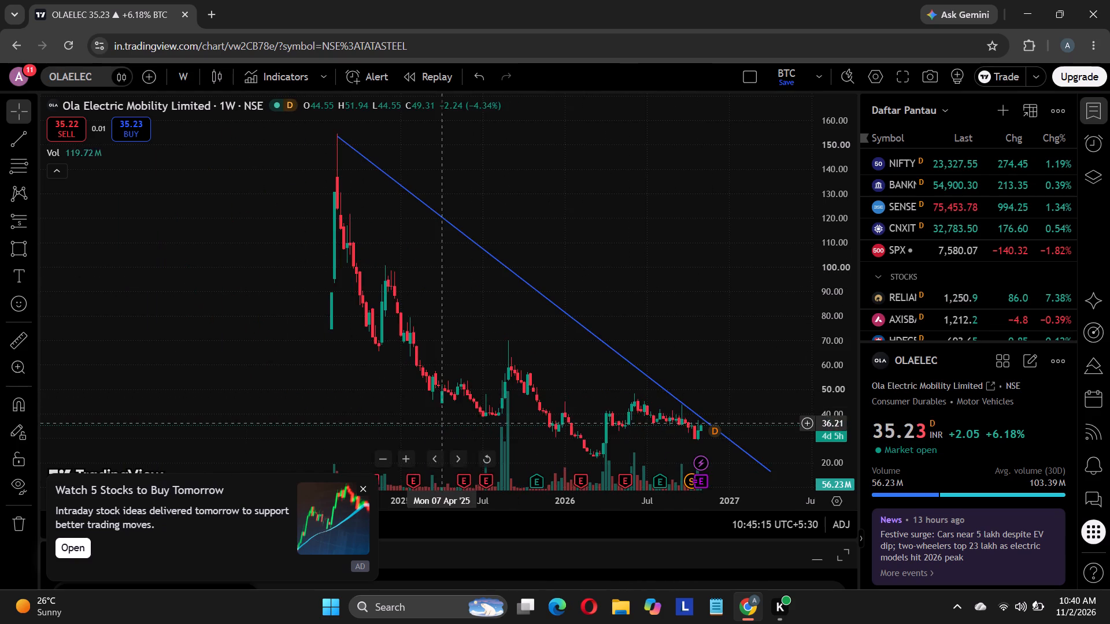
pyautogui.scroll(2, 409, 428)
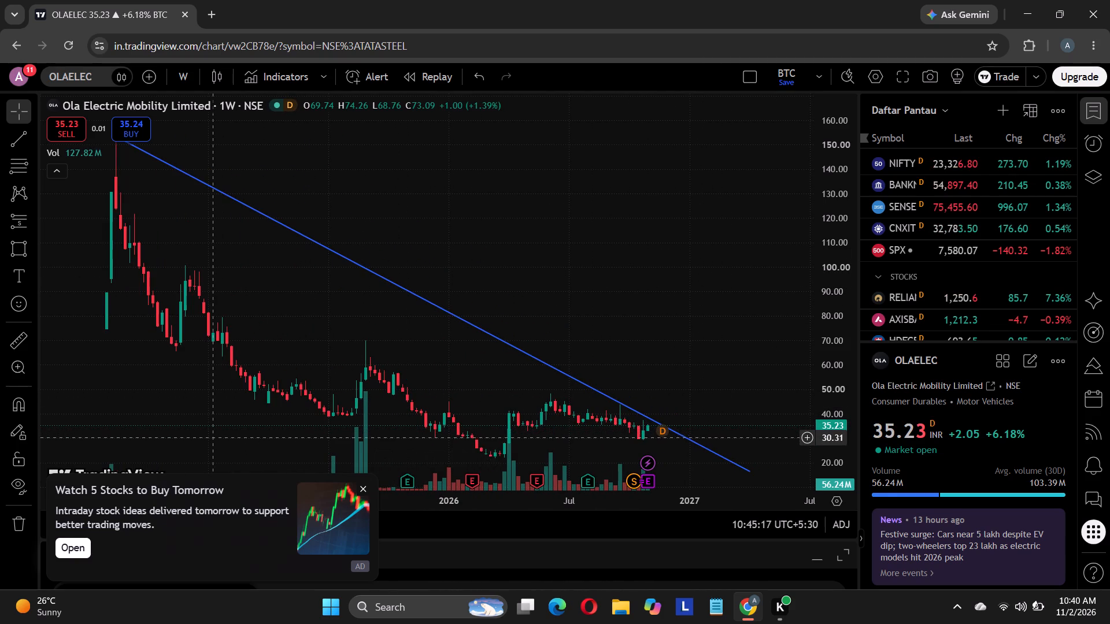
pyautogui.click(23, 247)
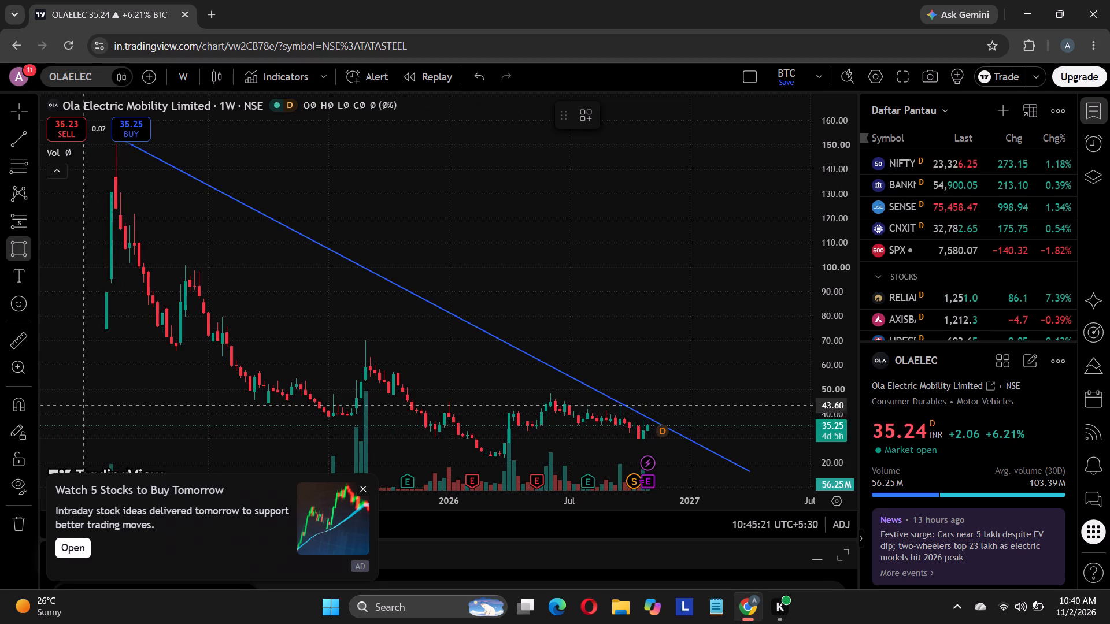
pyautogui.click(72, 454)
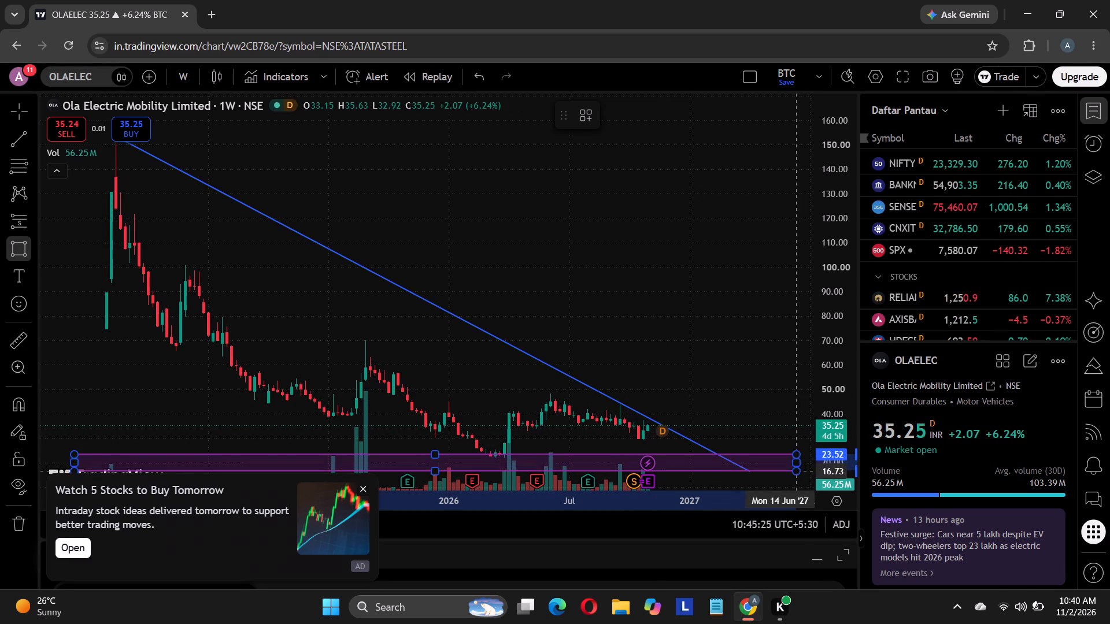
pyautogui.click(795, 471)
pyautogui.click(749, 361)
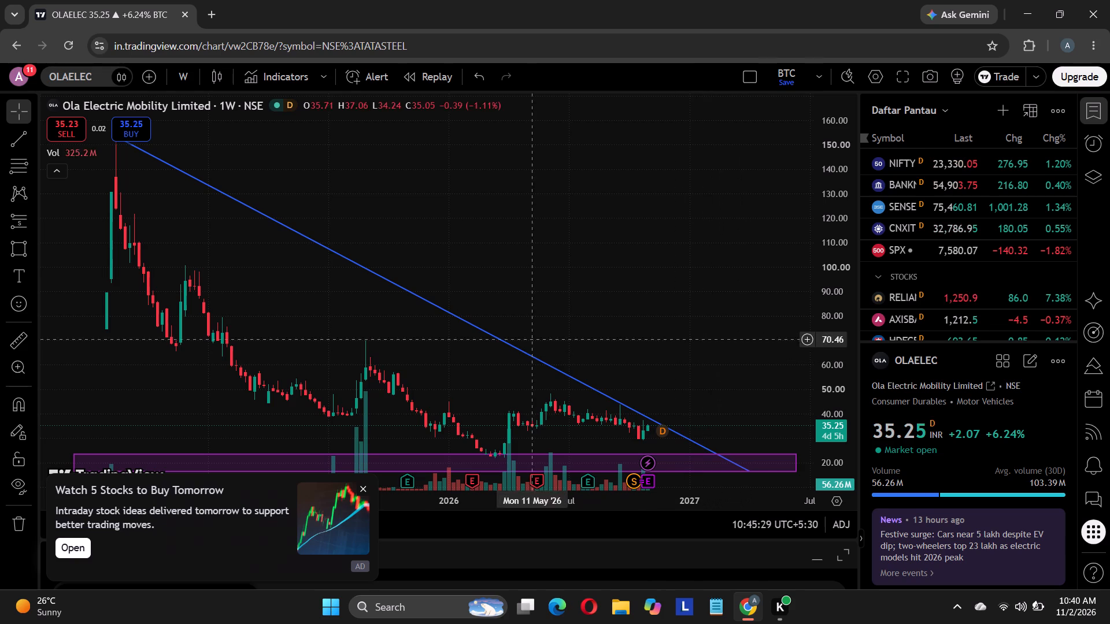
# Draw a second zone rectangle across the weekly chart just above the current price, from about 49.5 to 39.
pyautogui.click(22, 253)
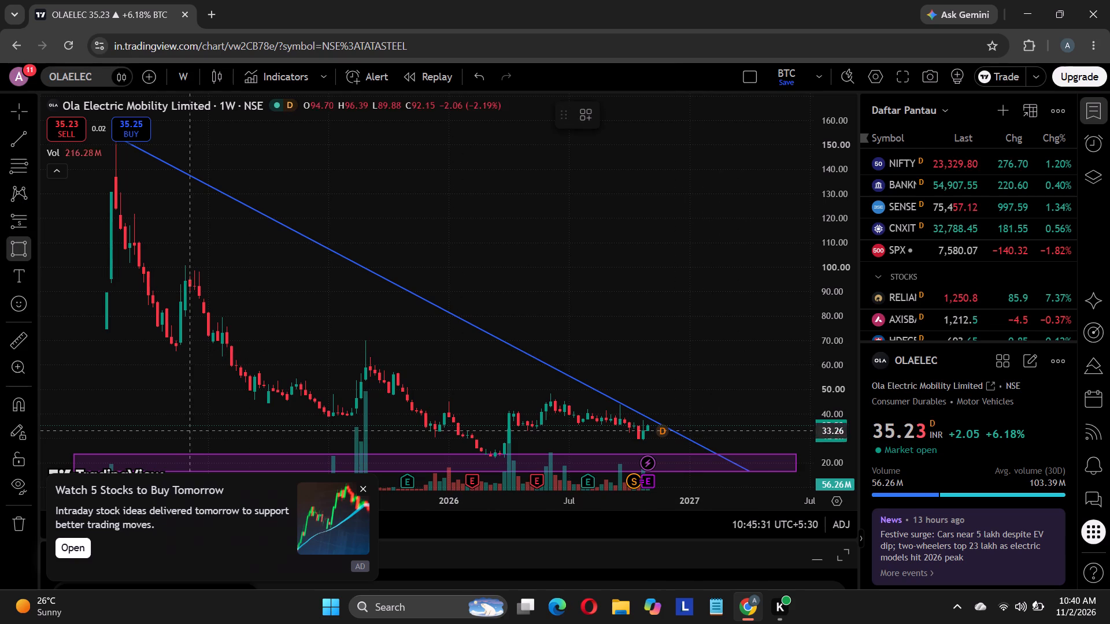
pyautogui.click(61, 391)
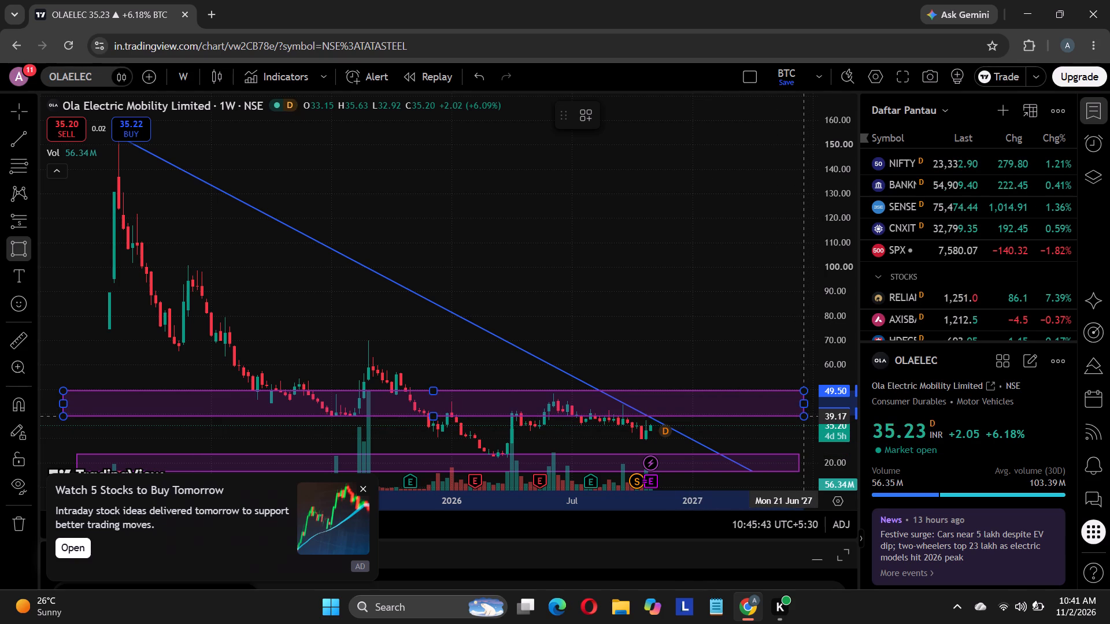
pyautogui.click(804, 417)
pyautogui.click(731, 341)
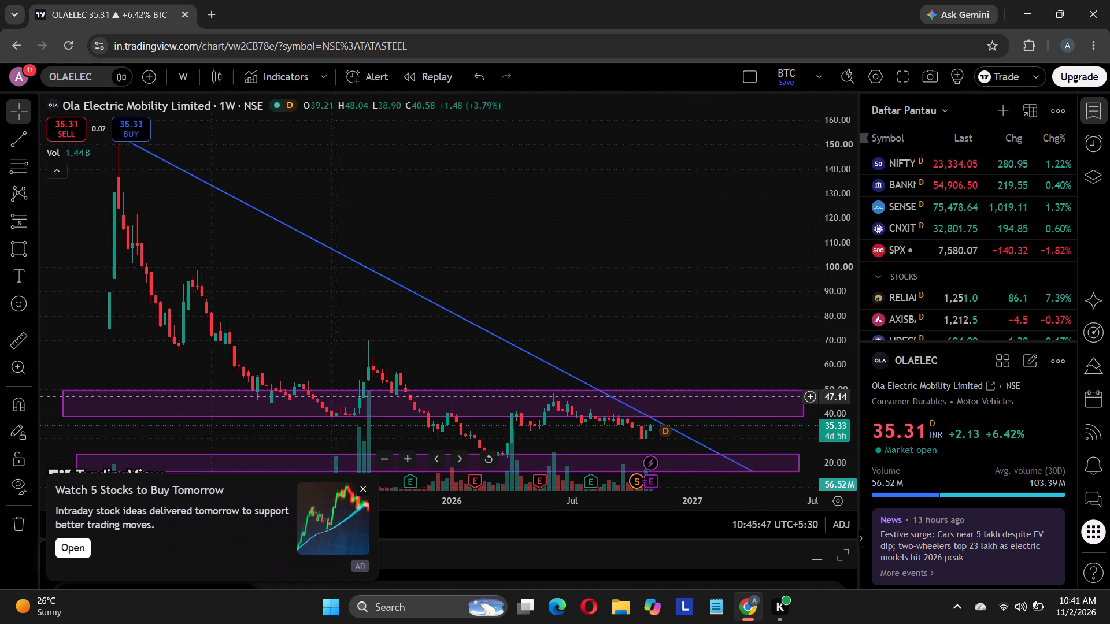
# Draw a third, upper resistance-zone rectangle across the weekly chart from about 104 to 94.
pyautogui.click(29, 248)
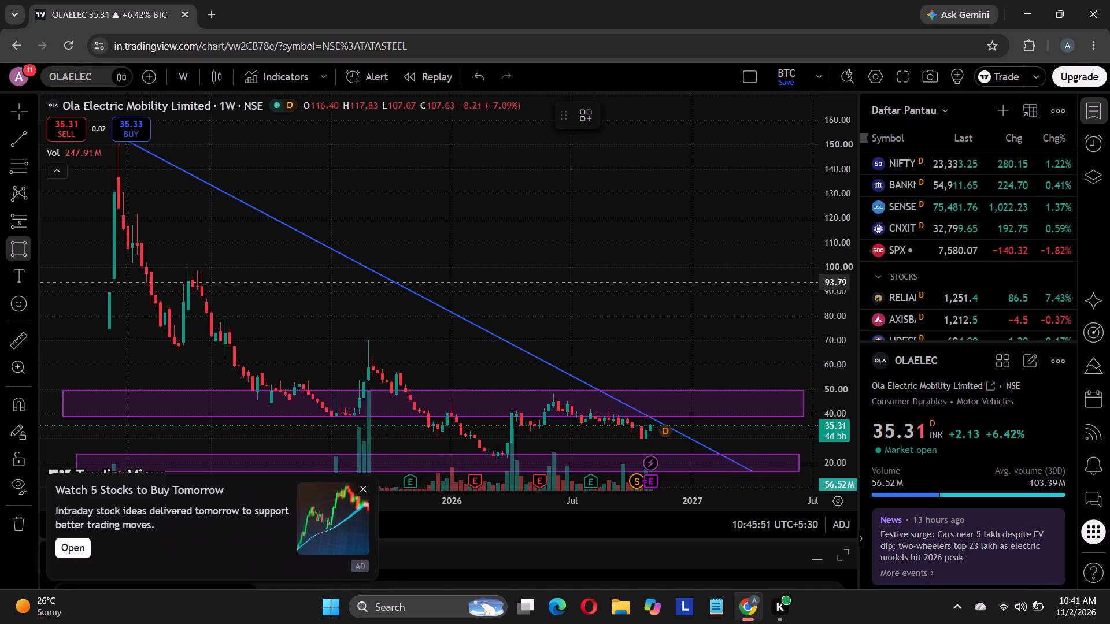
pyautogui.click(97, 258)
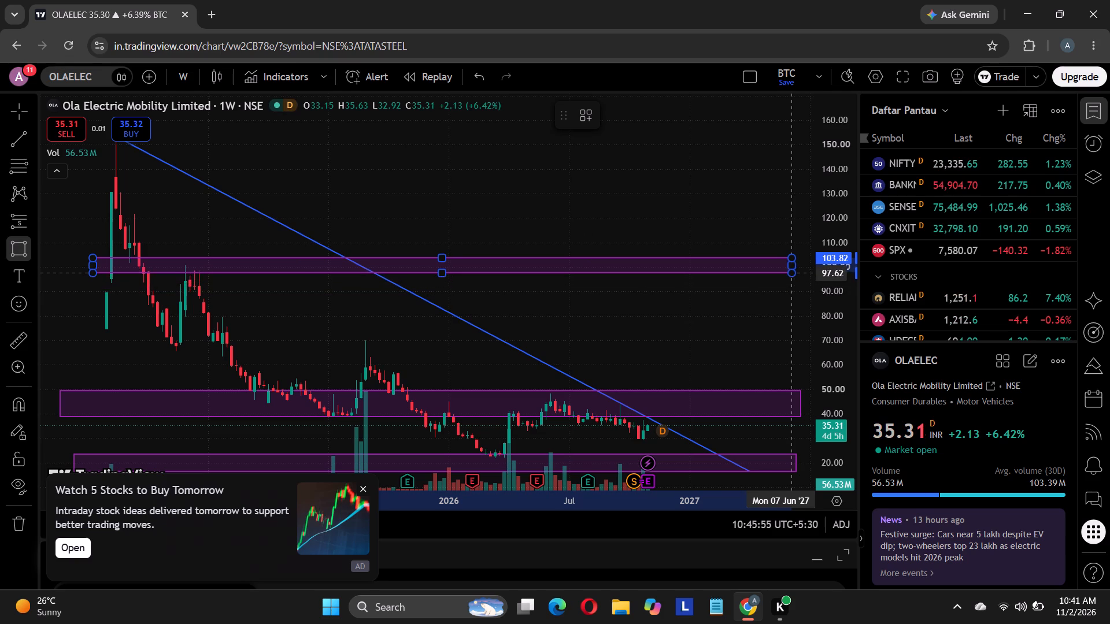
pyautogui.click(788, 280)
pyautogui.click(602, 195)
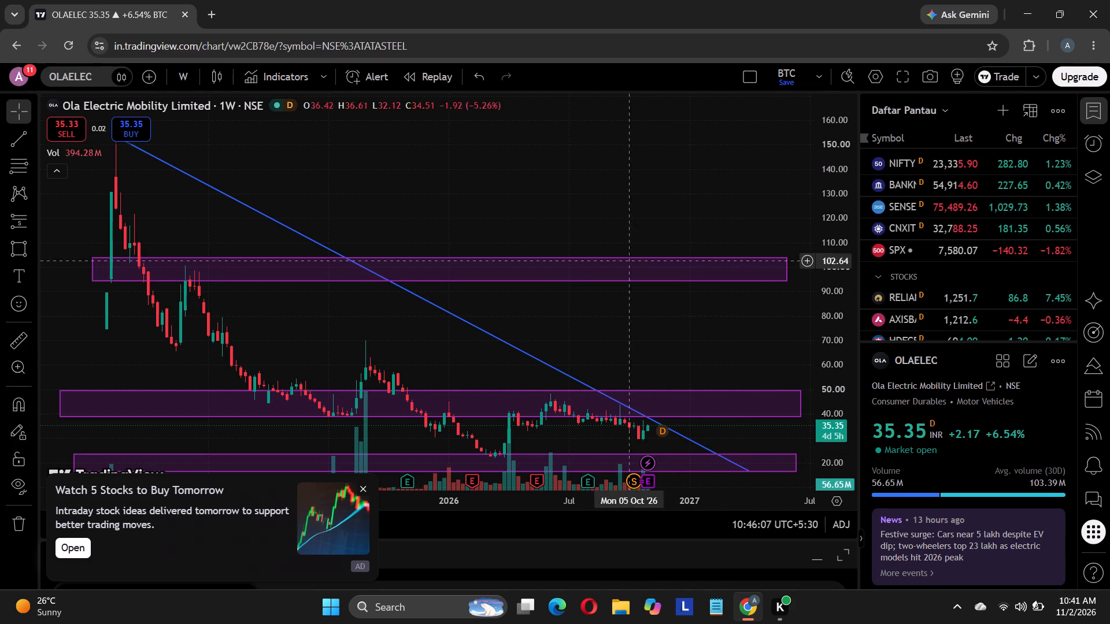
# Remove the volume indicator and all four drawings from the weekly Ola Electric chart.
pyautogui.rightClick(568, 190)
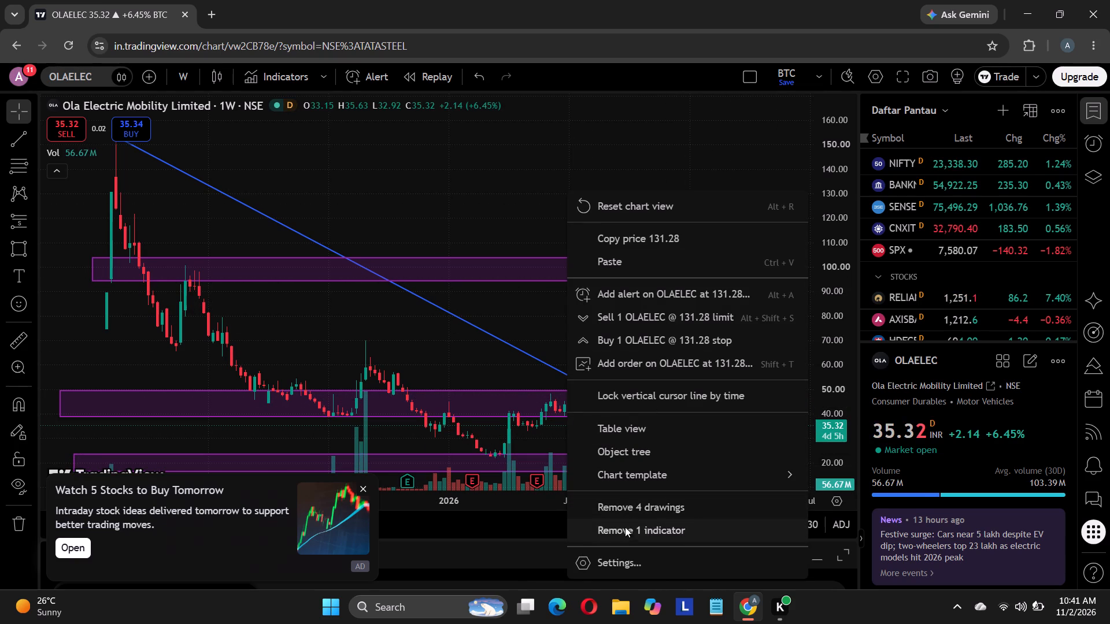
pyautogui.click(626, 528)
pyautogui.moveTo(630, 188); pyautogui.dragTo(630, 195, button='right')
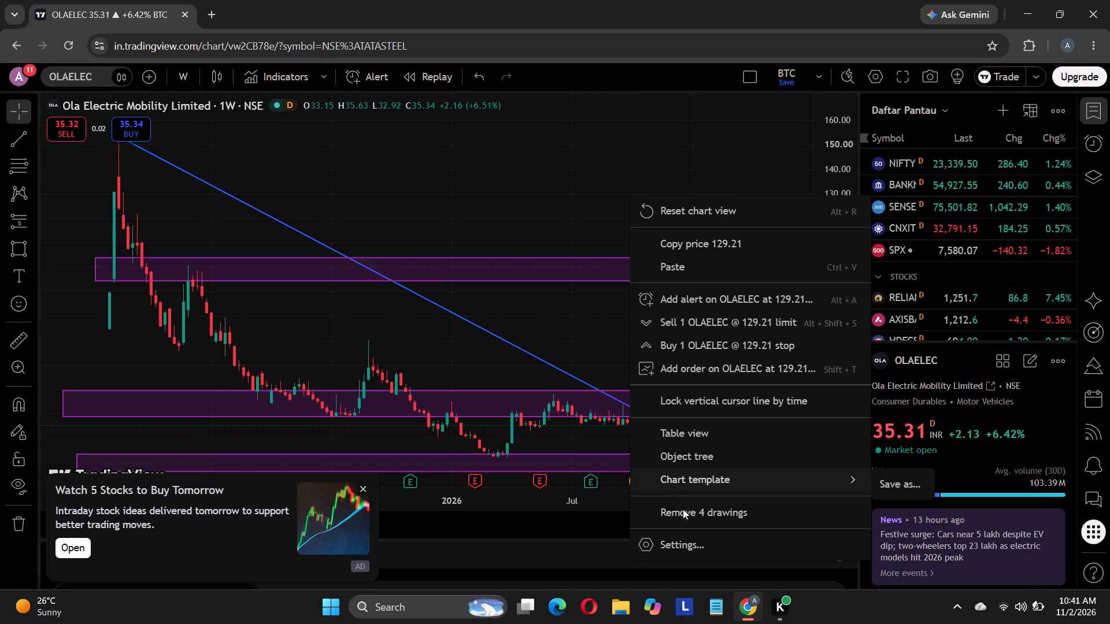
pyautogui.click(683, 509)
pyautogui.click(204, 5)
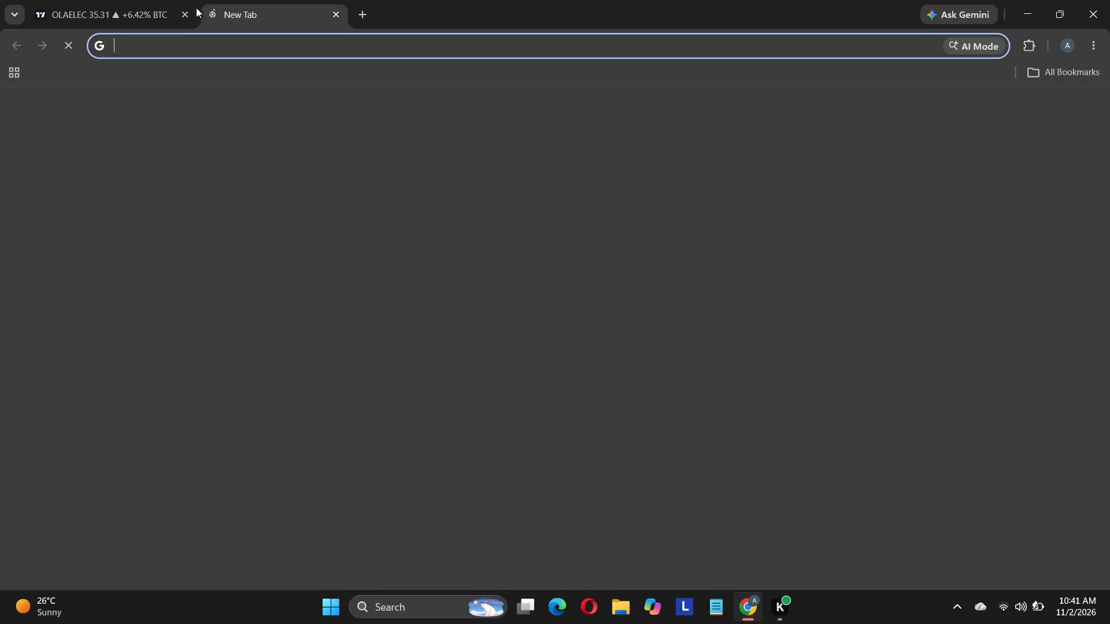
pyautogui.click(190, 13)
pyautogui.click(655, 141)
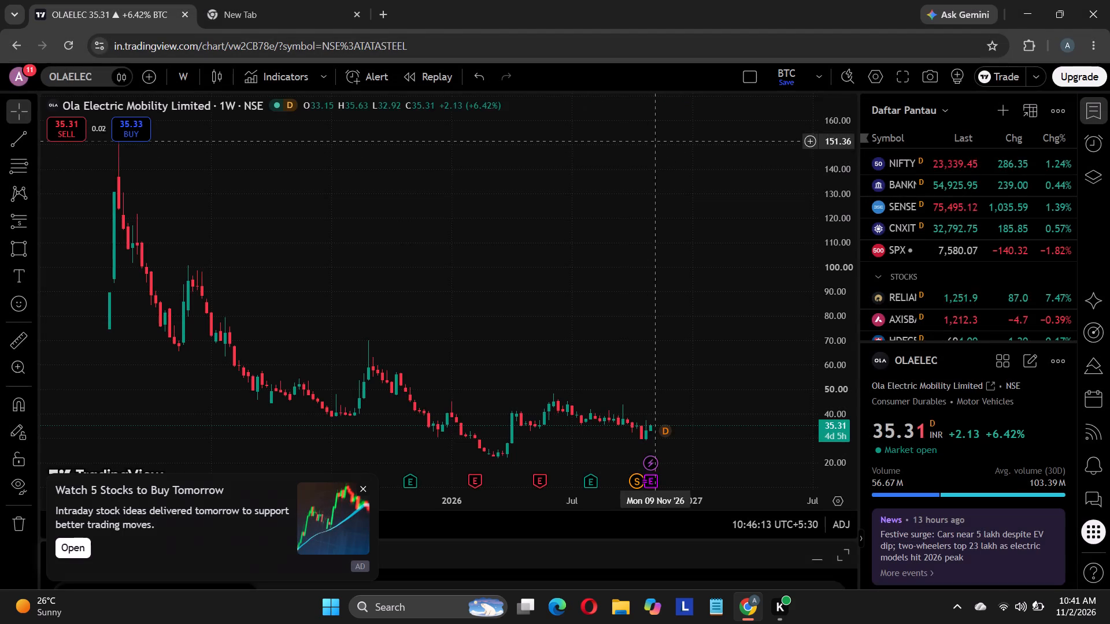
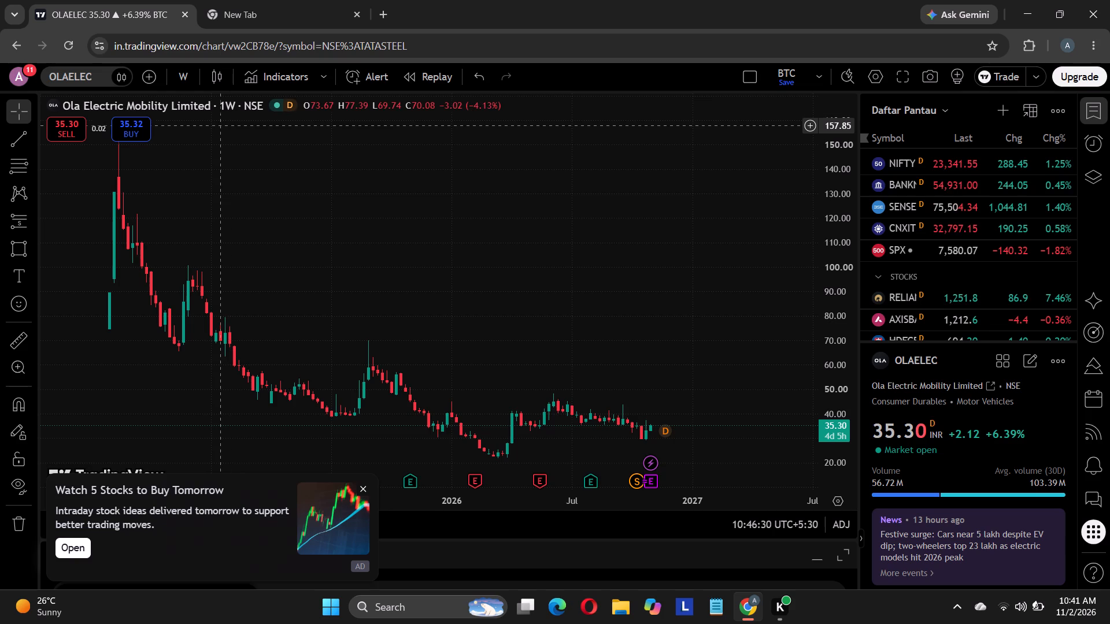
# Switch the weekly chart from Ola Electric to Reliance Industries Limited, found among the stock symbols.
pyautogui.click(71, 74)
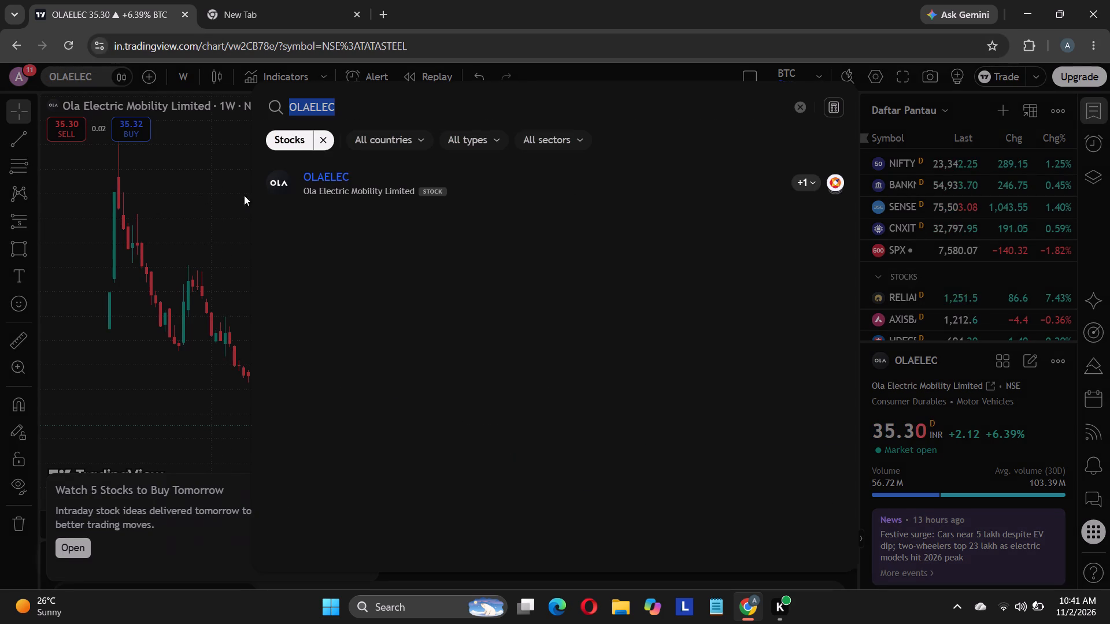
pyautogui.click(333, 139)
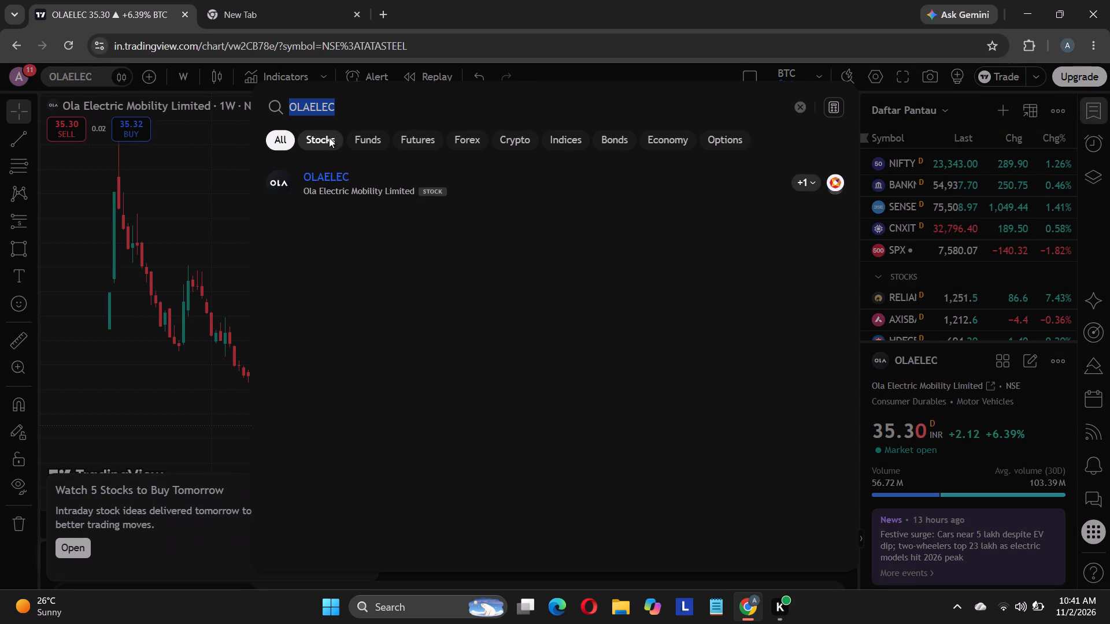
pyautogui.click(329, 141)
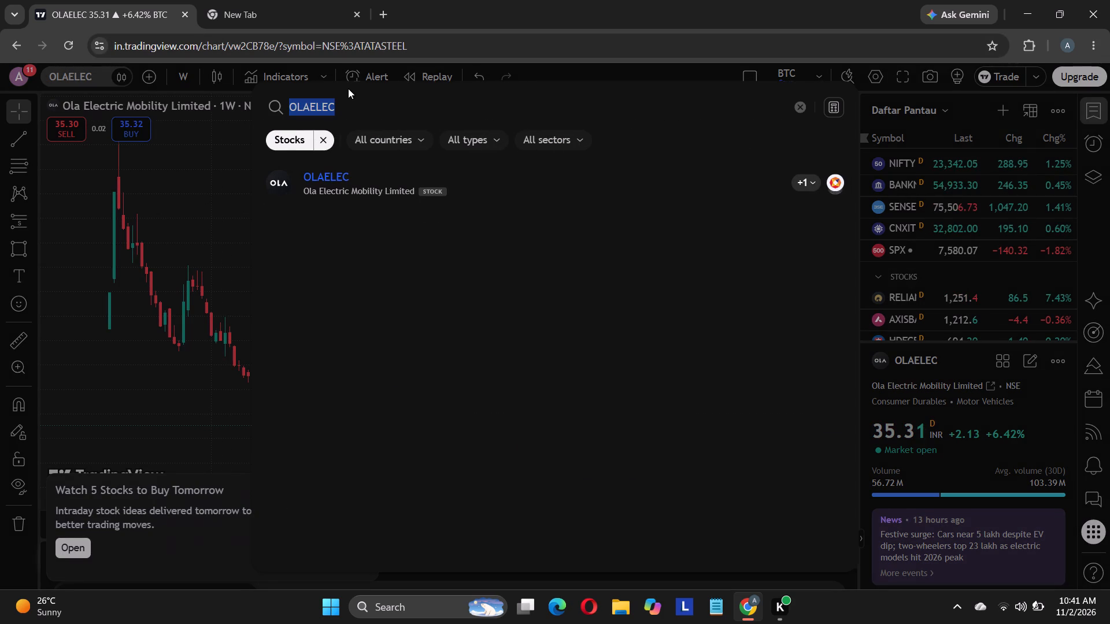
pyautogui.press('BackSpace')
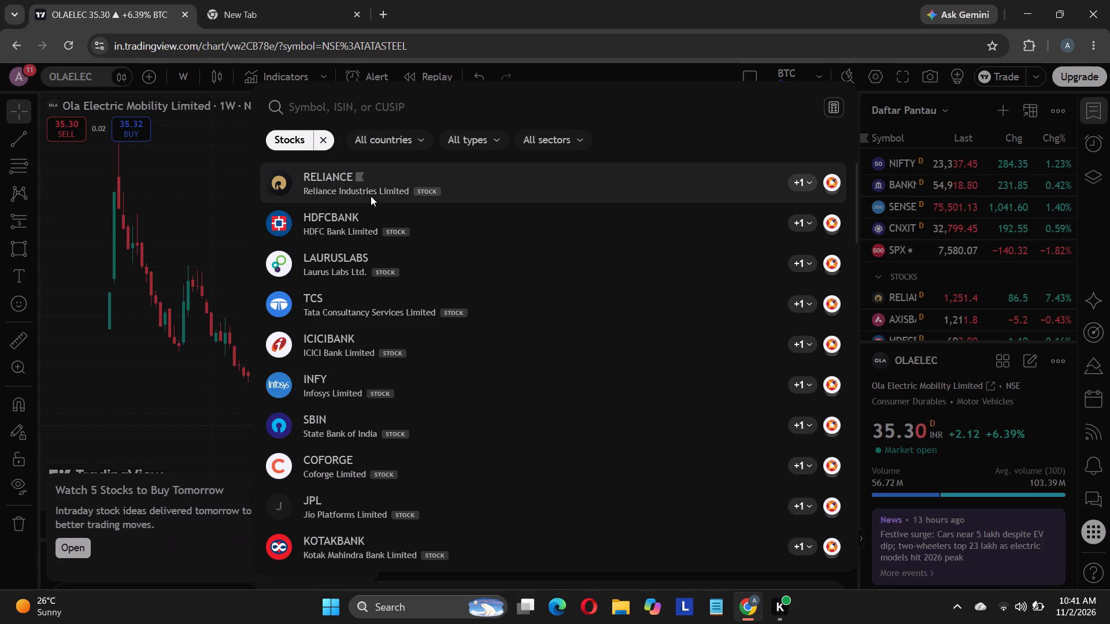
pyautogui.click(371, 197)
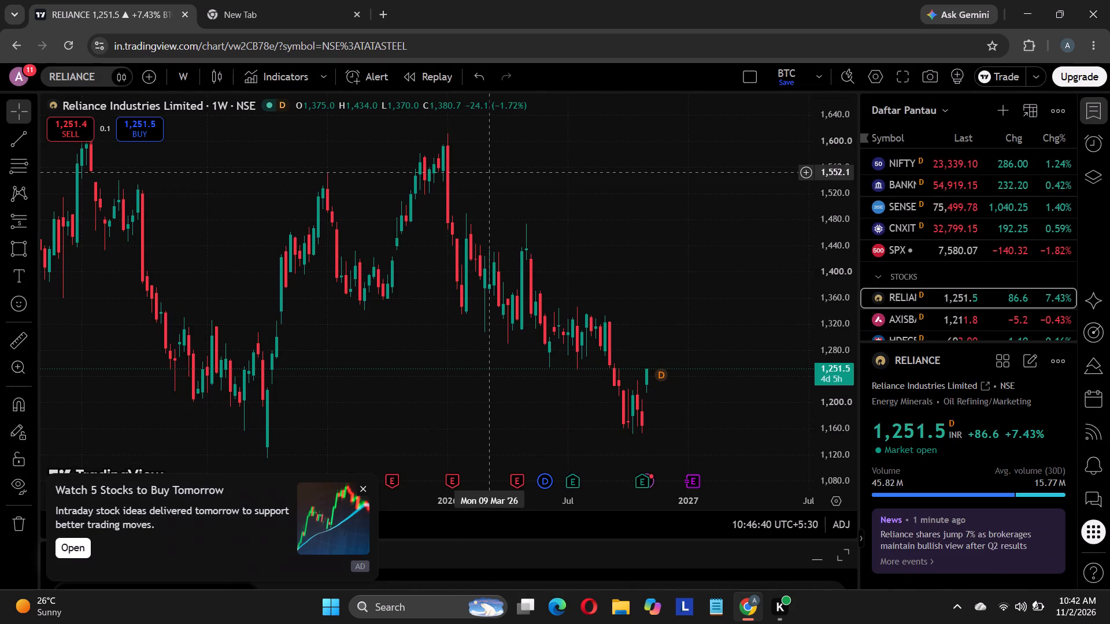
pyautogui.rightClick(491, 172)
pyautogui.click(535, 190)
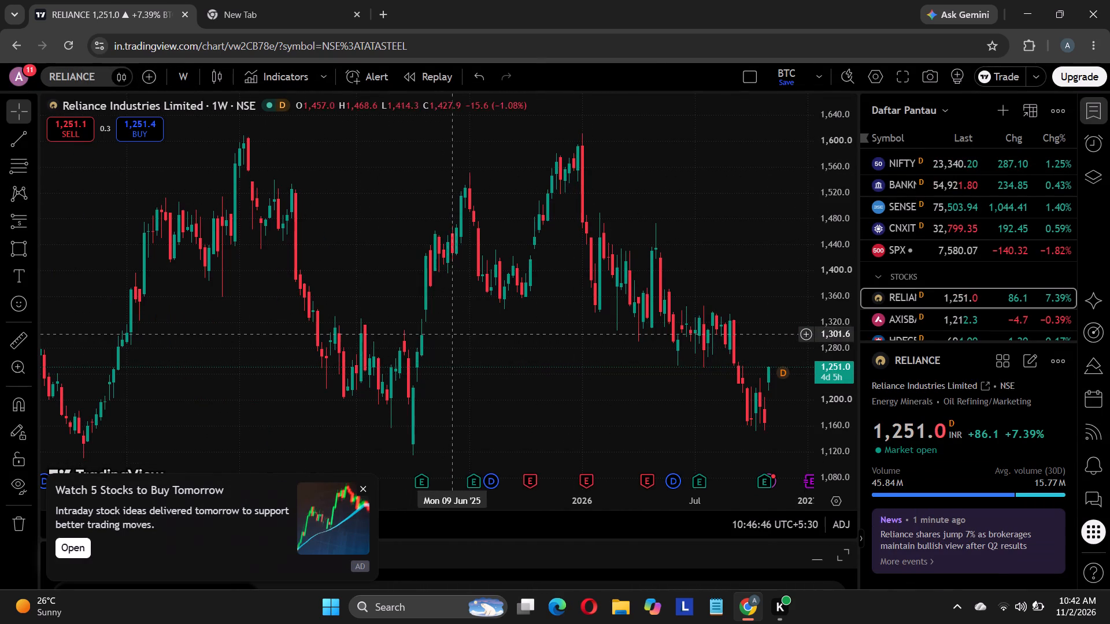
pyautogui.scroll(4, 479, 370)
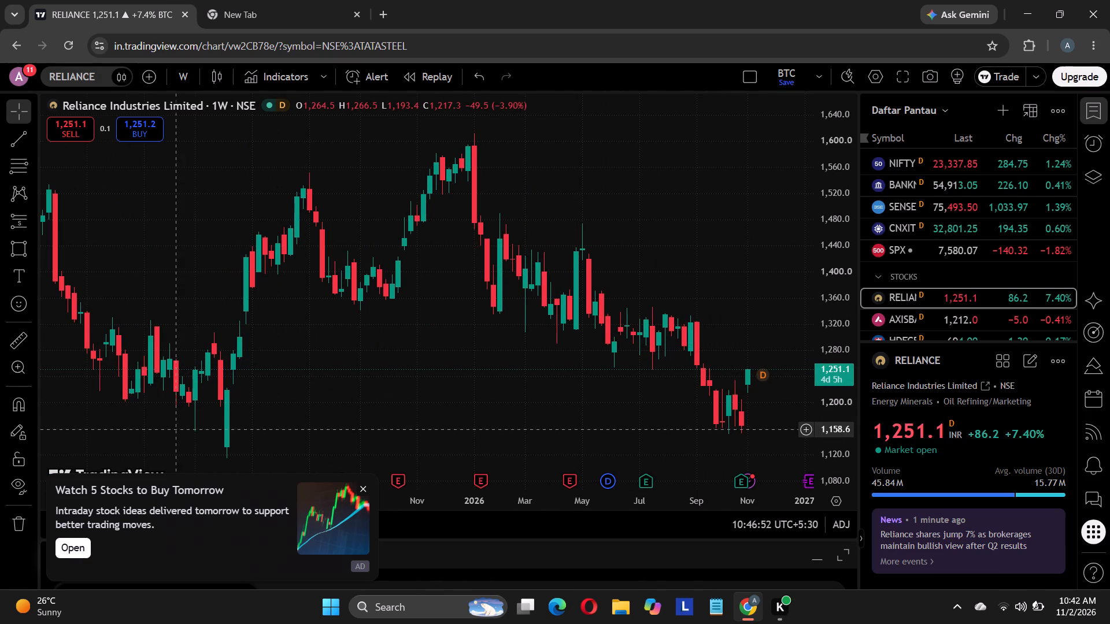
# Switch to the second browser tab, browse YouTube's home feed, and play then pause the "Kaho Na | Deep House x Club Bangers" video.
pyautogui.click(274, 0)
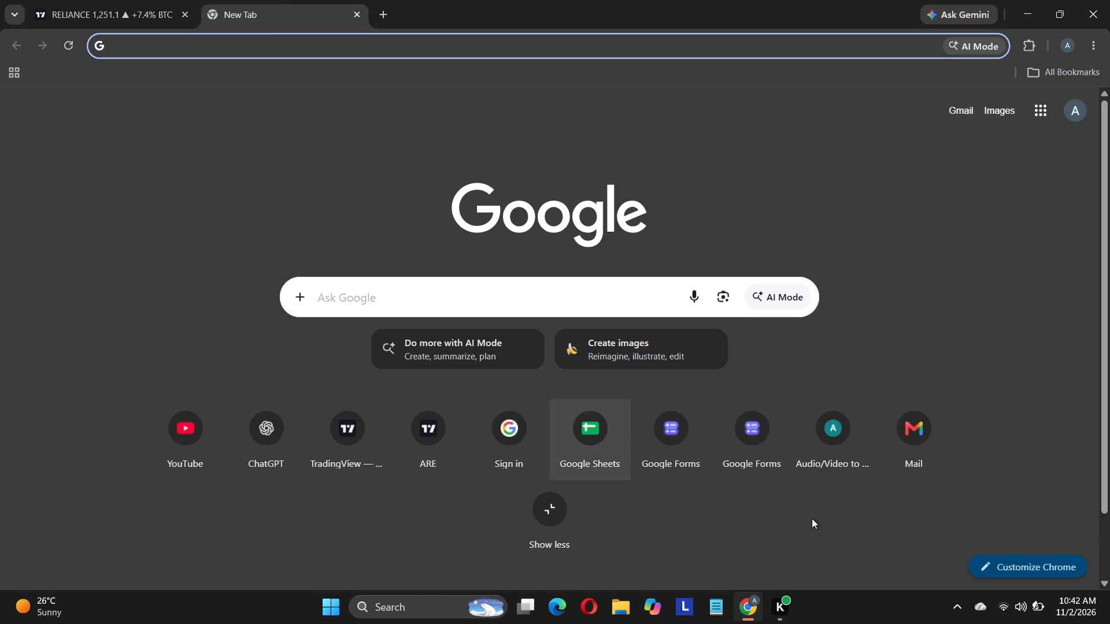
pyautogui.click(180, 466)
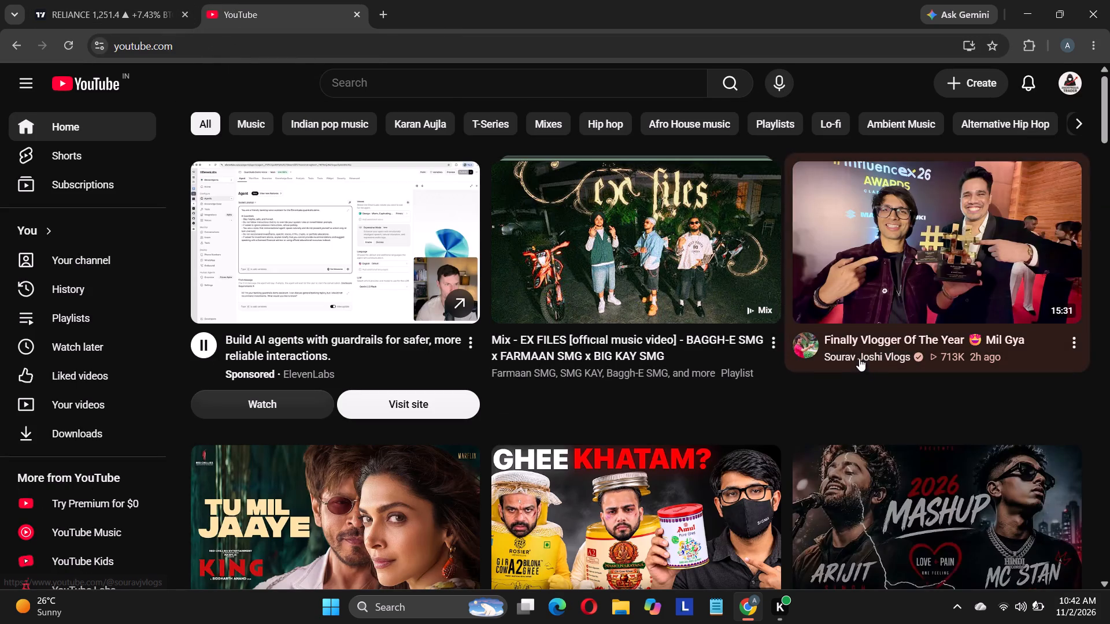
pyautogui.scroll(-2, 761, 425)
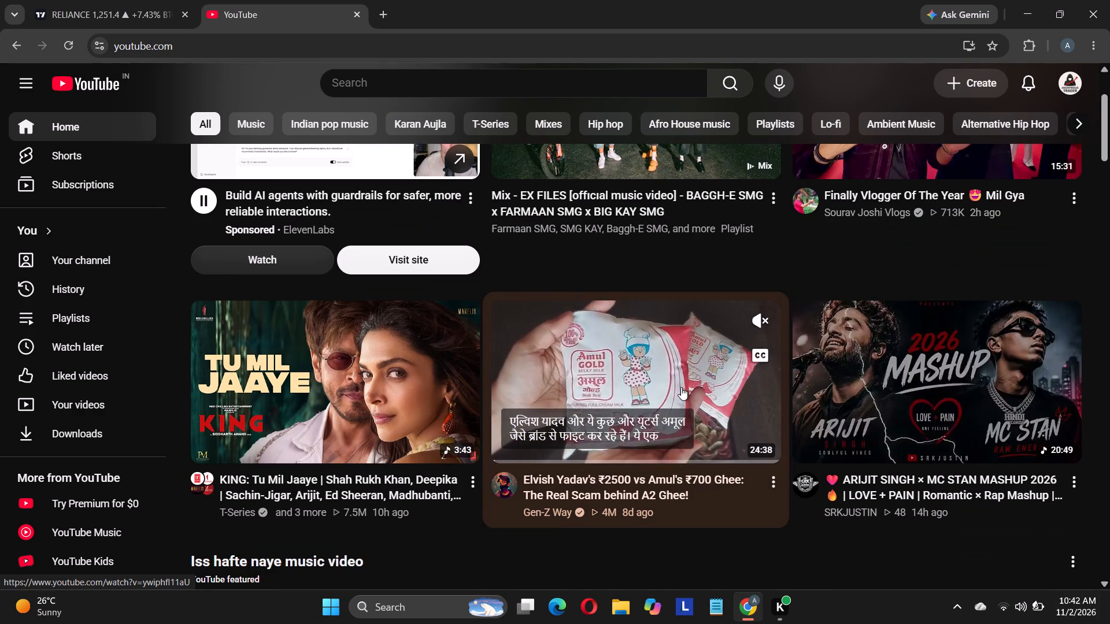
pyautogui.scroll(-4, 680, 387)
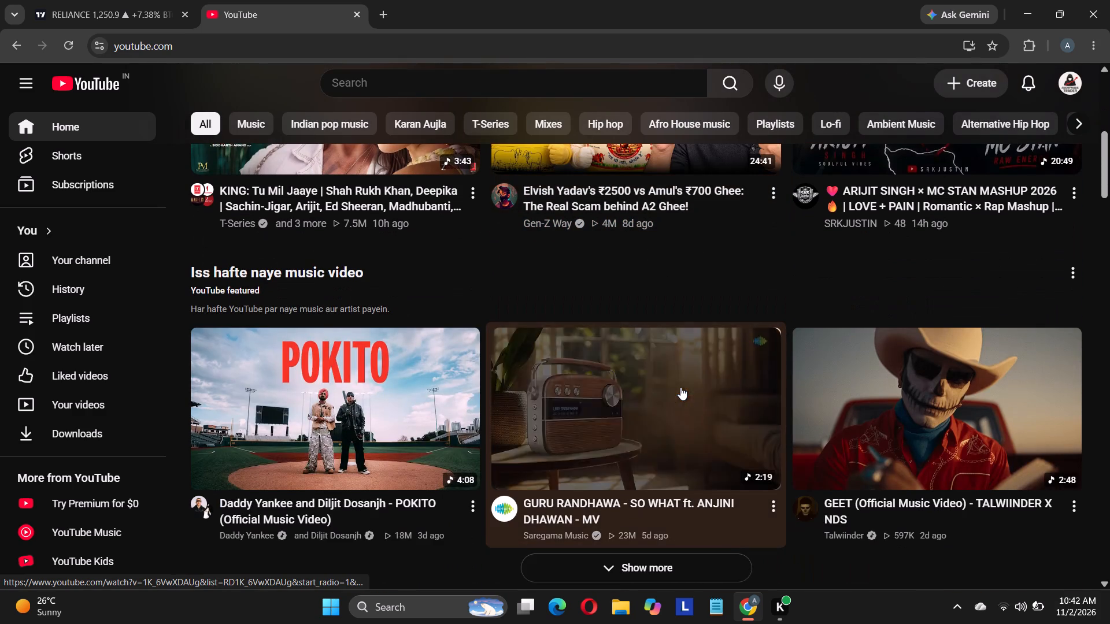
pyautogui.scroll(-3, 680, 387)
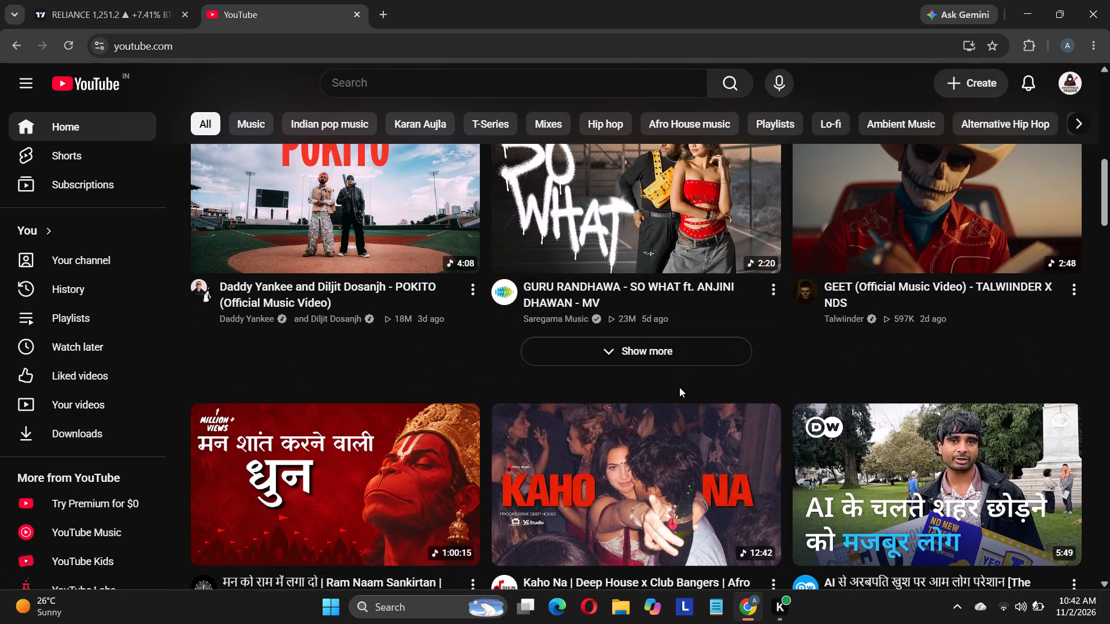
pyautogui.scroll(-4, 679, 387)
pyautogui.scroll(2, 679, 387)
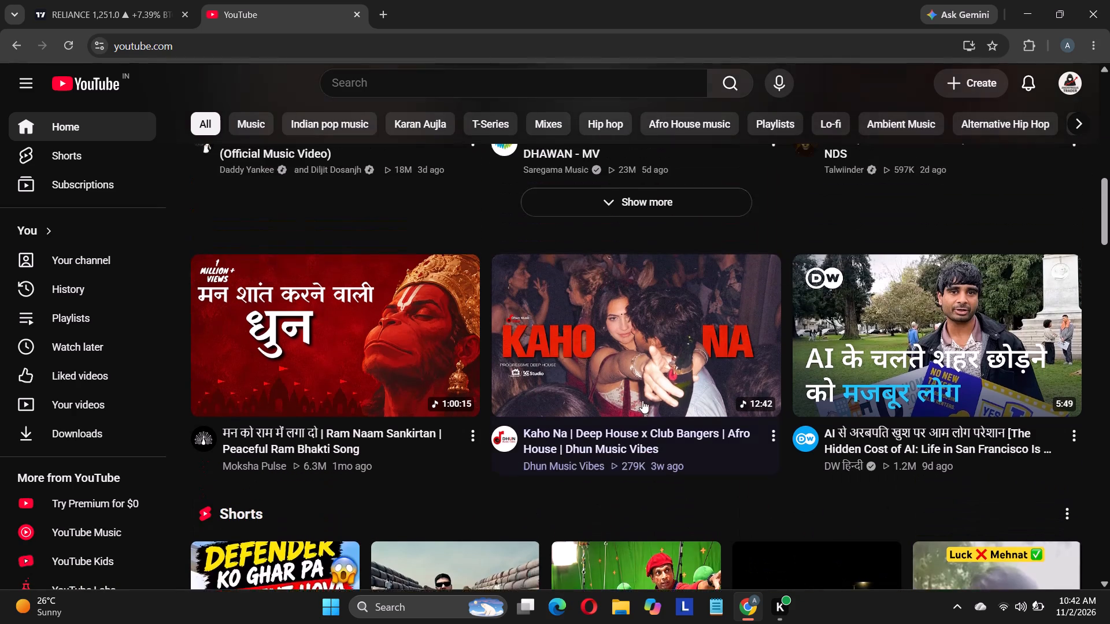
pyautogui.click(647, 354)
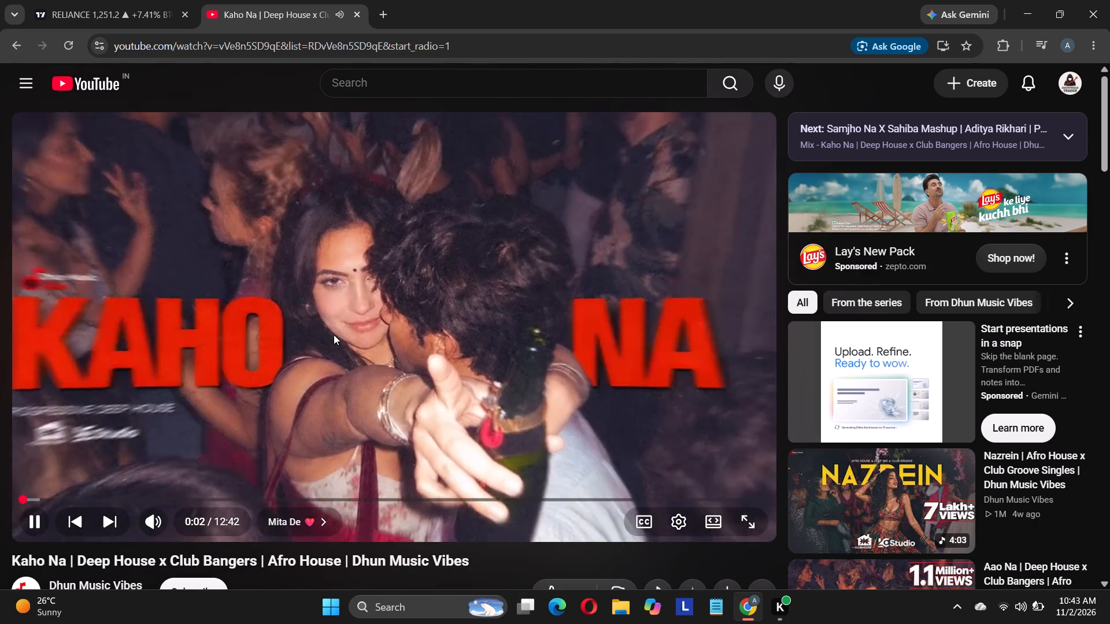
pyautogui.click(335, 325)
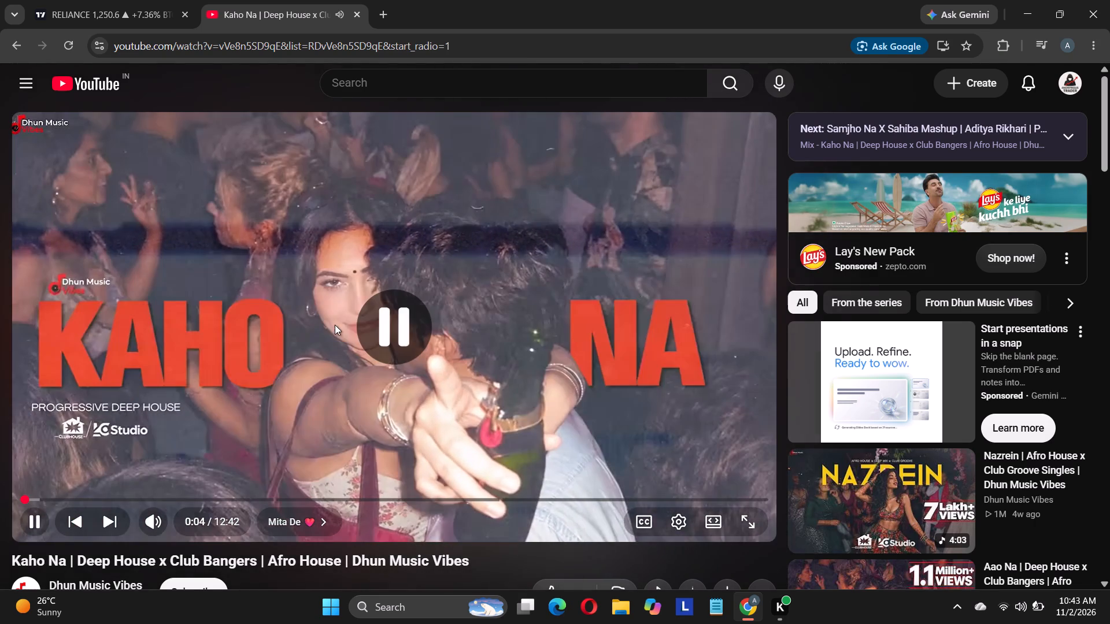
# Back on the Reliance weekly chart, draw a resistance-zone rectangle across the two highest peaks, from about 1,614 to 1,592.
pyautogui.click(154, 0)
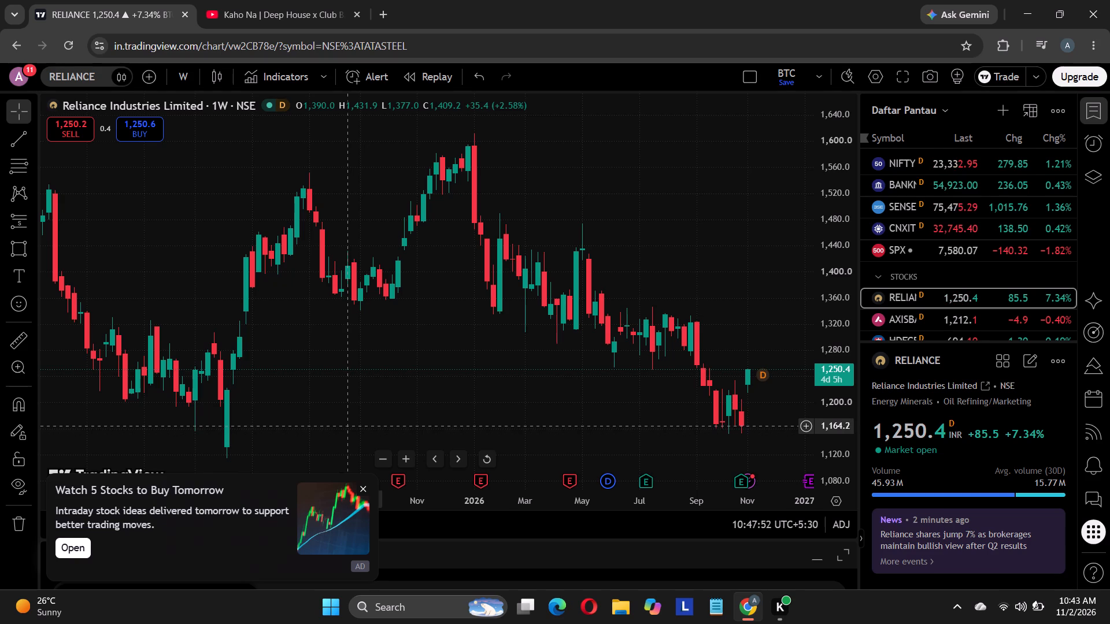
pyautogui.scroll(-2, 266, 288)
pyautogui.scroll(-2, 310, 214)
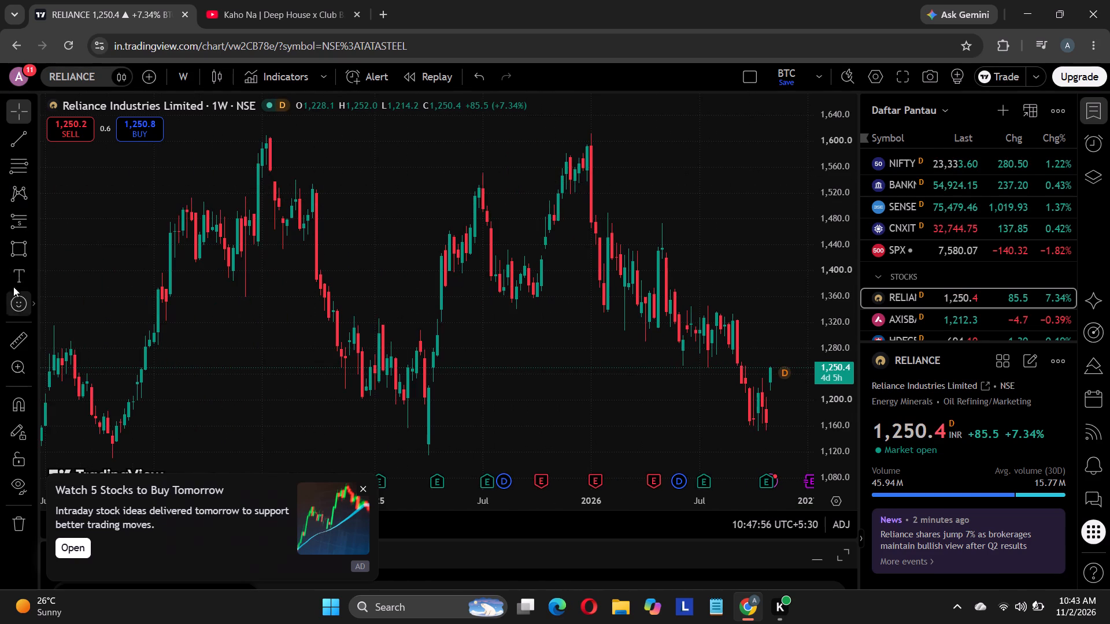
pyautogui.click(23, 245)
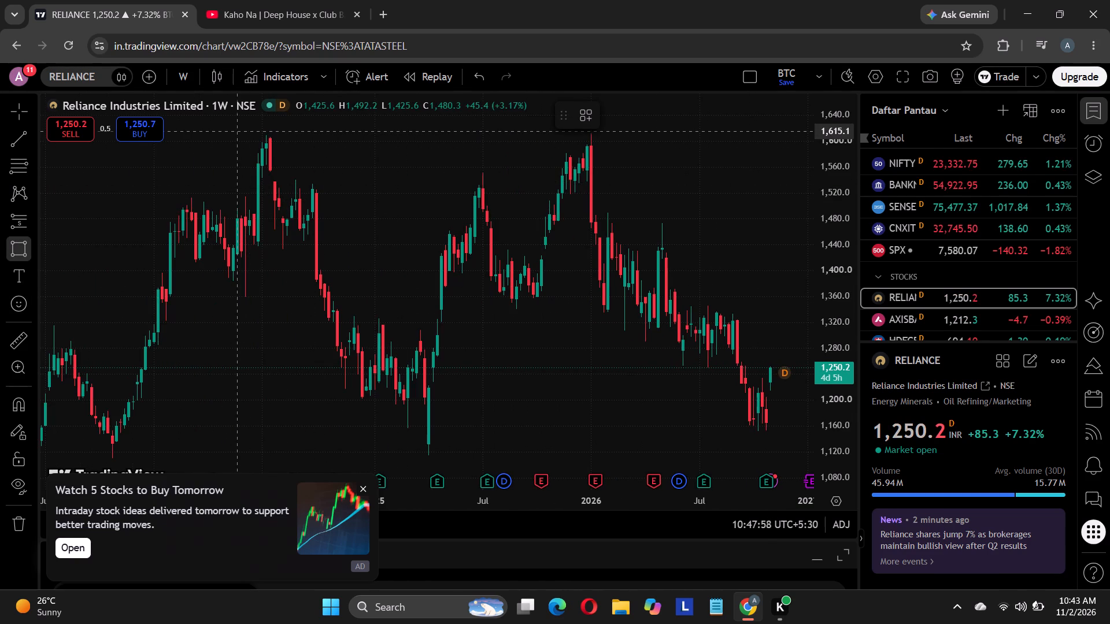
pyautogui.click(235, 132)
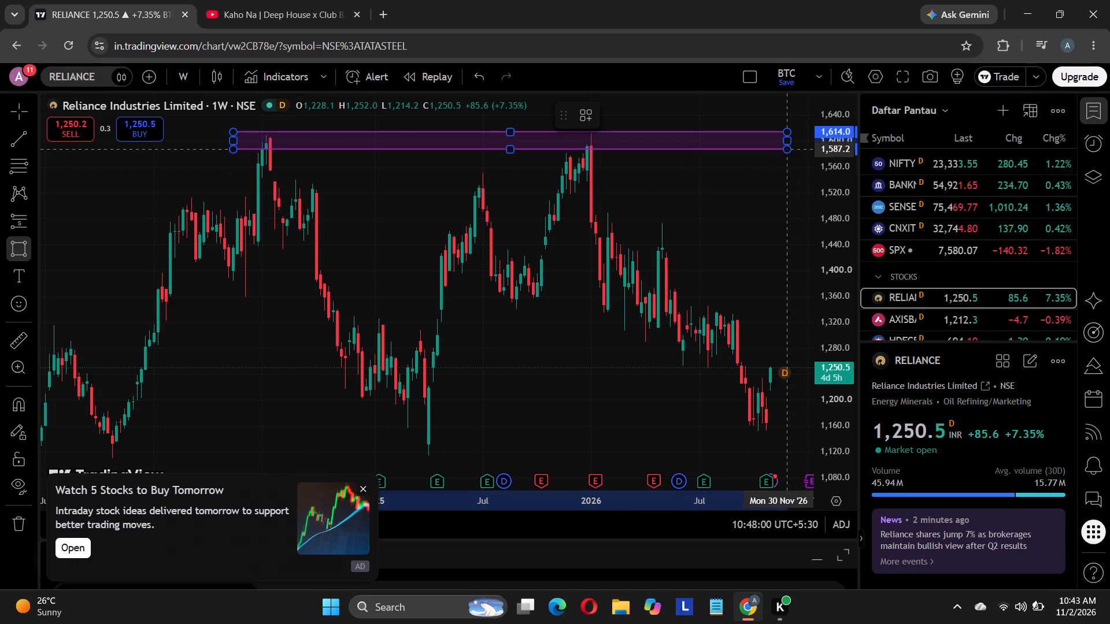
pyautogui.click(790, 146)
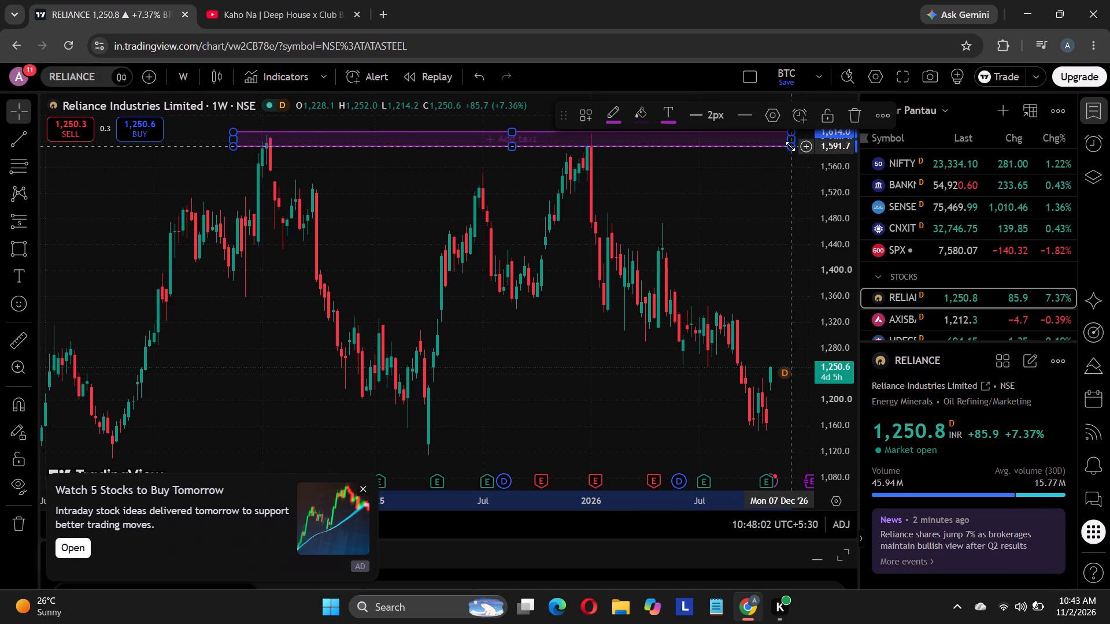
# Extend the resistance rectangle's right edge past the latest candles to about mid-September 2027.
pyautogui.click(721, 217)
pyautogui.moveTo(728, 218); pyautogui.dragTo(515, 211)
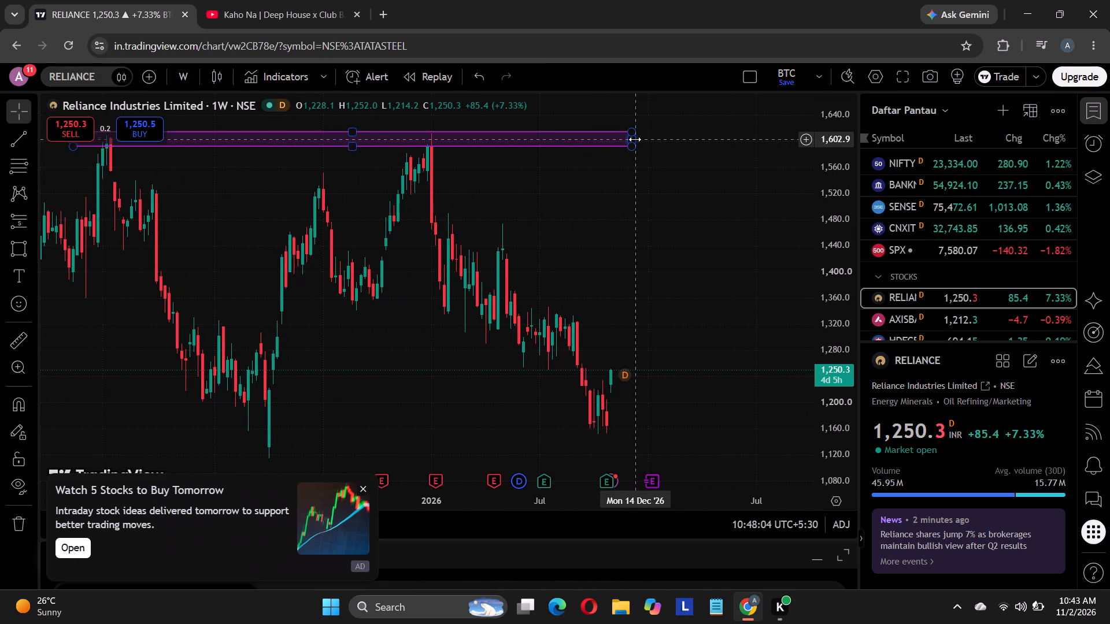
pyautogui.moveTo(635, 139); pyautogui.dragTo(797, 154)
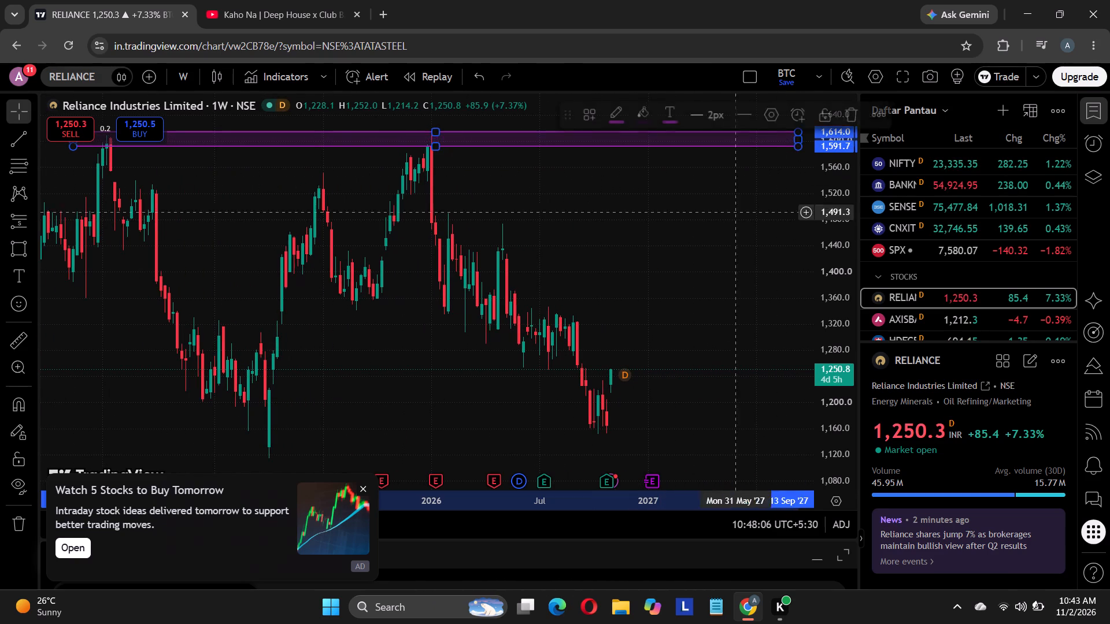
pyautogui.click(668, 242)
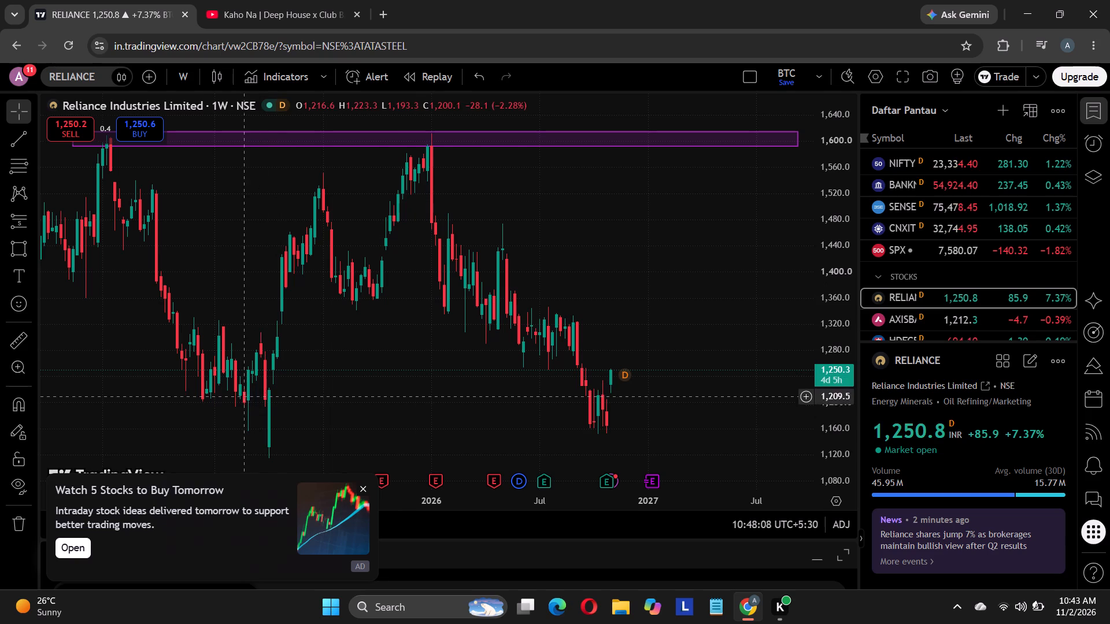
# Draw a support-zone rectangle along the chart's lows, from about 1,163 to 1,113 and reaching late September 2027.
pyautogui.click(25, 248)
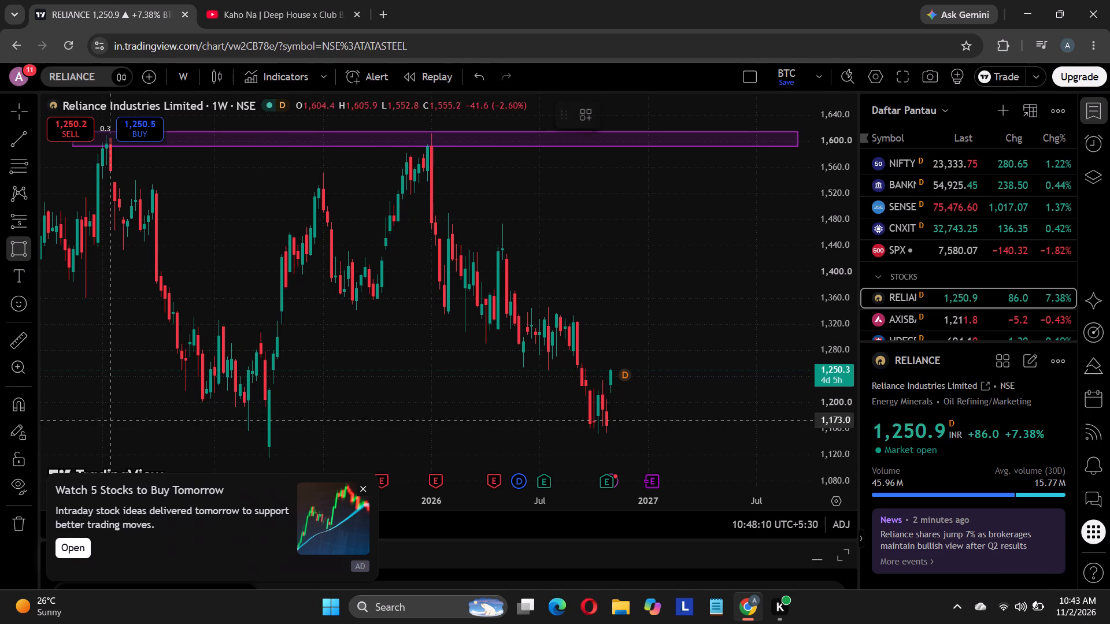
pyautogui.click(78, 426)
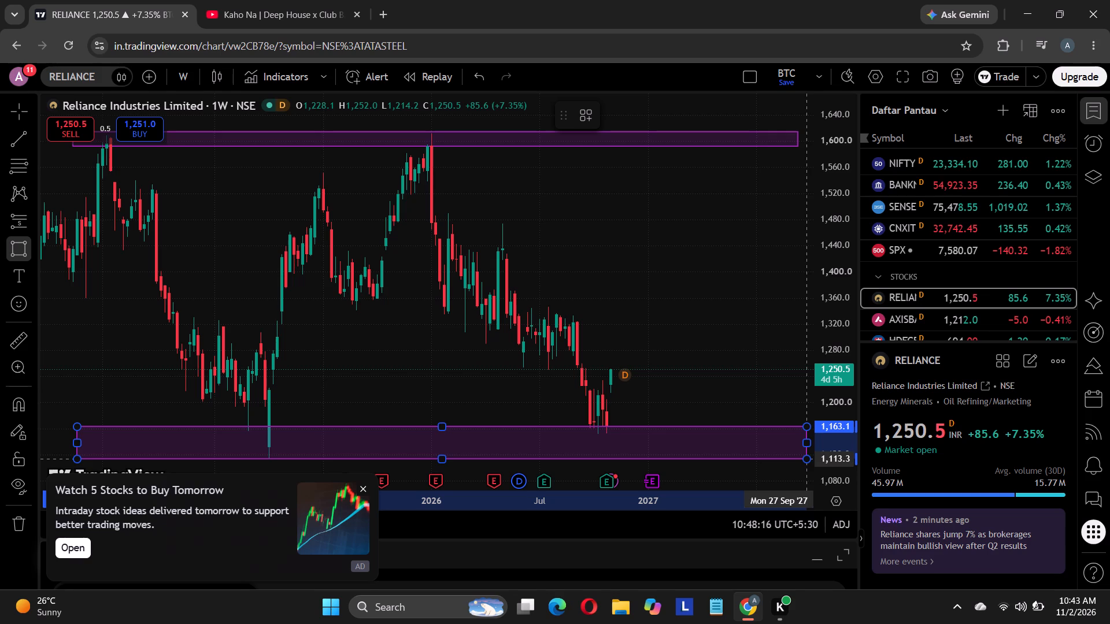
pyautogui.click(805, 459)
pyautogui.click(751, 329)
# Extend the support rectangle's left edge back to just before the late-2023 low.
pyautogui.moveTo(743, 326); pyautogui.dragTo(541, 326)
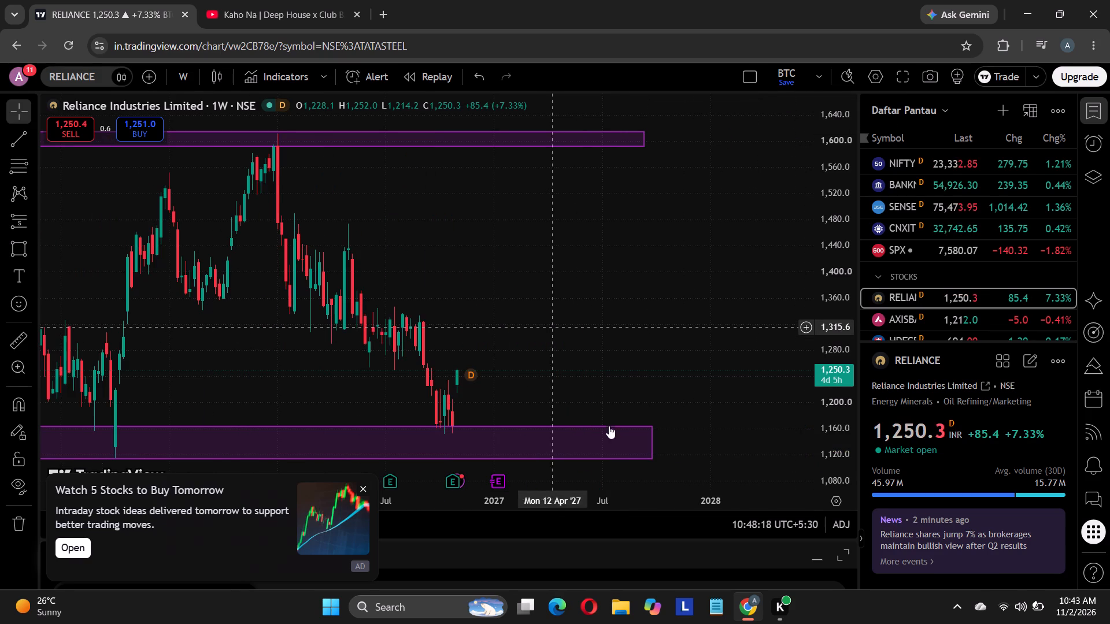
pyautogui.moveTo(493, 269); pyautogui.dragTo(620, 287)
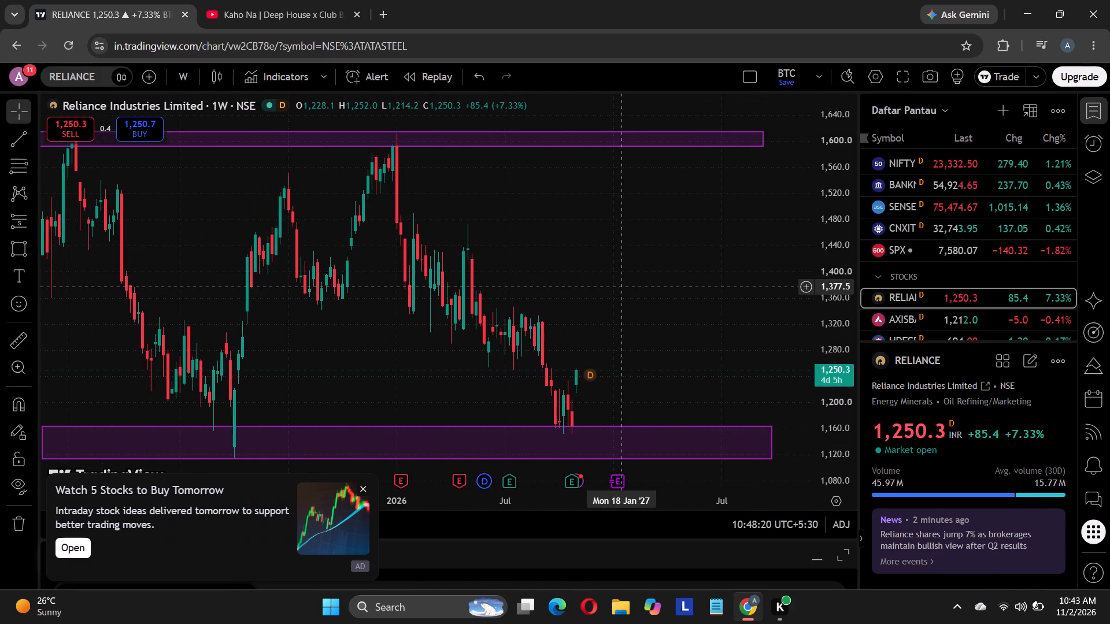
pyautogui.moveTo(561, 266); pyautogui.dragTo(621, 261)
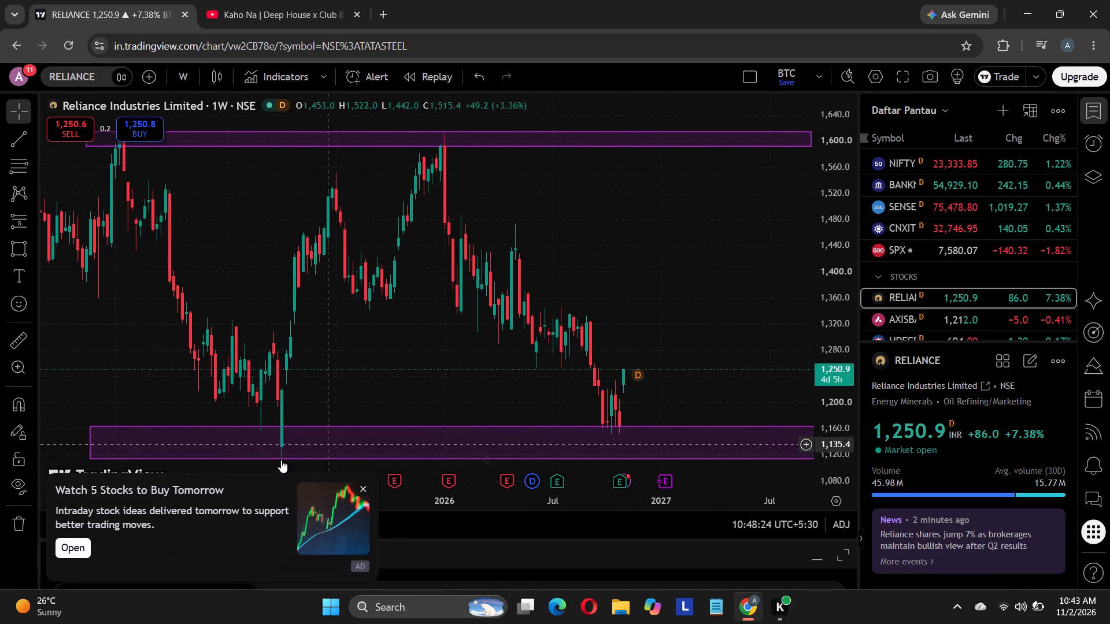
pyautogui.moveTo(135, 356); pyautogui.dragTo(251, 362)
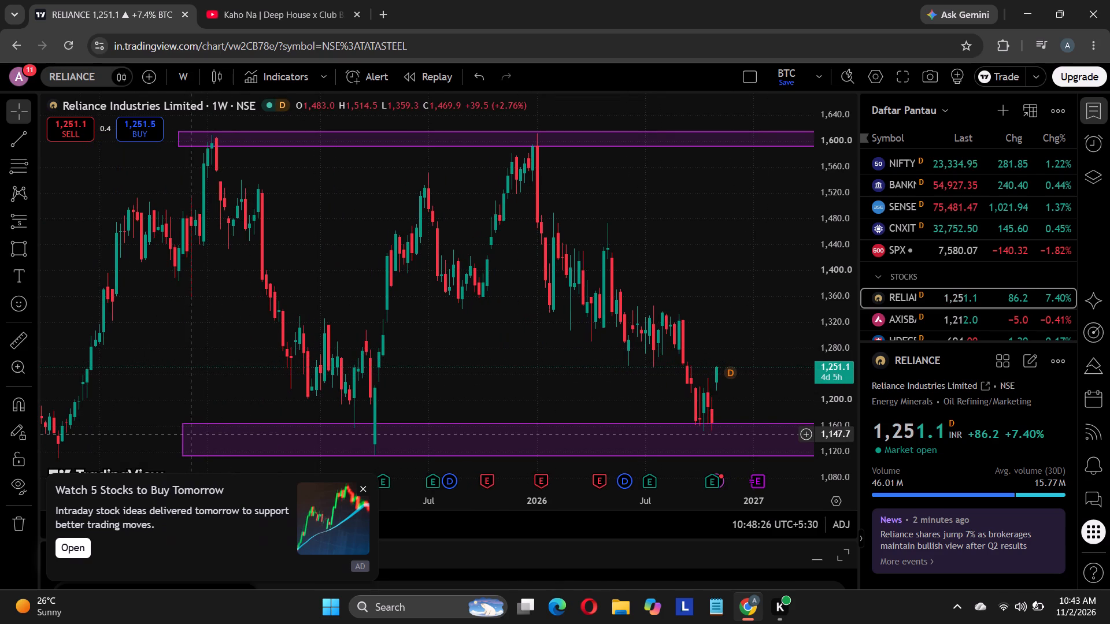
pyautogui.moveTo(181, 443); pyautogui.dragTo(54, 437)
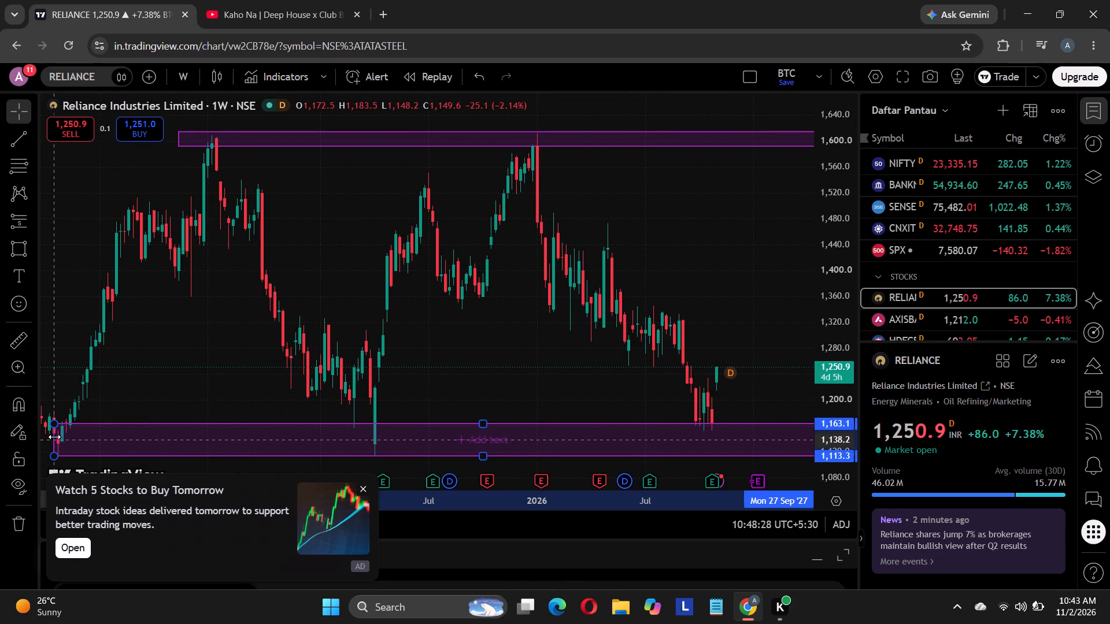
pyautogui.moveTo(54, 437); pyautogui.dragTo(56, 437)
pyautogui.click(162, 376)
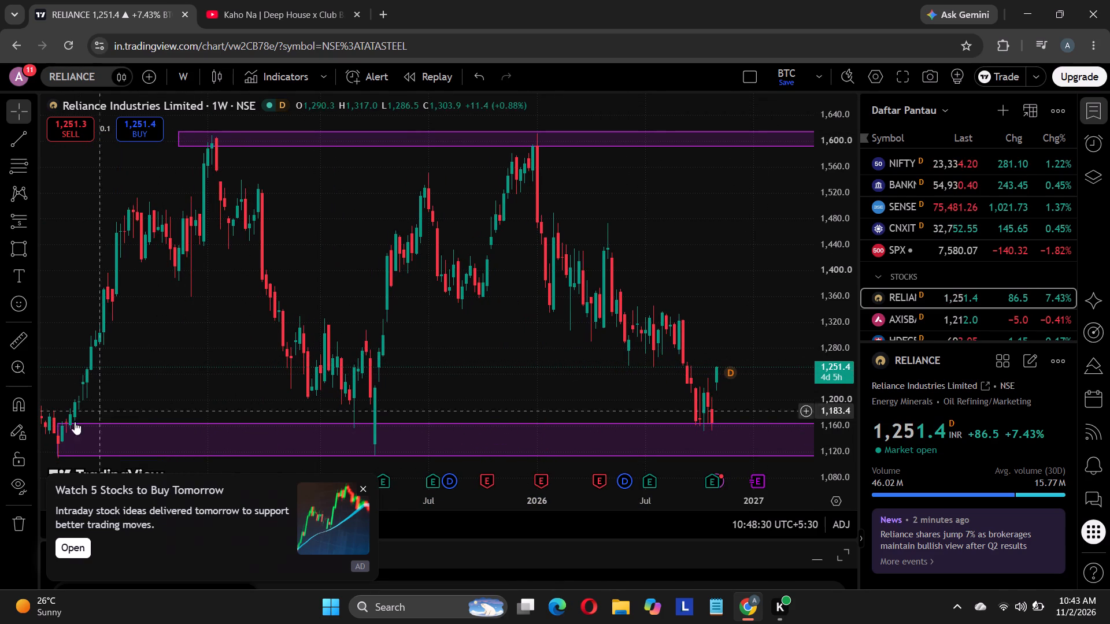
pyautogui.moveTo(191, 382); pyautogui.dragTo(284, 361)
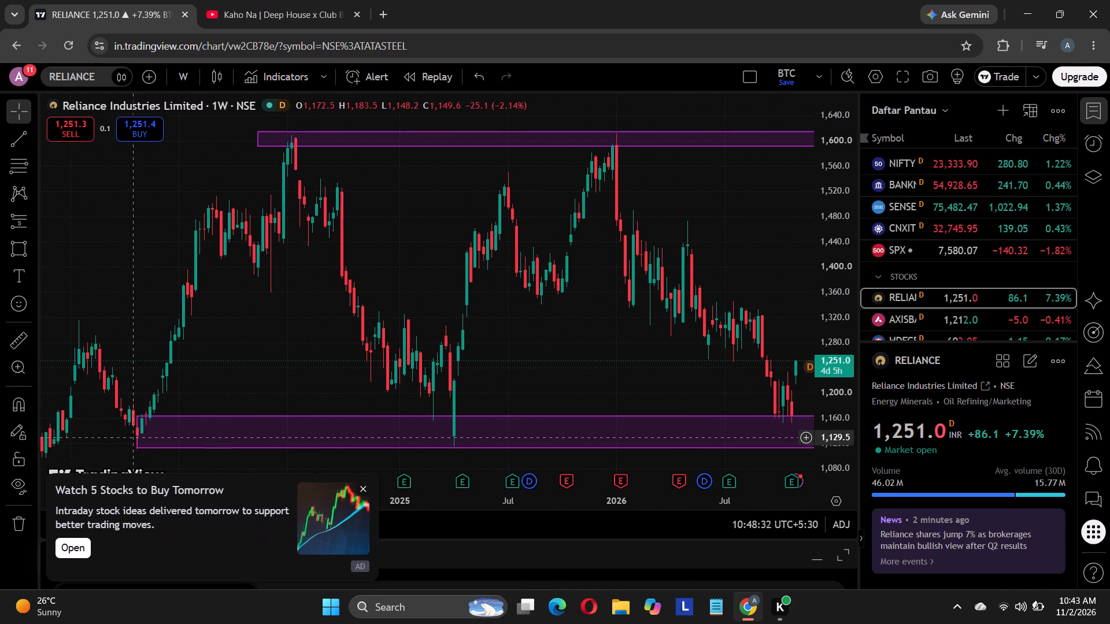
pyautogui.moveTo(136, 436); pyautogui.dragTo(125, 436)
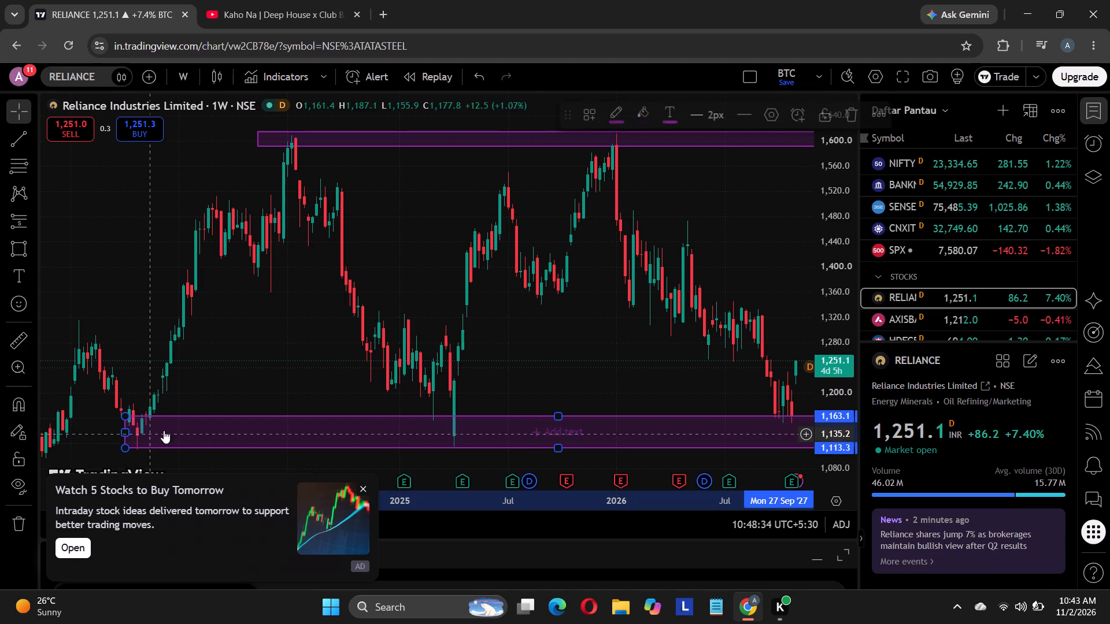
pyautogui.click(223, 377)
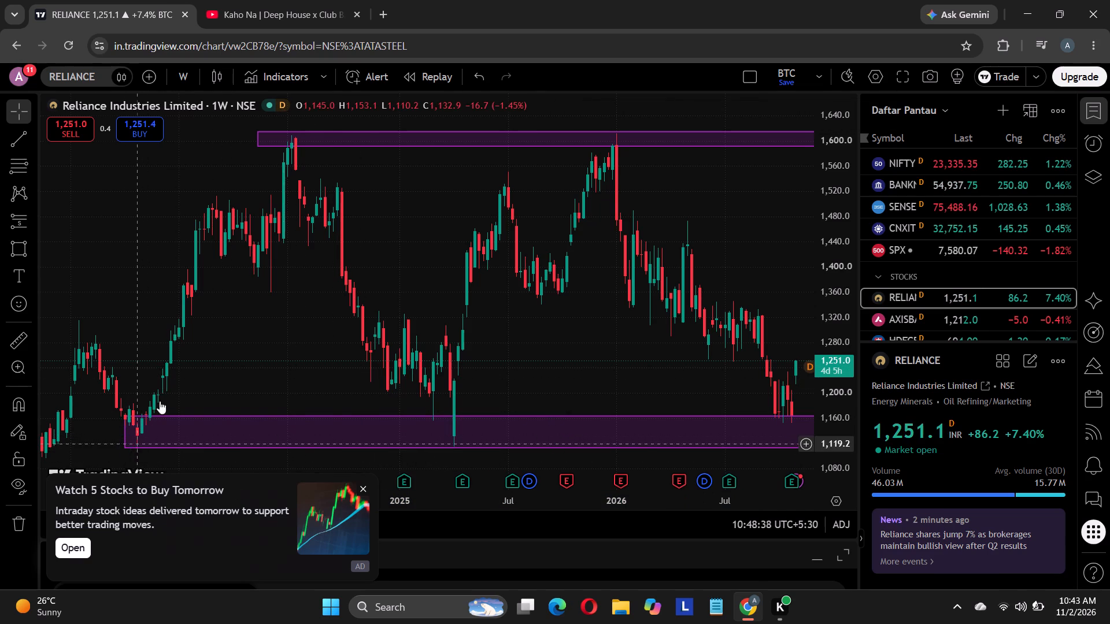
pyautogui.moveTo(395, 246); pyautogui.dragTo(300, 240)
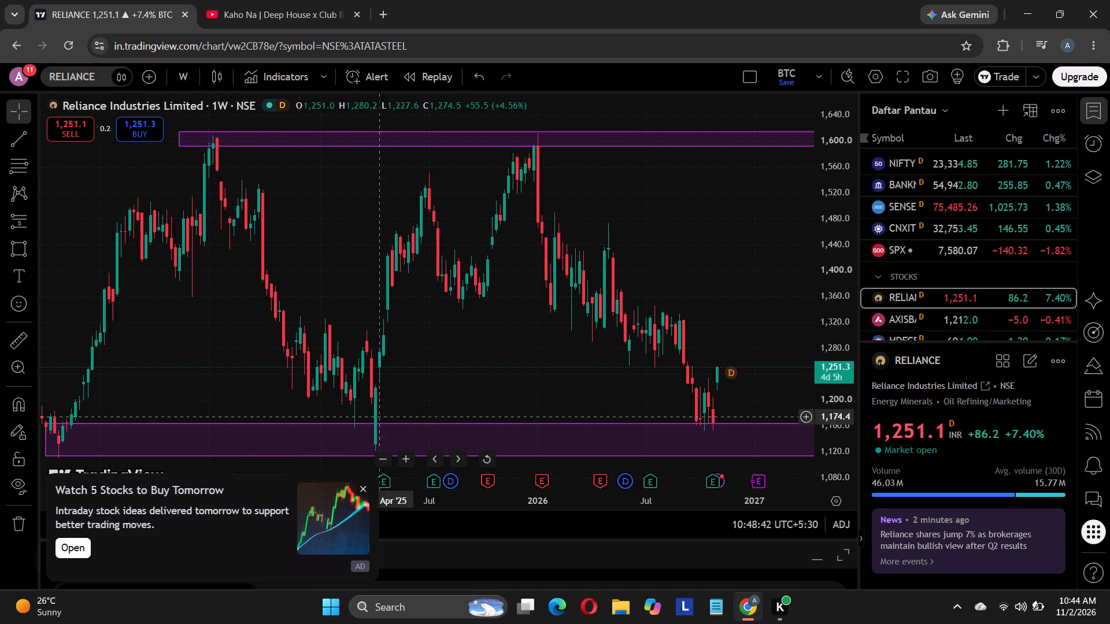
# Place a long position at the latest weekly candle: entry about 1,252.6, target about 1,589.7 at resistance, stop about 1,144.3 inside support.
pyautogui.moveTo(494, 380); pyautogui.dragTo(311, 344)
pyautogui.moveTo(657, 329); pyautogui.dragTo(586, 332)
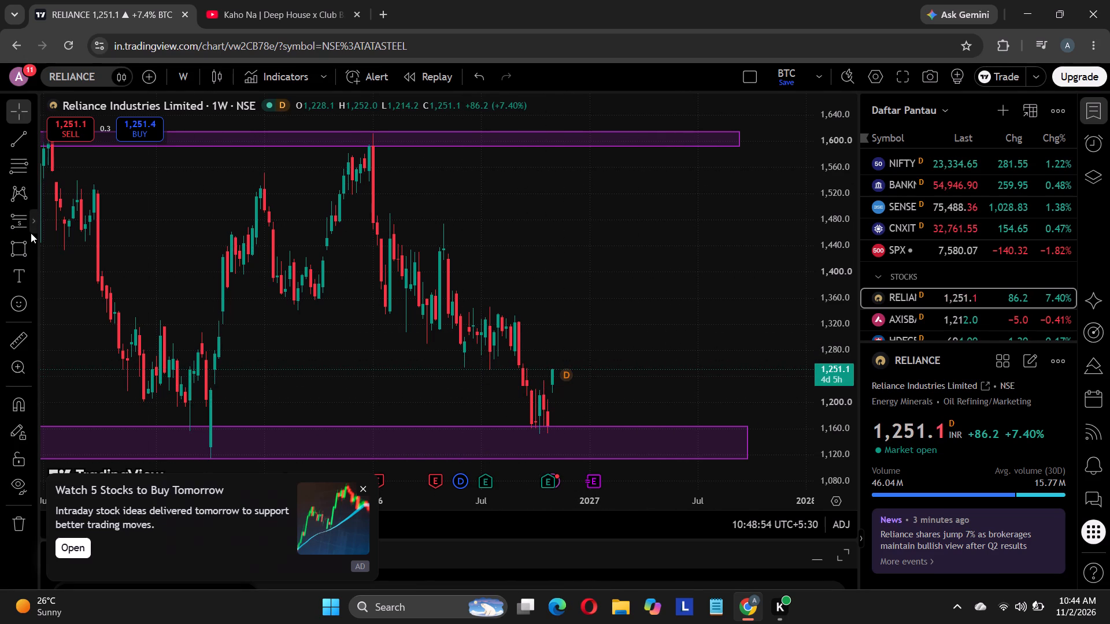
pyautogui.click(31, 220)
pyautogui.click(91, 207)
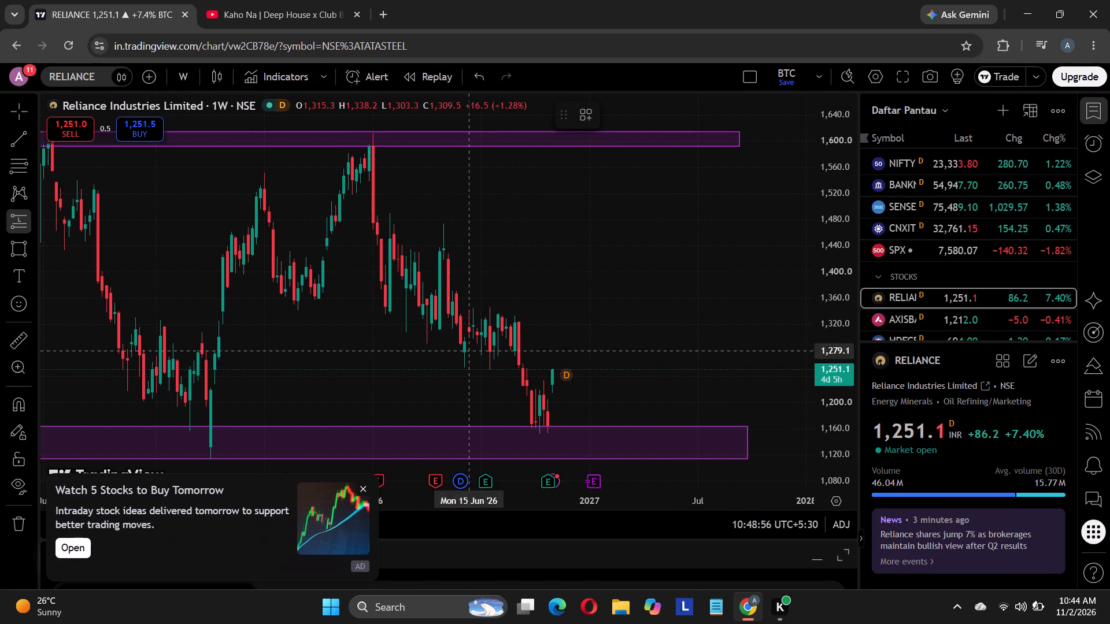
pyautogui.click(553, 368)
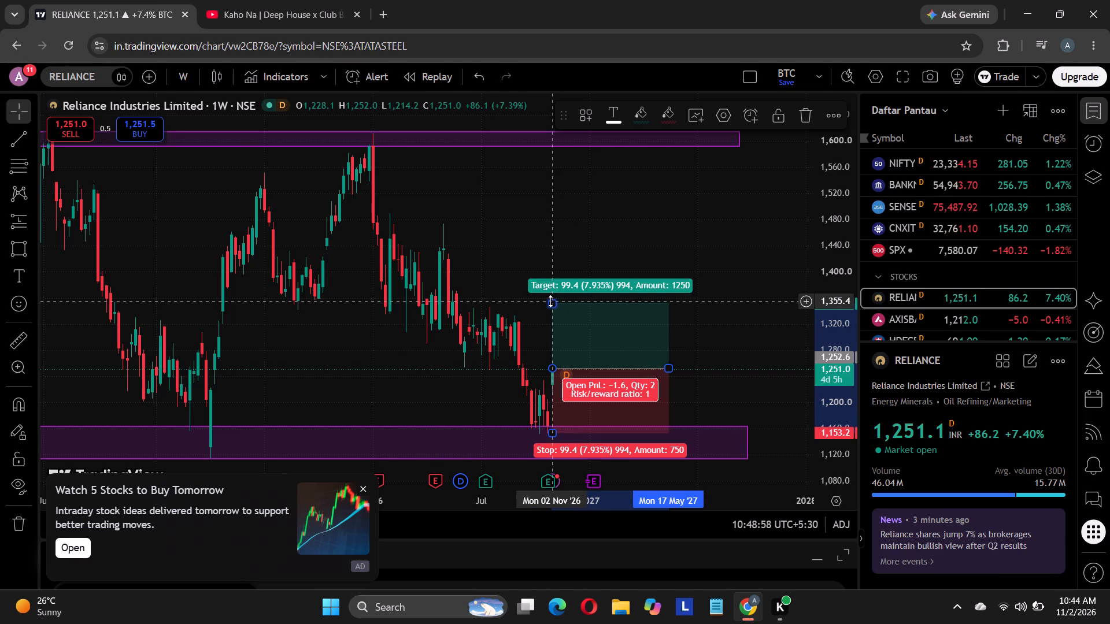
pyautogui.moveTo(550, 301); pyautogui.dragTo(573, 147)
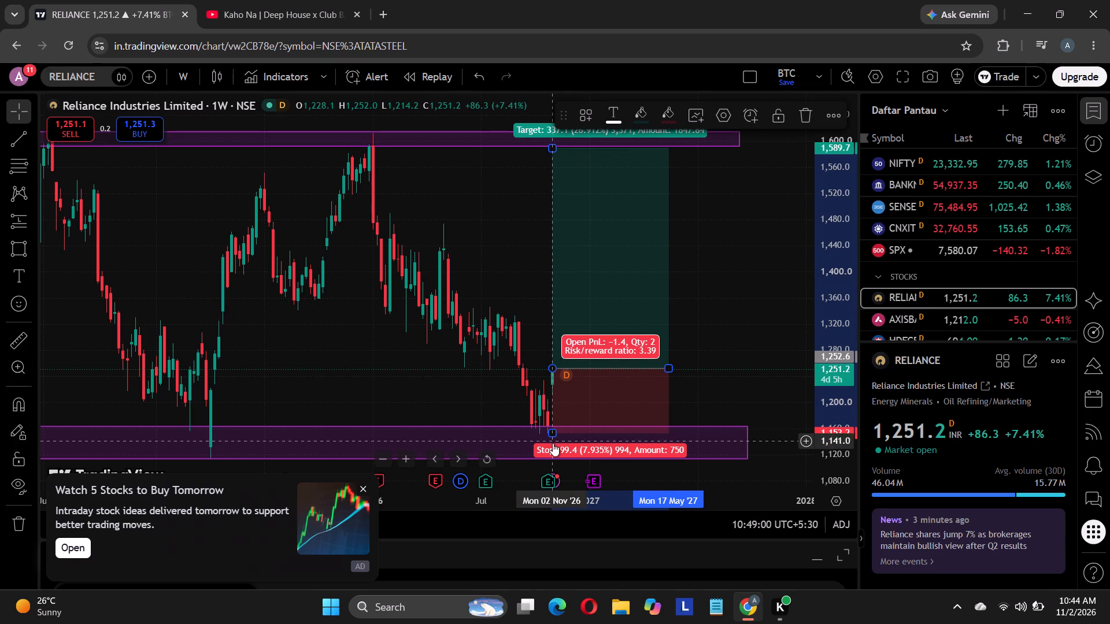
pyautogui.moveTo(552, 434); pyautogui.dragTo(563, 439)
pyautogui.click(760, 289)
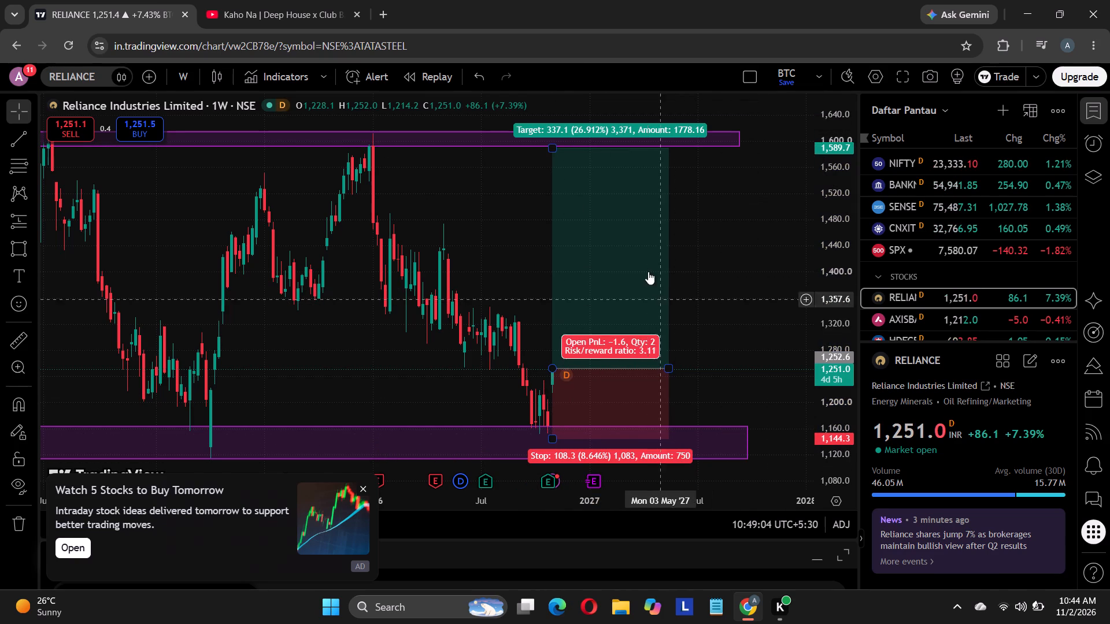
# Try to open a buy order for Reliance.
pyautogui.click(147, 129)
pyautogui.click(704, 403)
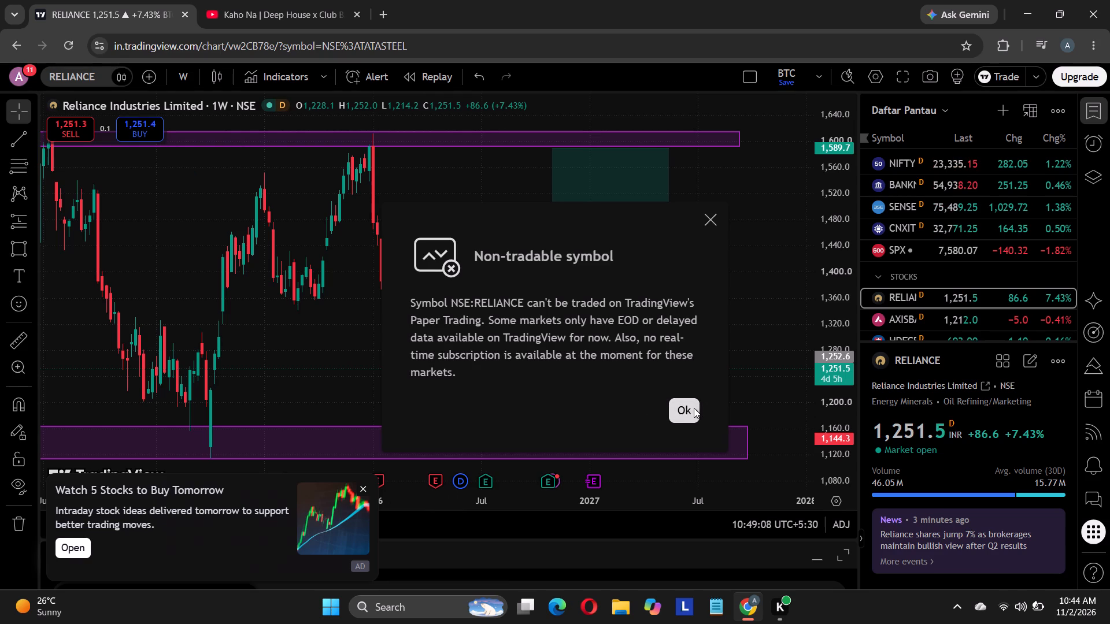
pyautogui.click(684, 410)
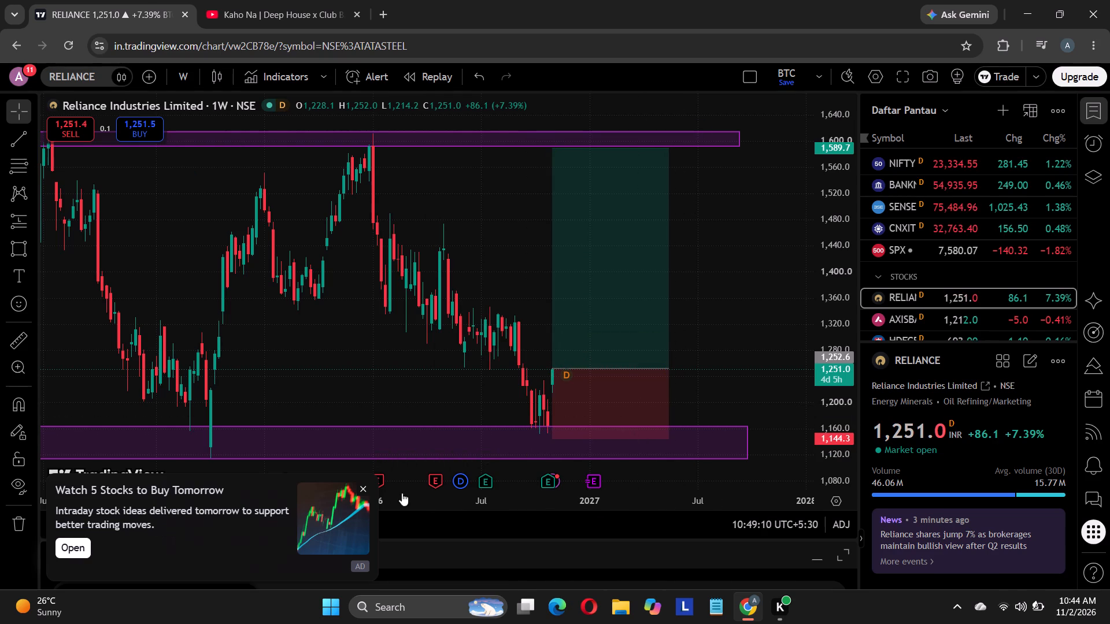
# Close the advert and view the brokers that can be connected instead of Paper Trading.
pyautogui.click(361, 494)
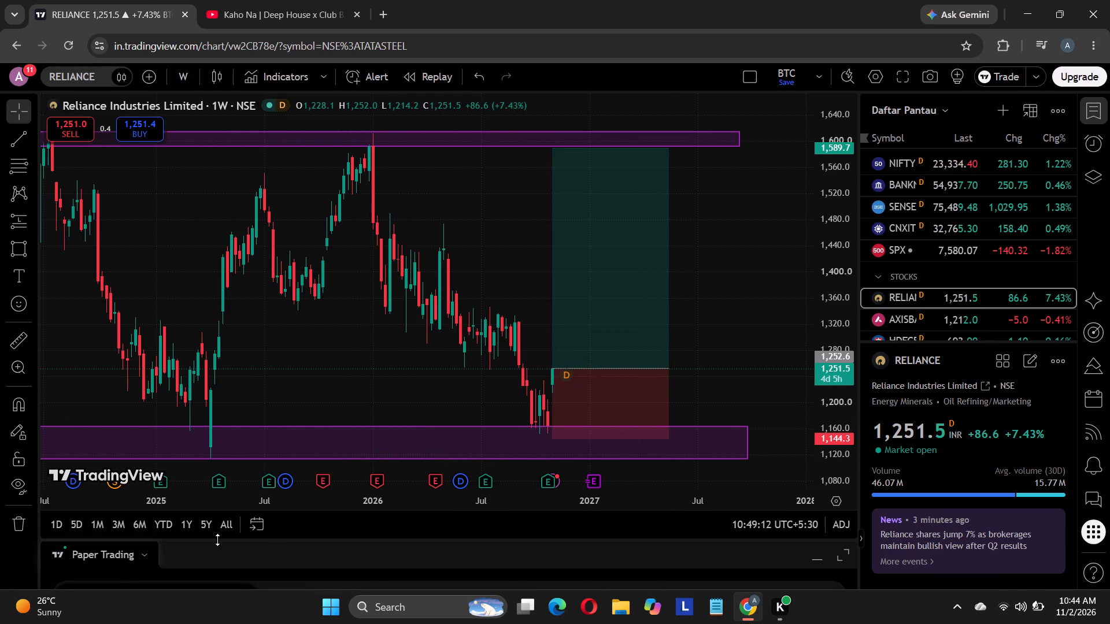
pyautogui.click(143, 554)
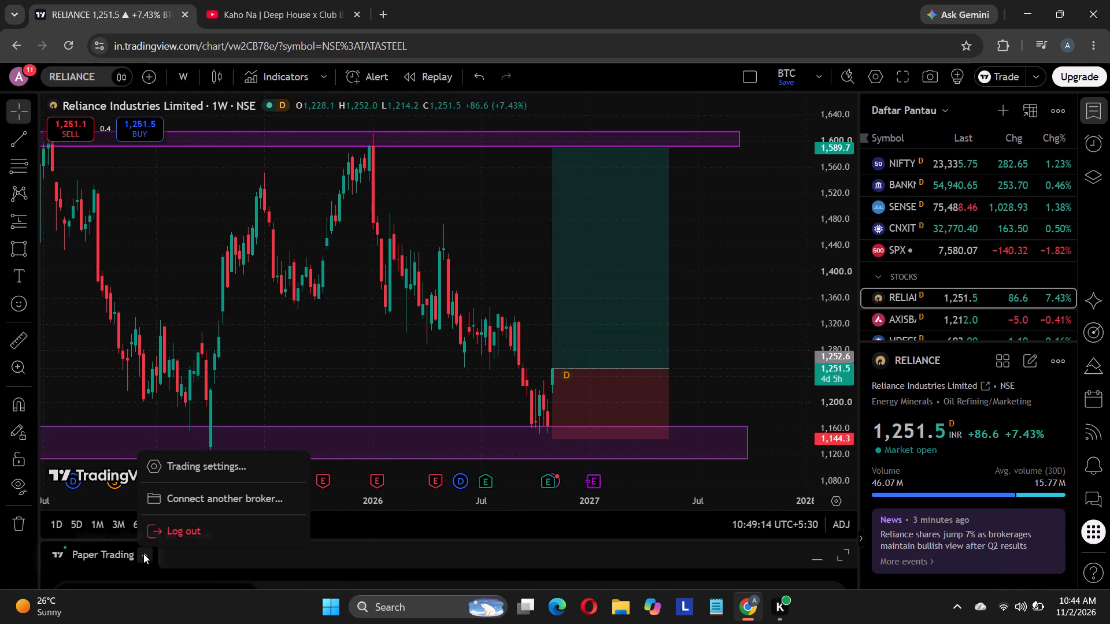
pyautogui.click(261, 496)
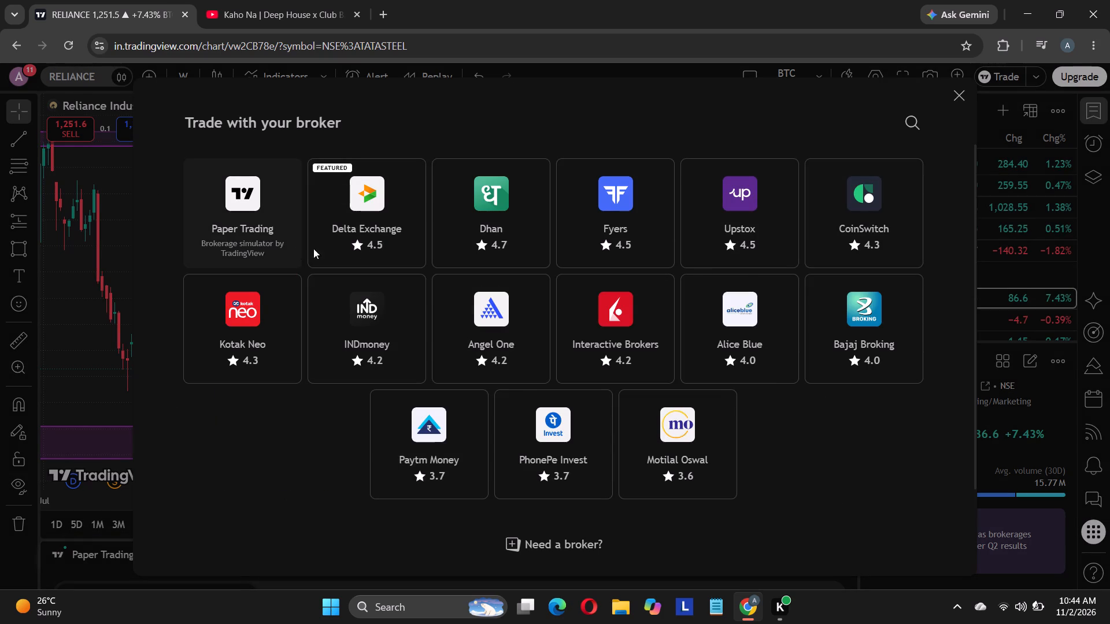
pyautogui.click(964, 97)
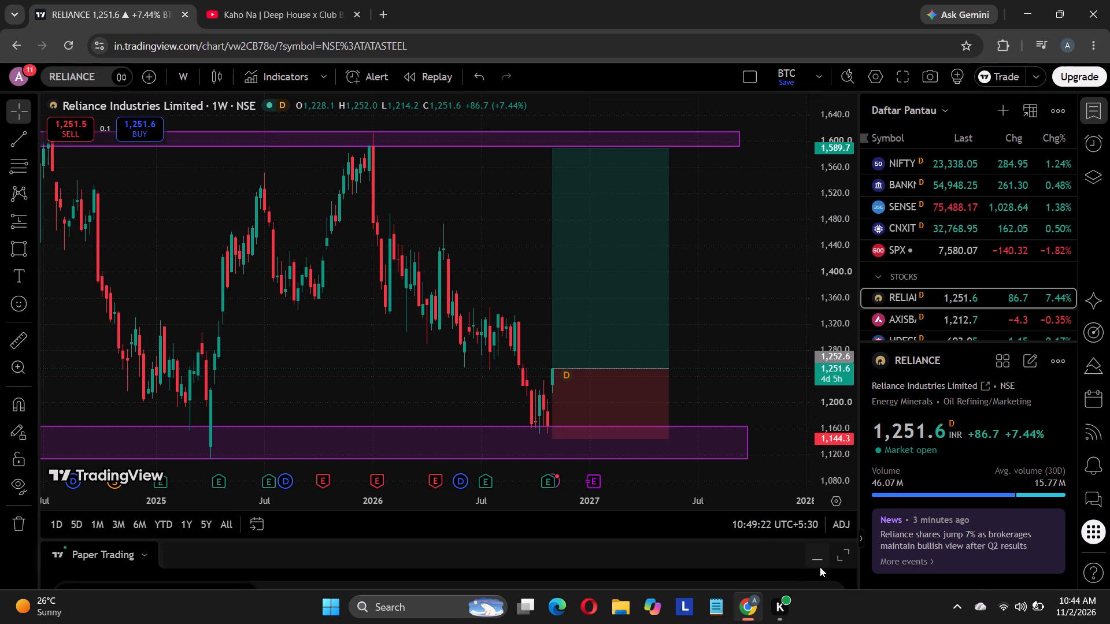
# View the Paper Trading account's open positions at full size and return to the Reliance chart.
pyautogui.click(822, 559)
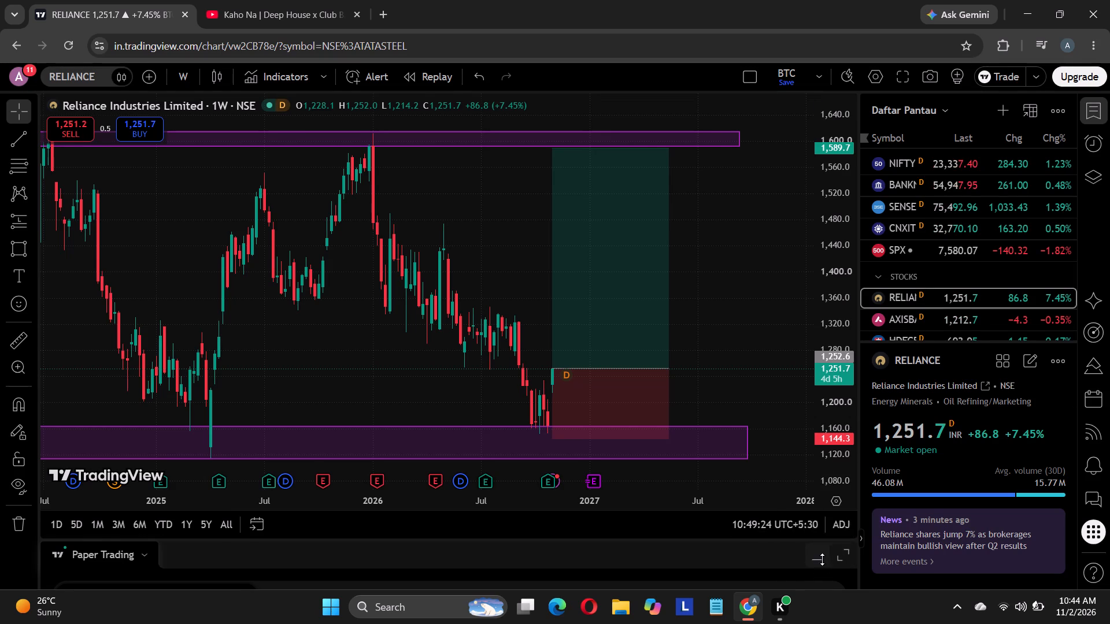
pyautogui.click(817, 576)
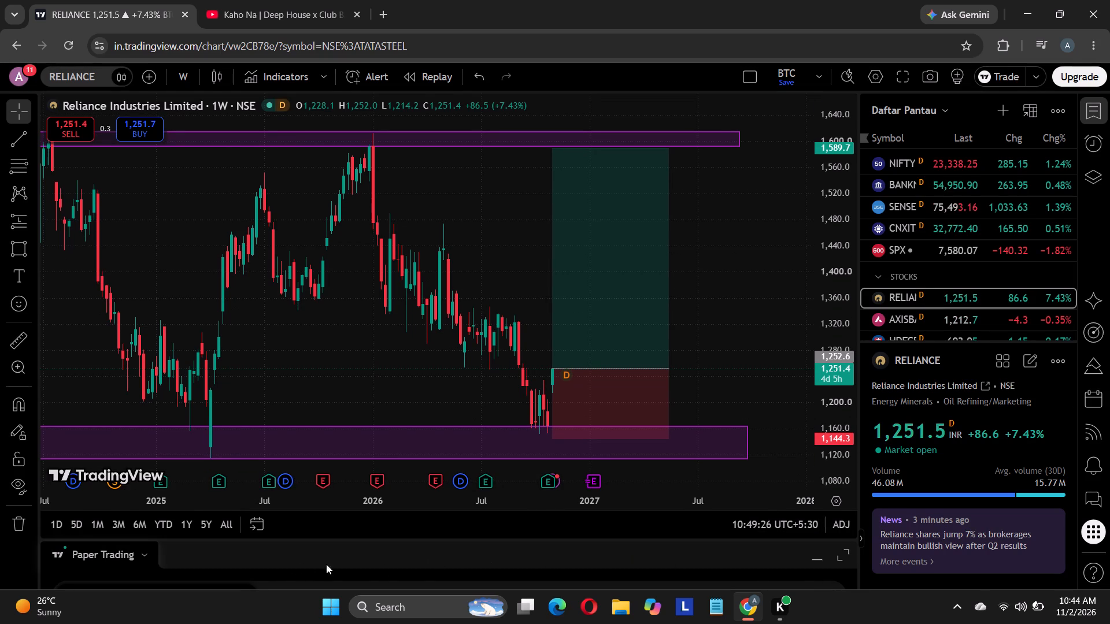
pyautogui.click(844, 558)
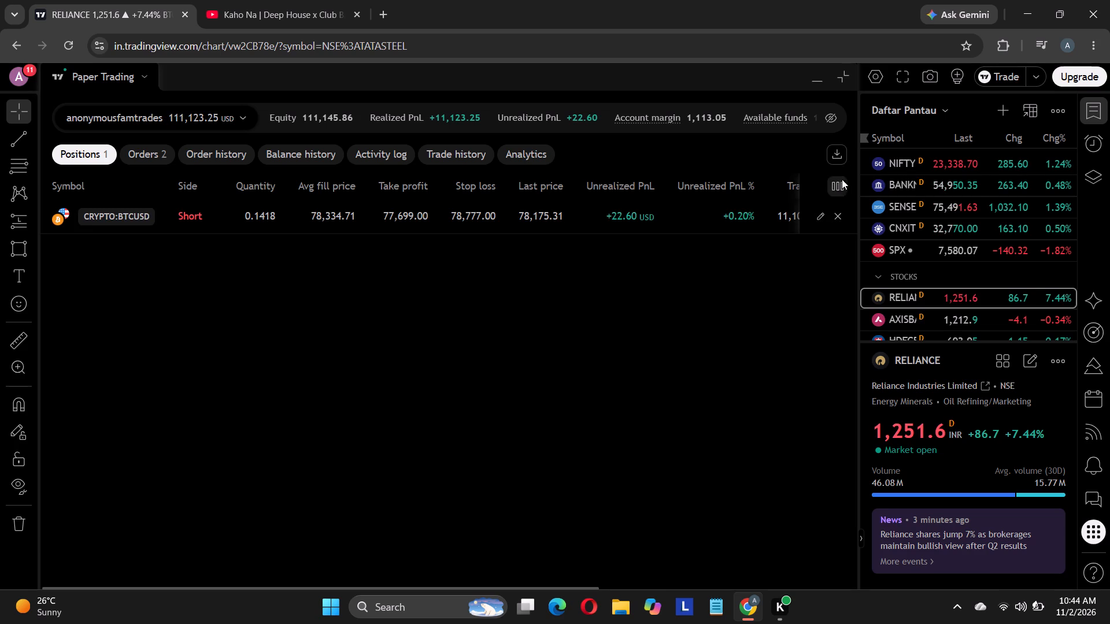
pyautogui.click(671, 438)
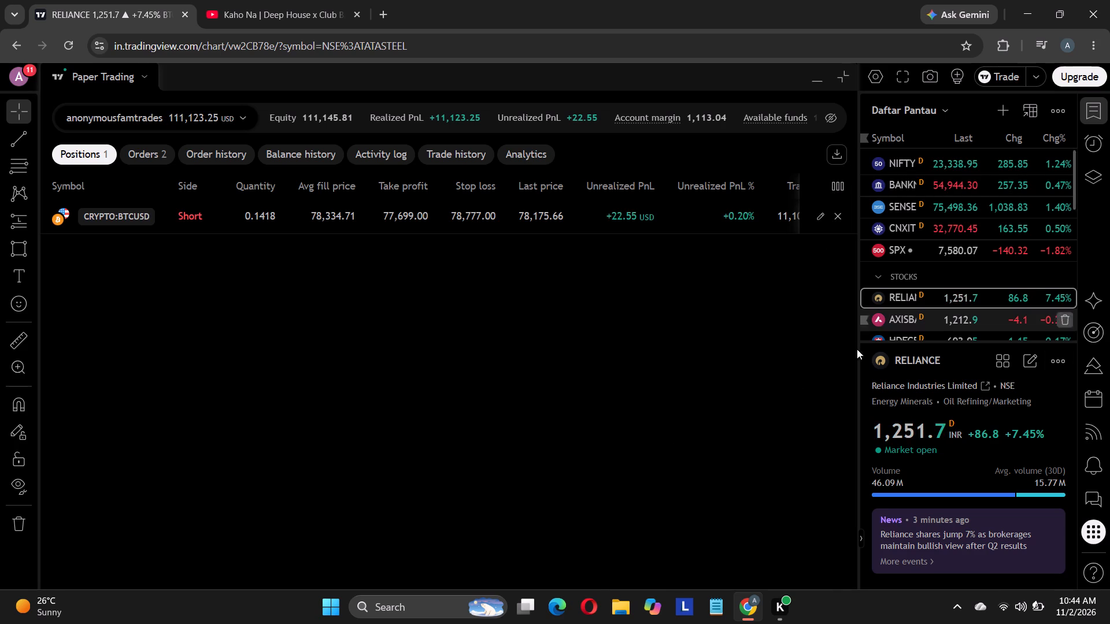
pyautogui.click(837, 73)
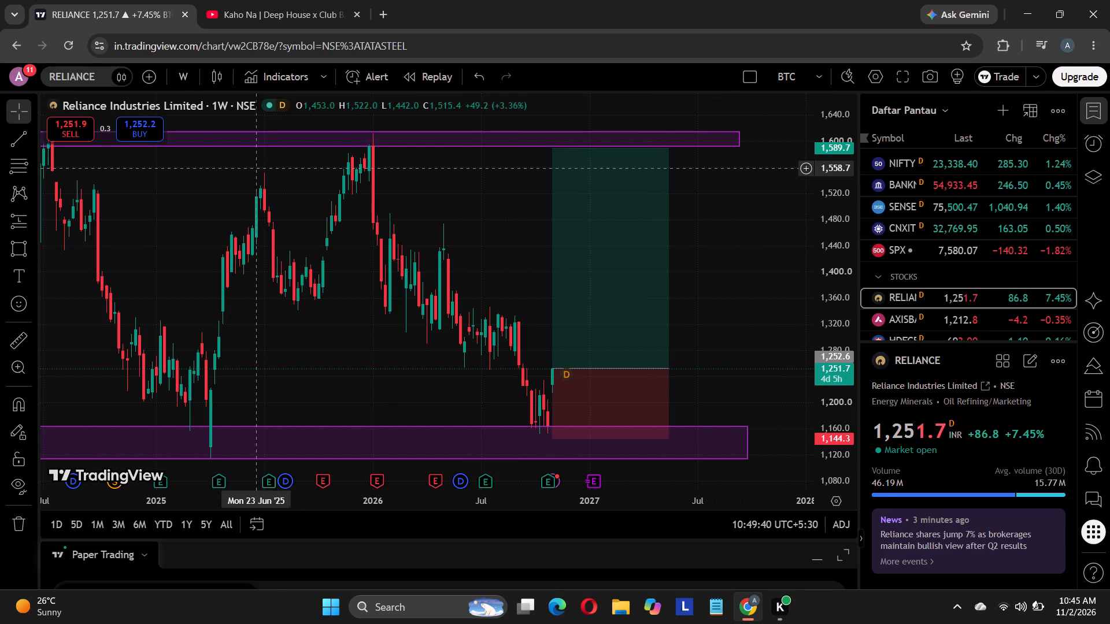
# Switch the Reliance chart to the 4-hour timeframe and examine price against the long position and zones.
pyautogui.click(195, 80)
pyautogui.scroll(-2, 201, 422)
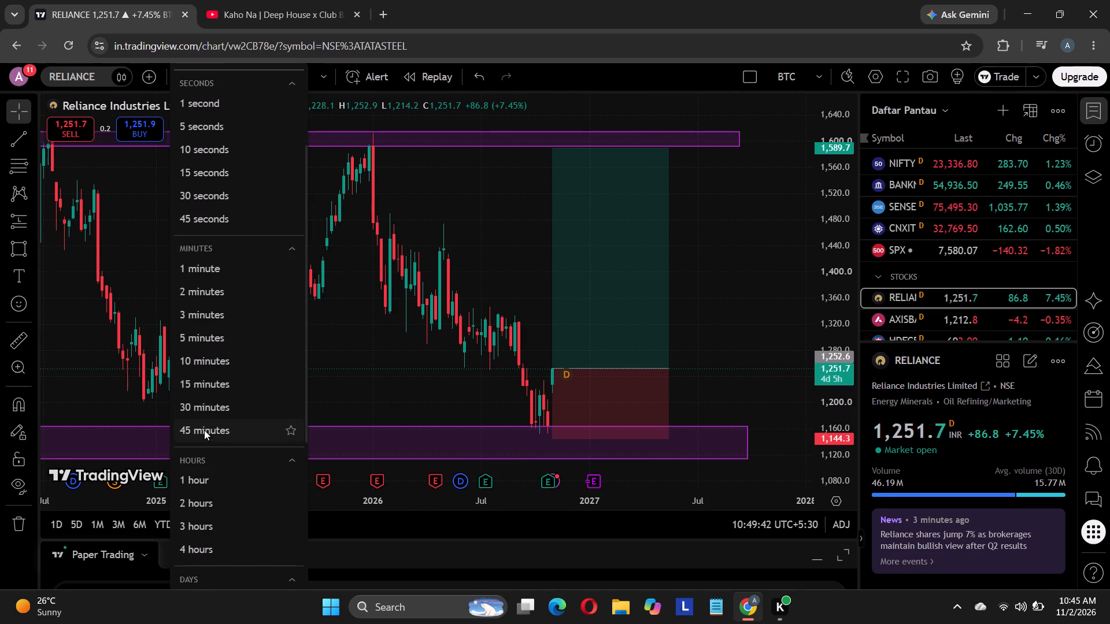
pyautogui.scroll(-2, 195, 491)
pyautogui.click(229, 412)
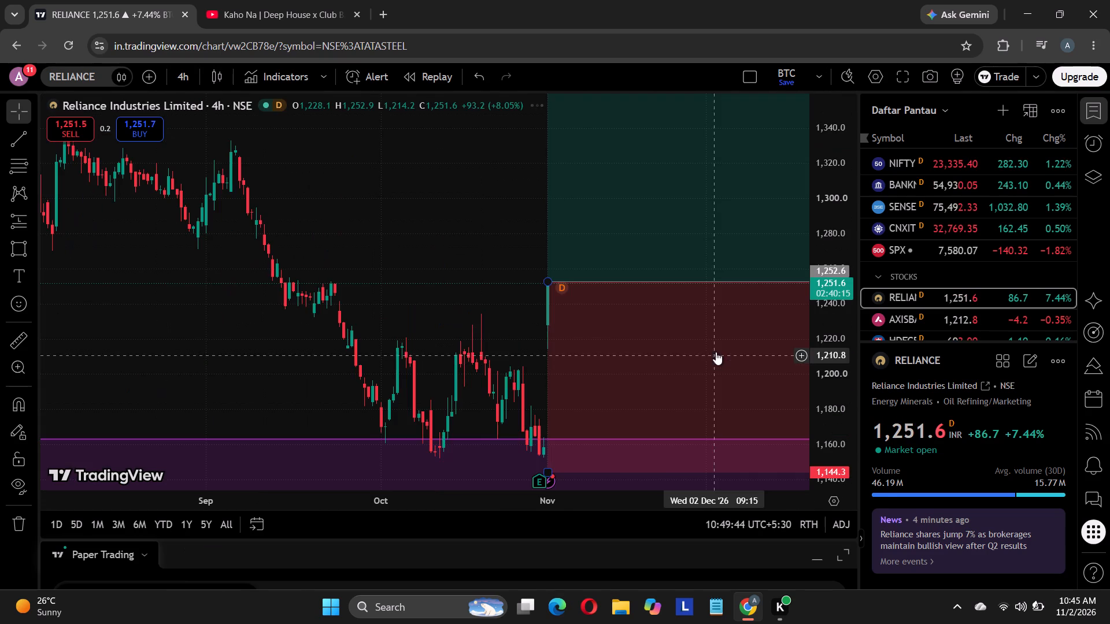
pyautogui.scroll(-5, 424, 252)
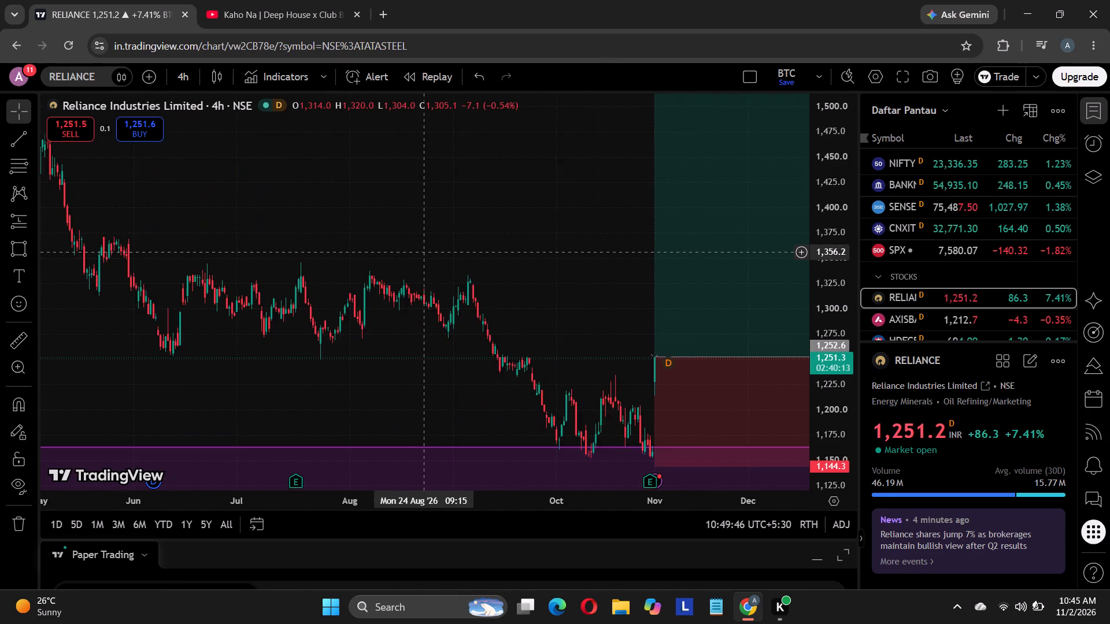
pyautogui.scroll(-4, 433, 255)
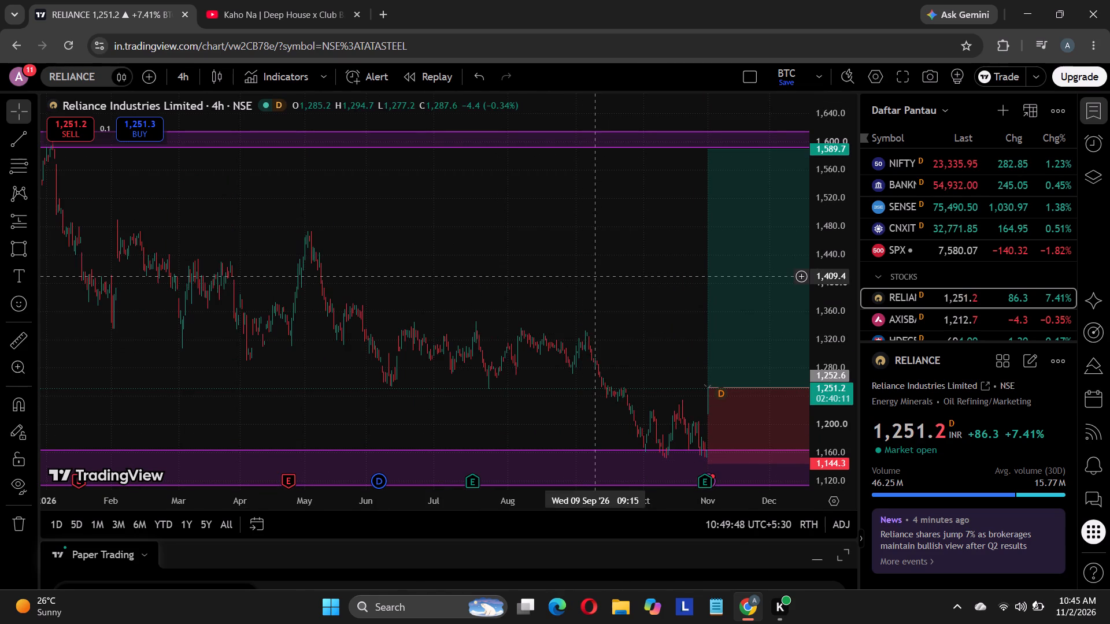
pyautogui.moveTo(596, 276); pyautogui.dragTo(413, 273)
pyautogui.scroll(-2, 415, 272)
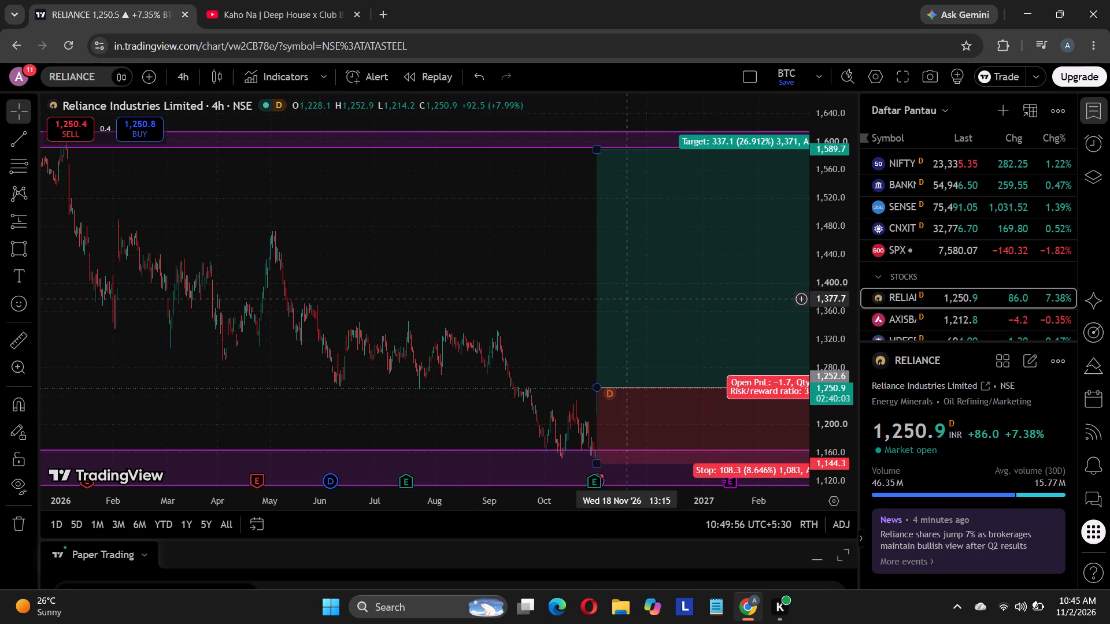
pyautogui.moveTo(516, 262); pyautogui.dragTo(347, 246)
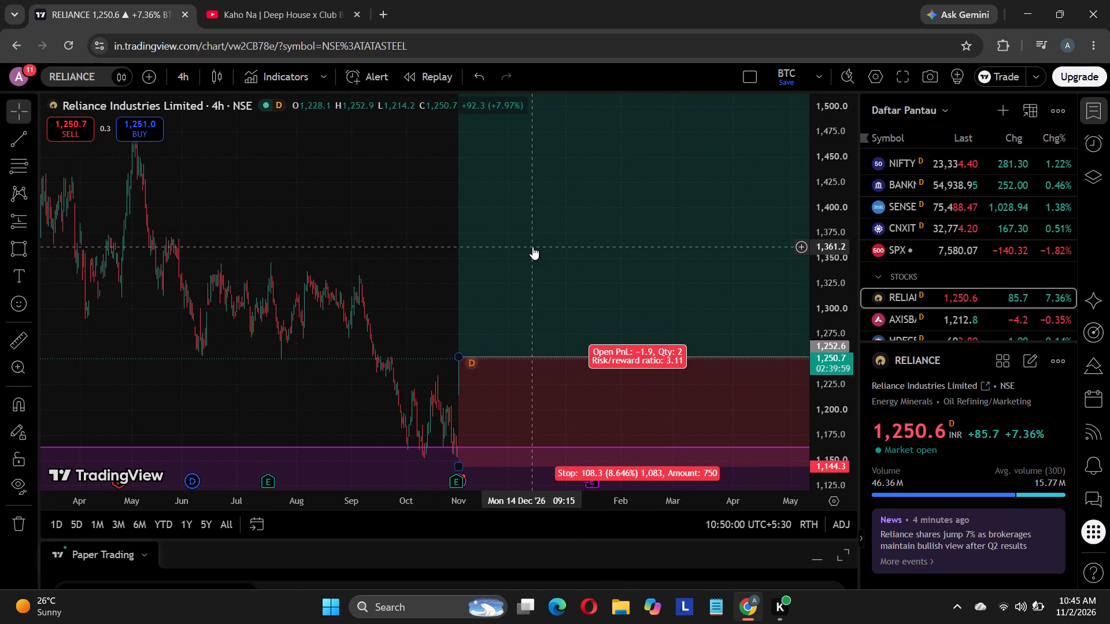
pyautogui.scroll(-3, 532, 247)
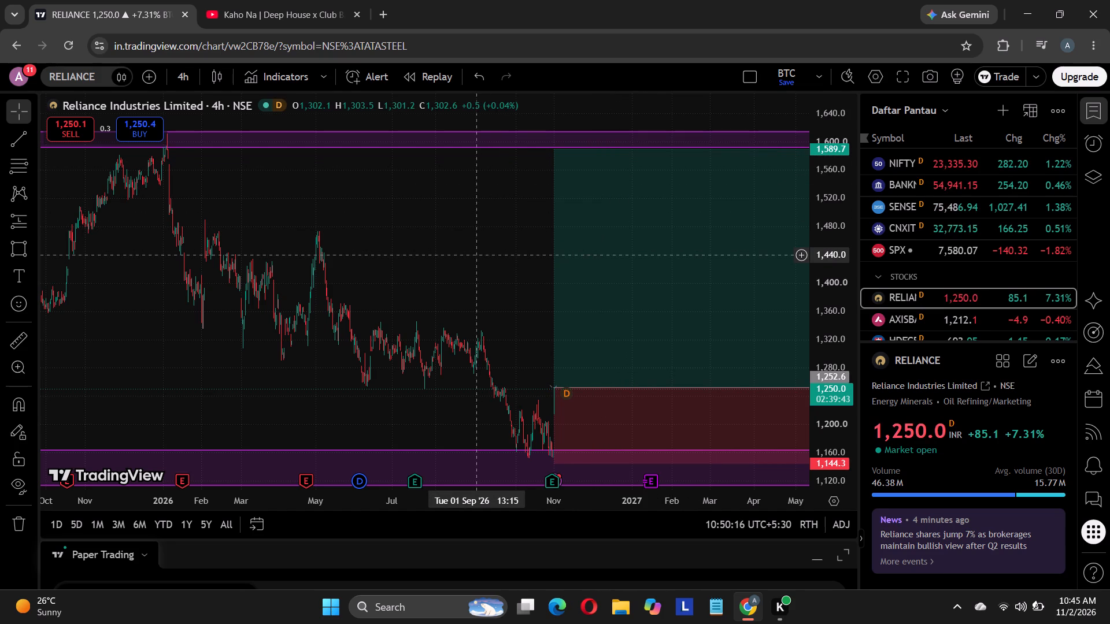
# Search the symbols for "AMAR RA" and load the Amara Raja Energy & Mobility (ARE&M) NSE chart.
pyautogui.click(84, 86)
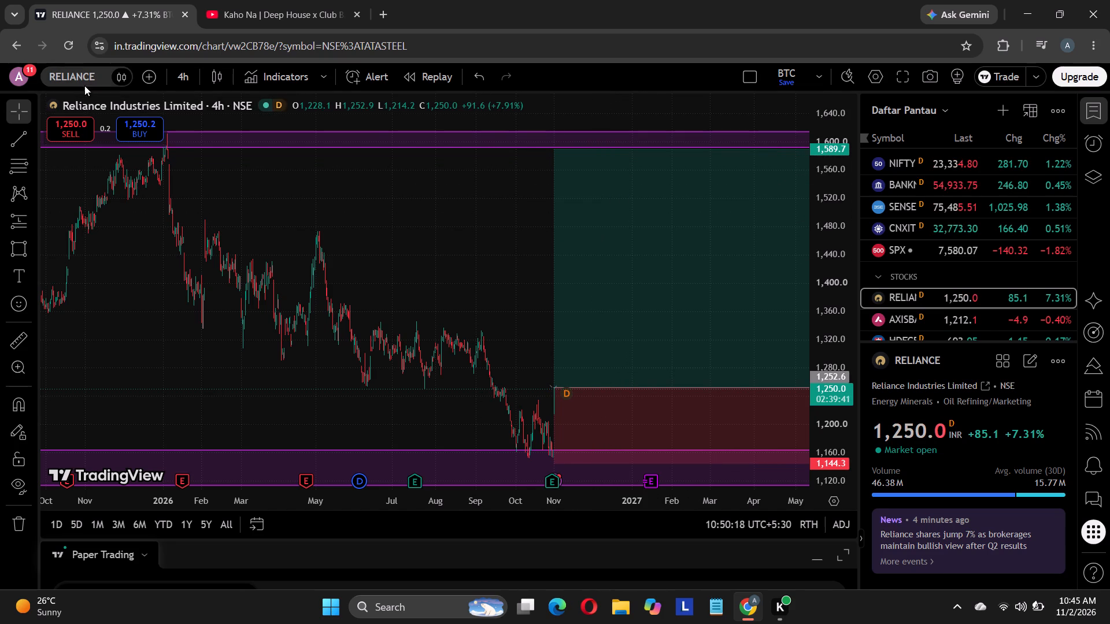
pyautogui.write('are')
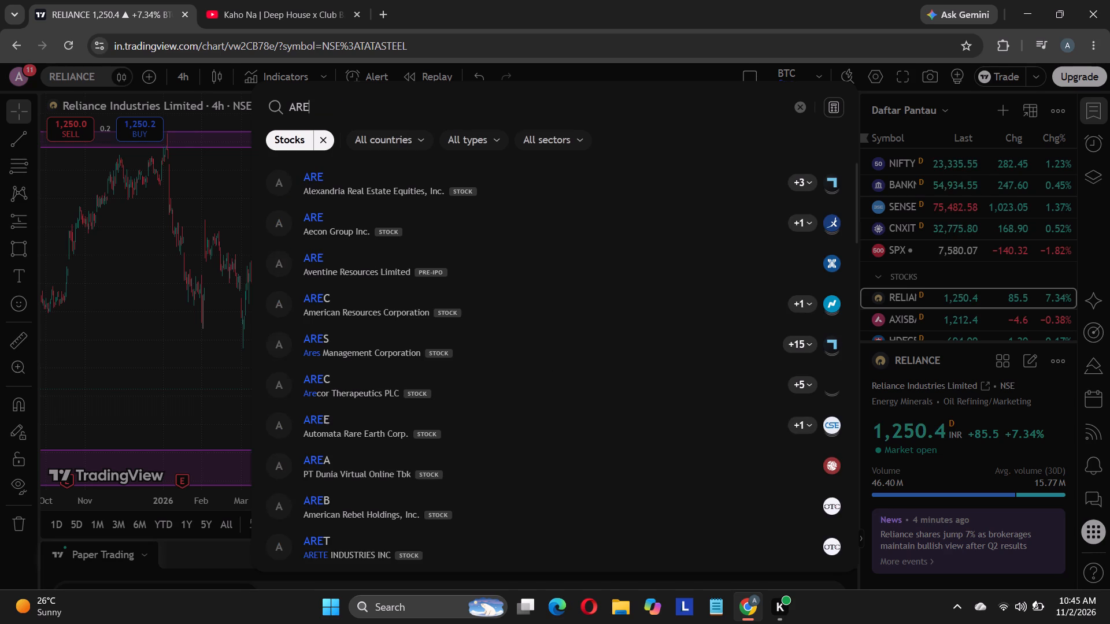
pyautogui.press('BackSpace')
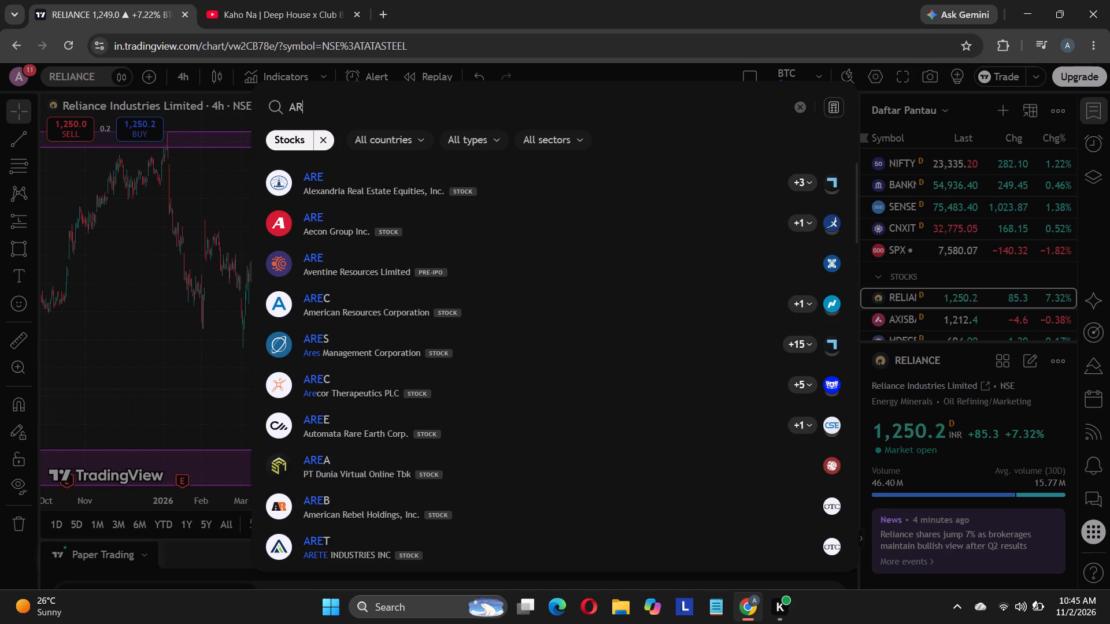
pyautogui.press('m')
pyautogui.press('BackSpace')
pyautogui.press('BackSpace')
pyautogui.write('mar')
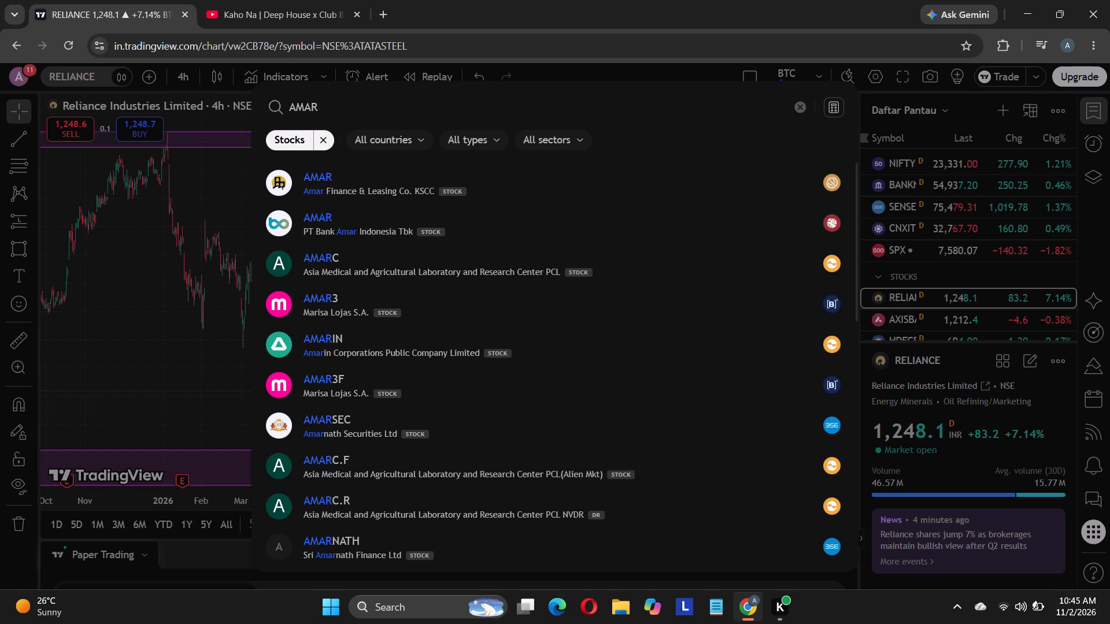
pyautogui.press('space')
pyautogui.write('ra')
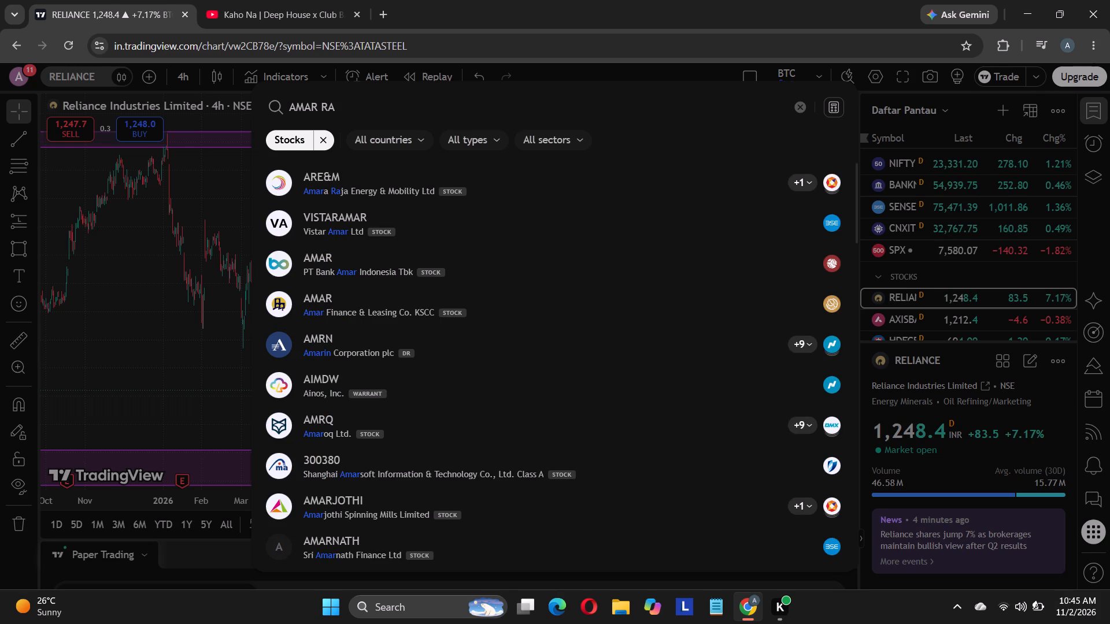
pyautogui.click(351, 179)
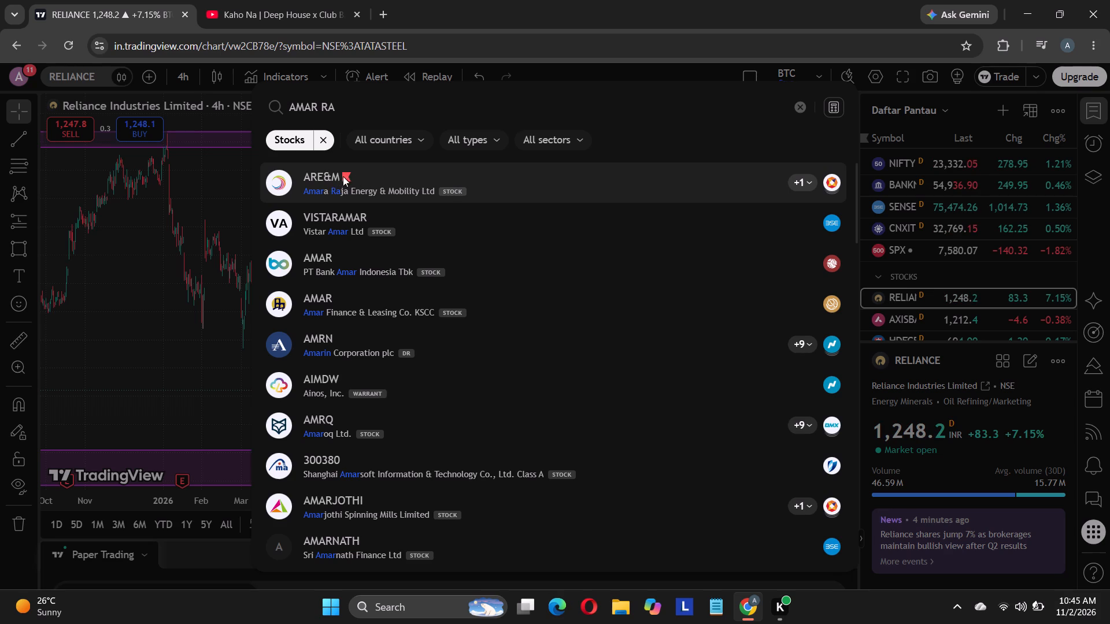
pyautogui.click(356, 176)
pyautogui.click(348, 174)
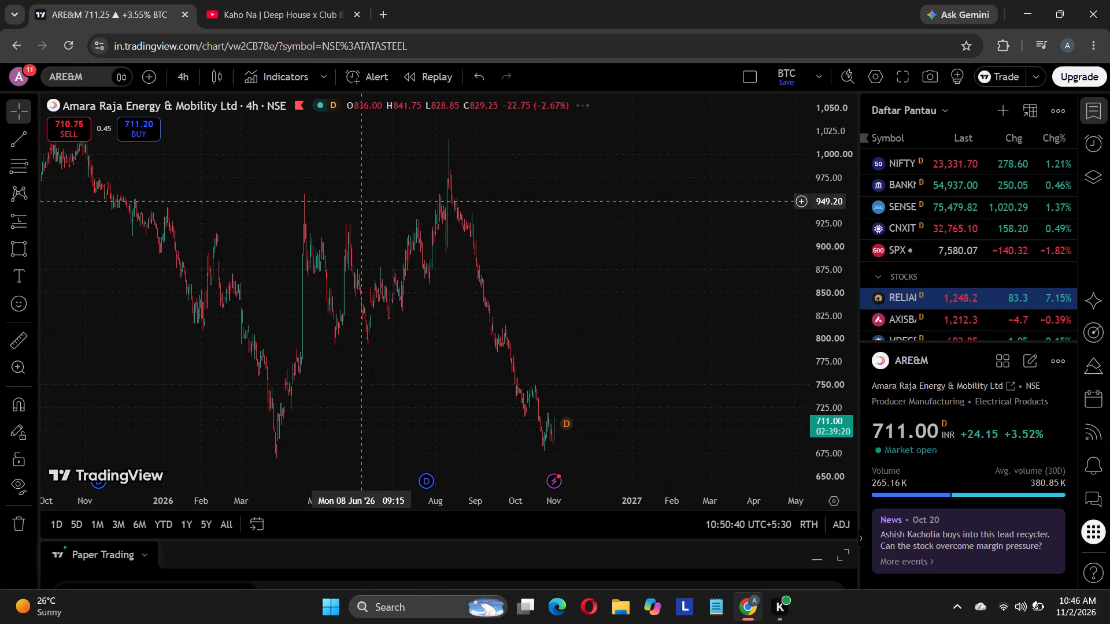
# Draw a descending trend line from the 12 August 2026 high at about 1,017 to about 688 on 4 November 2026.
pyautogui.rightClick(579, 198)
pyautogui.click(619, 210)
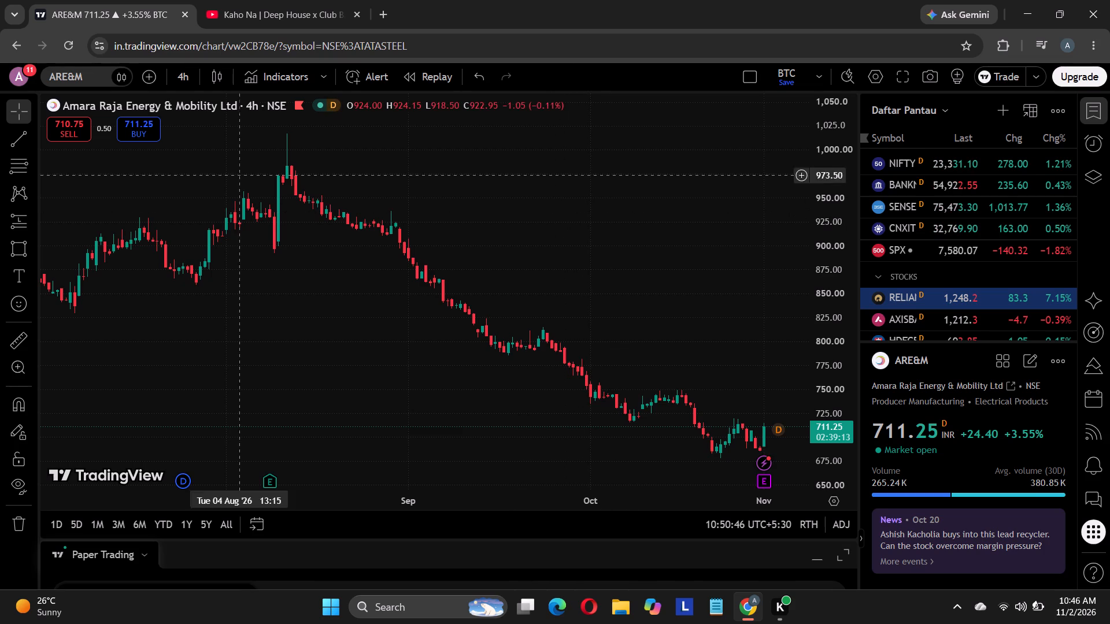
pyautogui.click(14, 136)
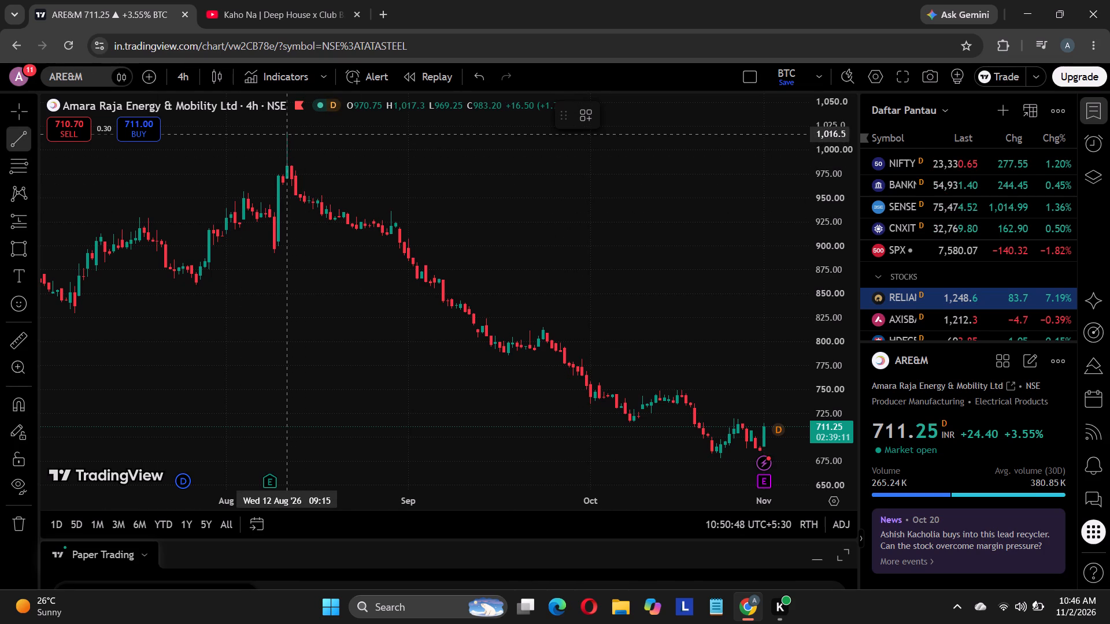
pyautogui.click(285, 133)
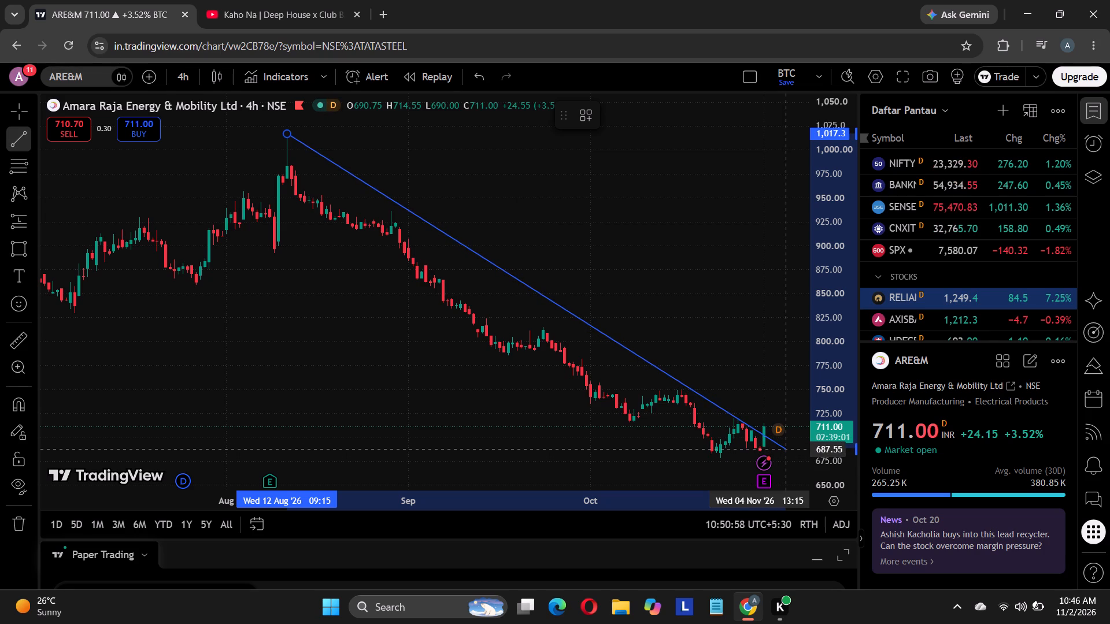
pyautogui.click(785, 449)
pyautogui.click(714, 273)
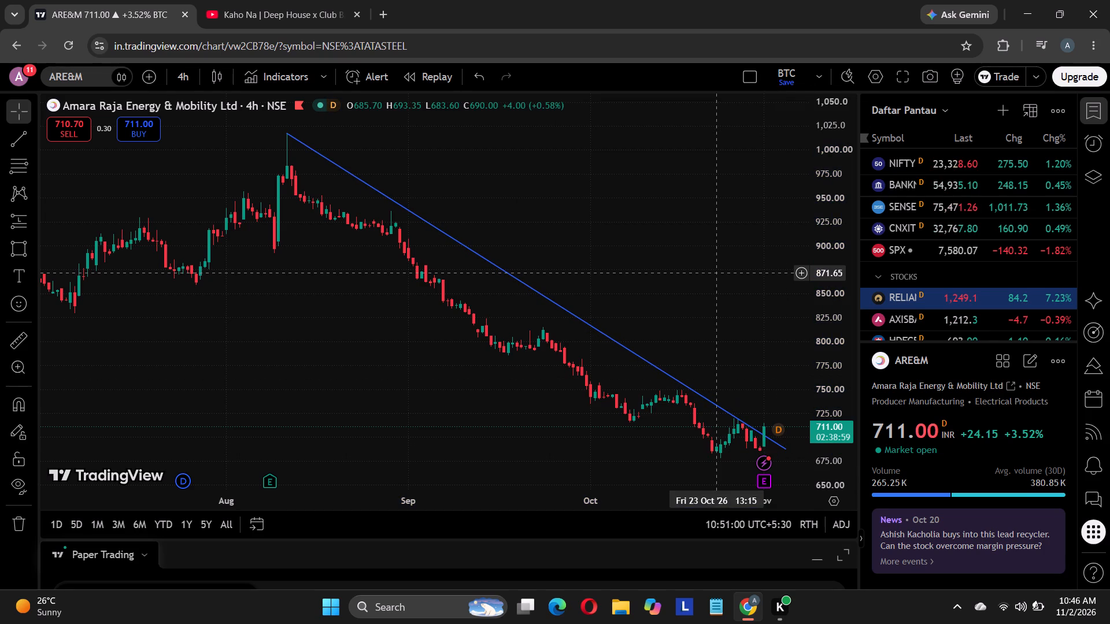
pyautogui.moveTo(734, 270); pyautogui.dragTo(506, 259)
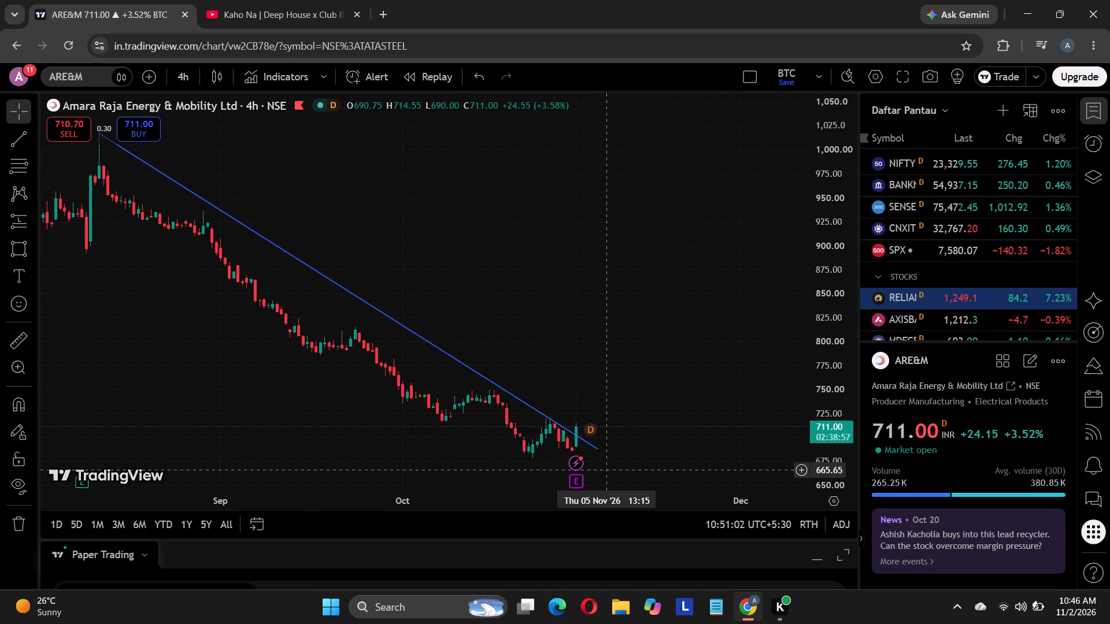
# Examine the 4-hour ARE&M price action around the descending trend line, both close up and over the wider decline.
pyautogui.scroll(-4, 671, 414)
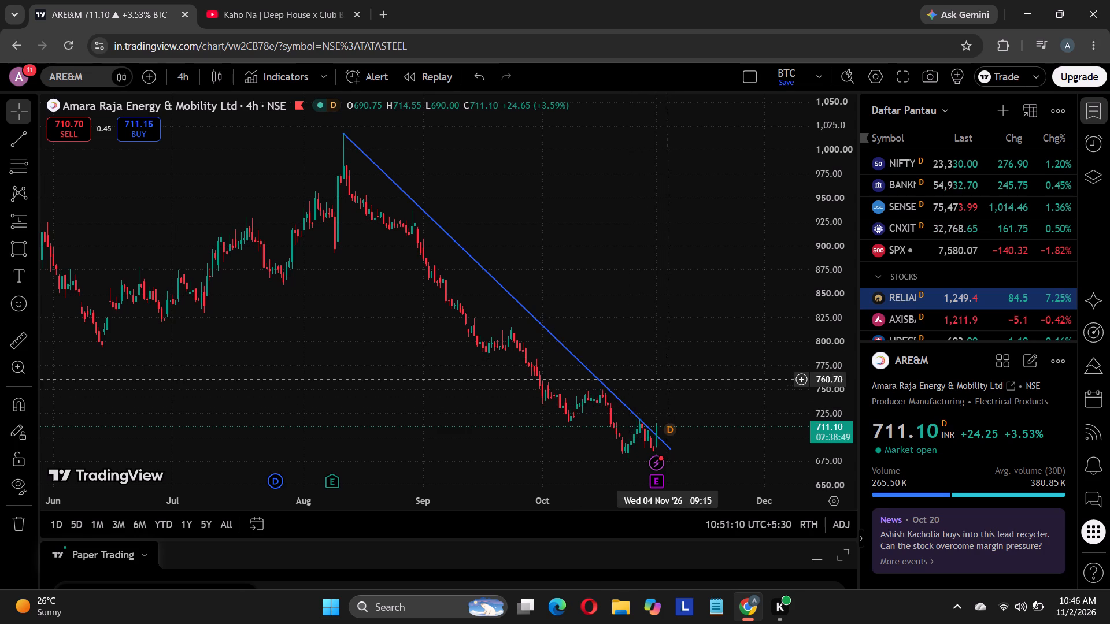
pyautogui.scroll(8, 677, 395)
pyautogui.scroll(4, 594, 417)
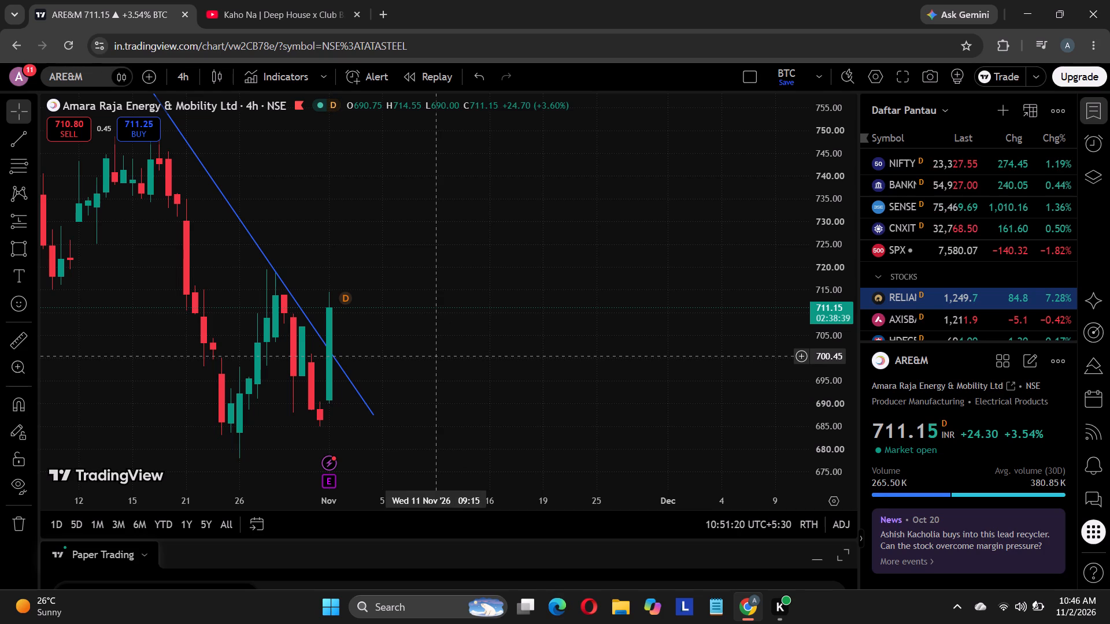
pyautogui.scroll(-6, 437, 356)
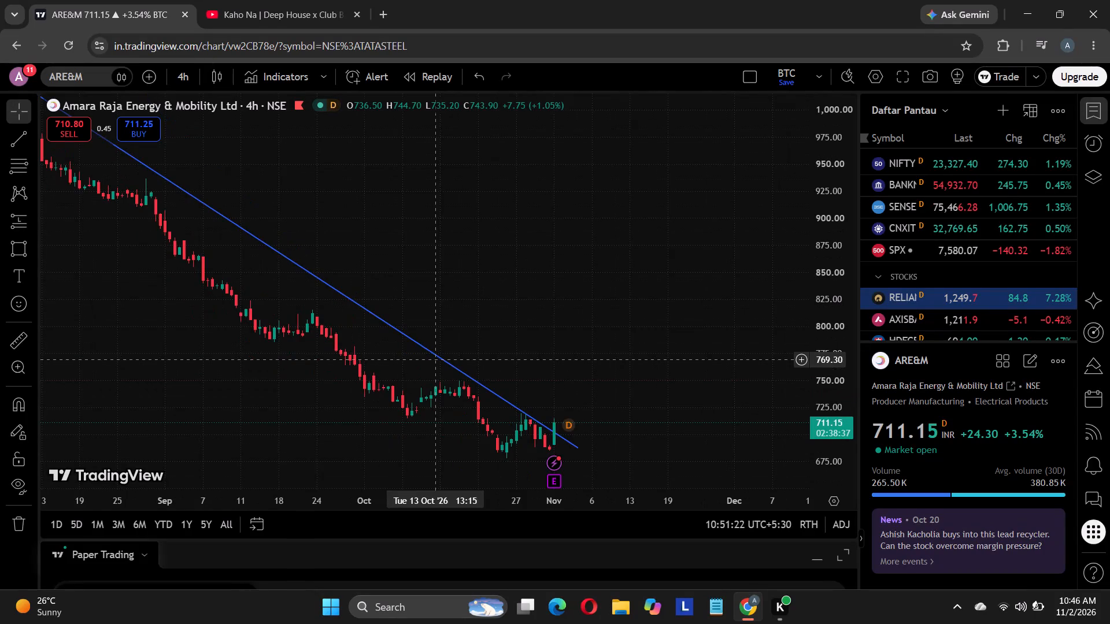
pyautogui.scroll(-4, 434, 358)
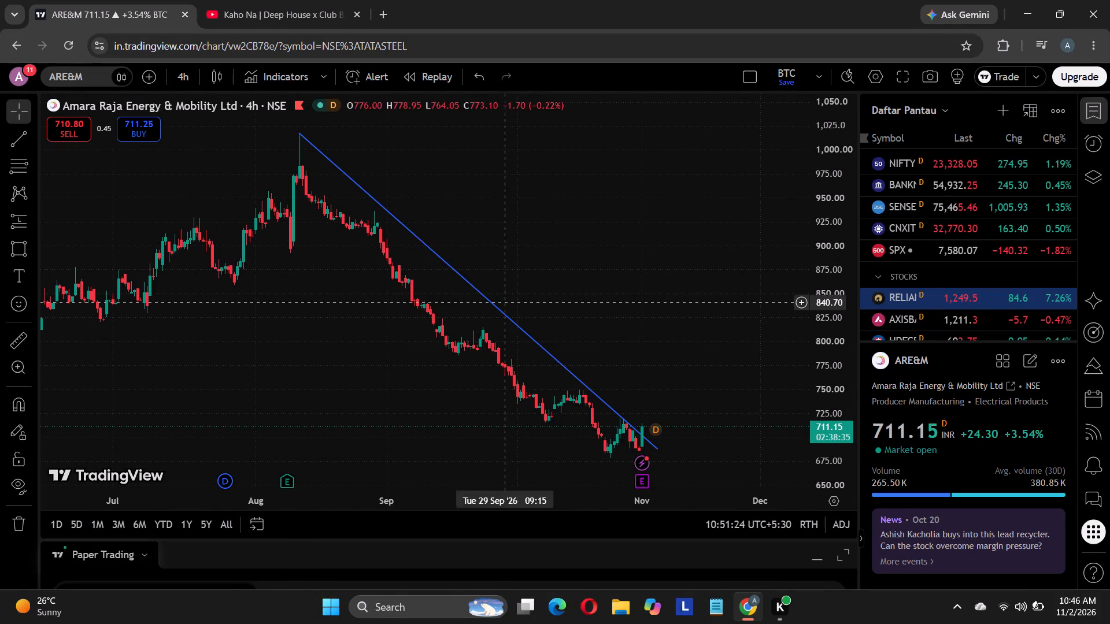
pyautogui.moveTo(719, 235); pyautogui.dragTo(582, 226)
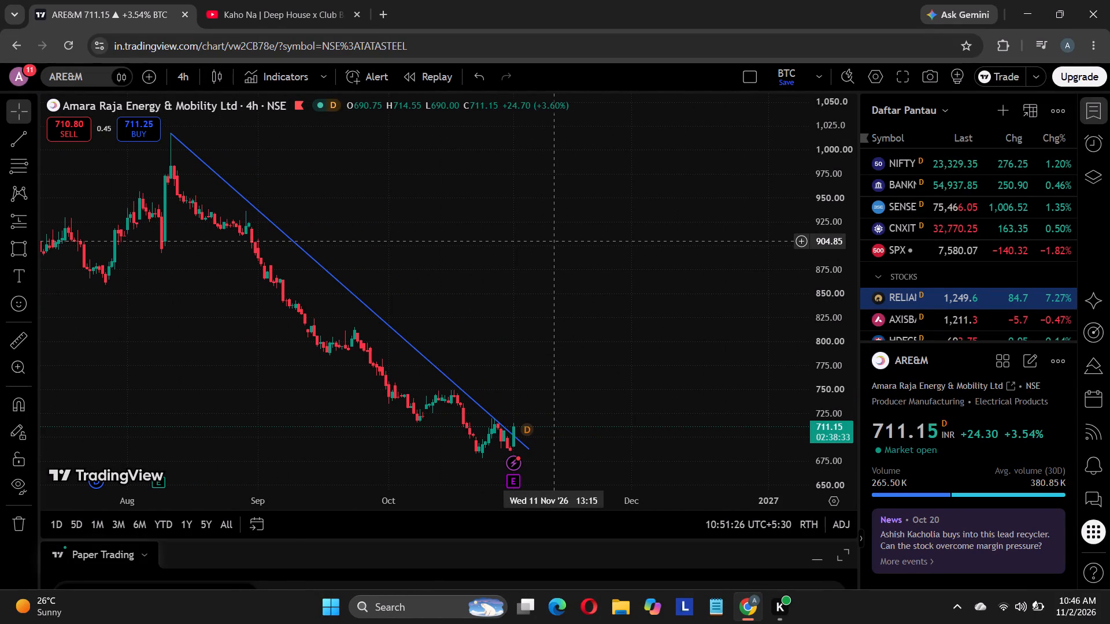
pyautogui.scroll(5, 470, 424)
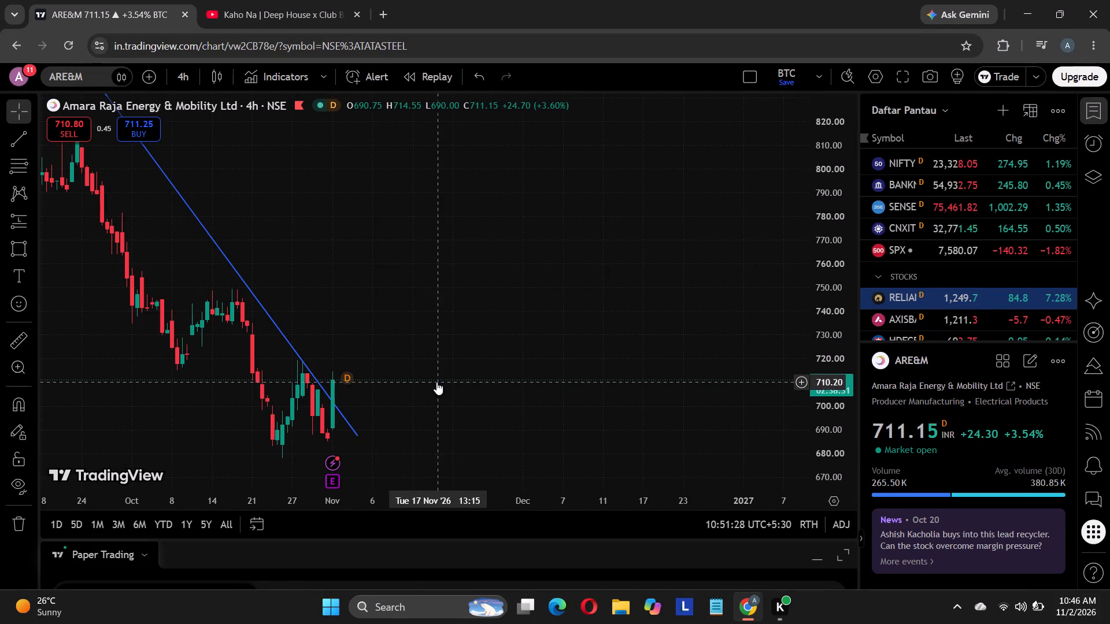
pyautogui.scroll(-3, 425, 396)
pyautogui.scroll(1, 425, 396)
pyautogui.scroll(-3, 425, 389)
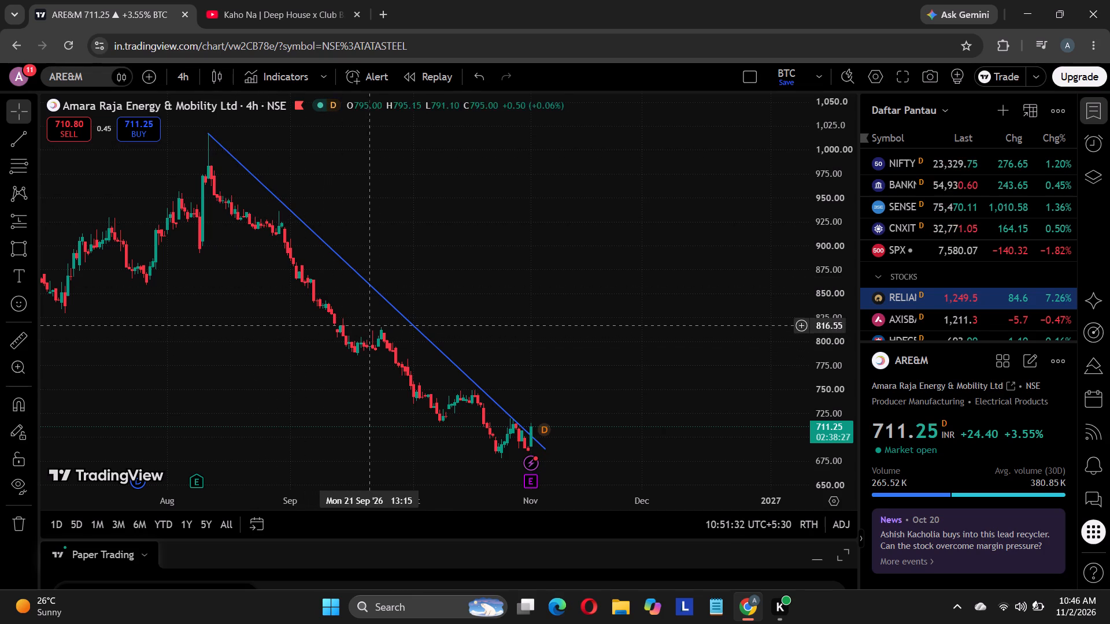
# Switch the ARE&M chart to the weekly timeframe.
pyautogui.click(174, 73)
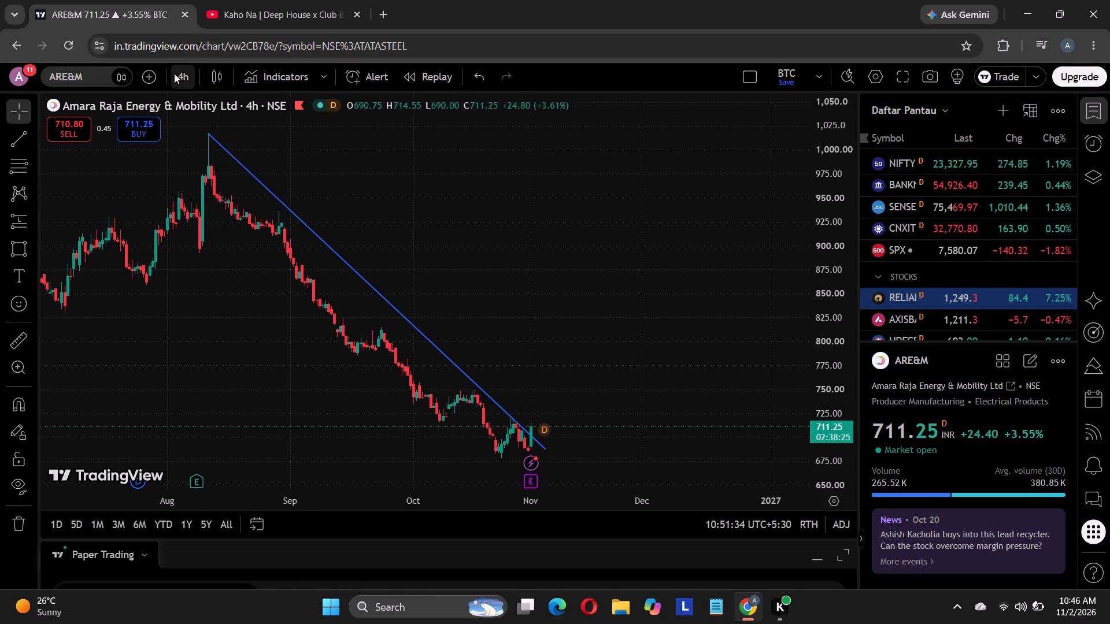
pyautogui.scroll(-5, 227, 311)
pyautogui.click(219, 403)
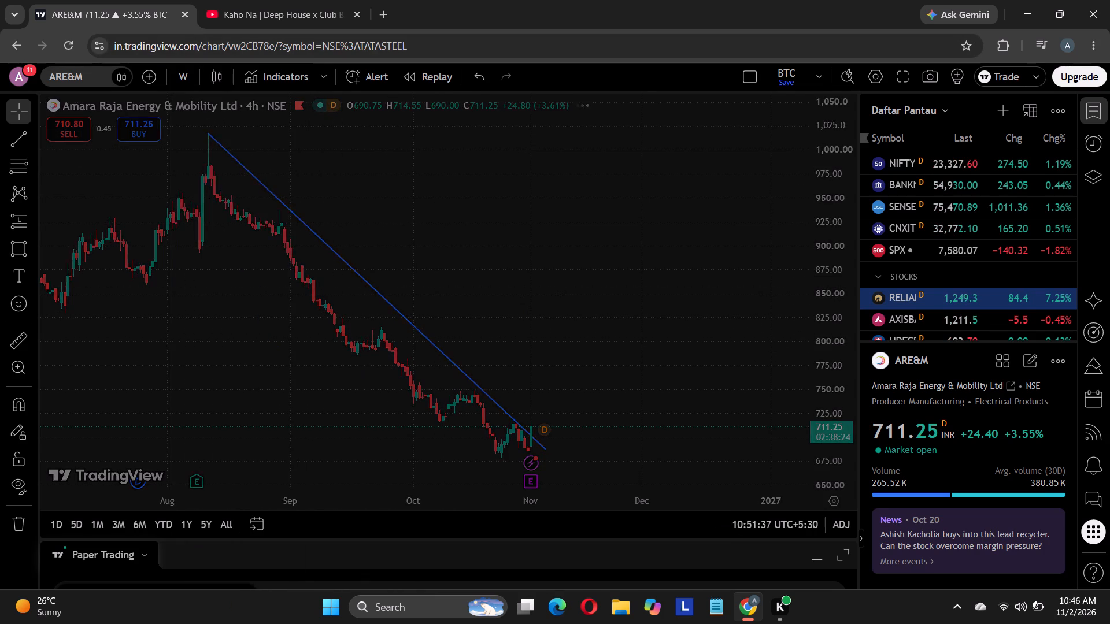
# Examine the weekly ARE&M price history back to 2024 and how the trend line fits the recent candles.
pyautogui.scroll(4, 550, 284)
pyautogui.scroll(2, 460, 351)
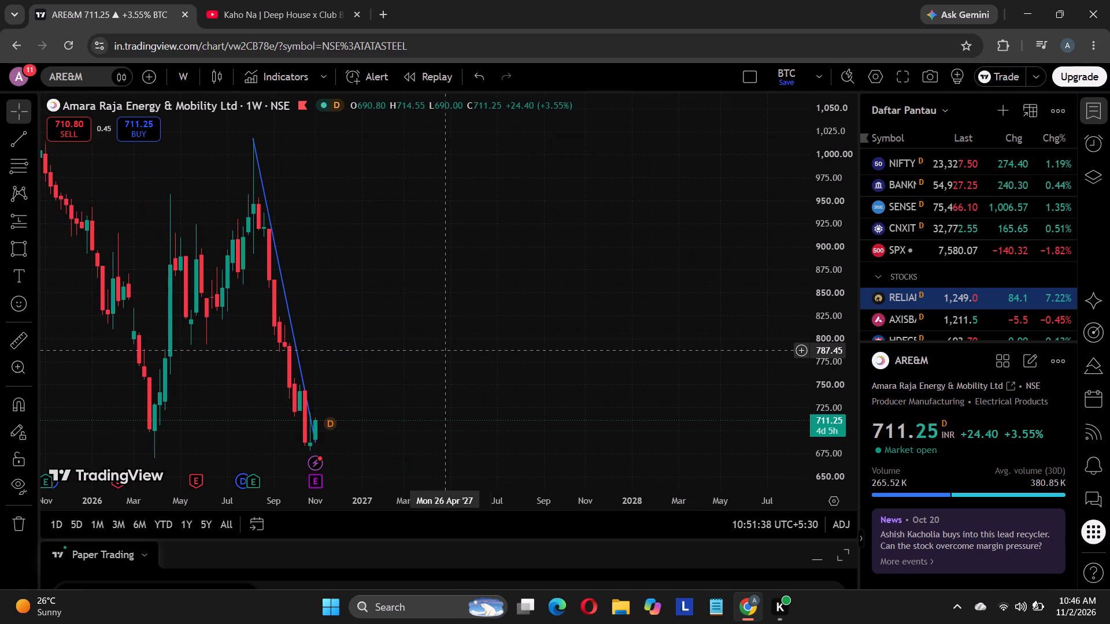
pyautogui.scroll(4, 399, 362)
pyautogui.moveTo(290, 309); pyautogui.dragTo(519, 360)
pyautogui.moveTo(353, 318); pyautogui.dragTo(413, 299)
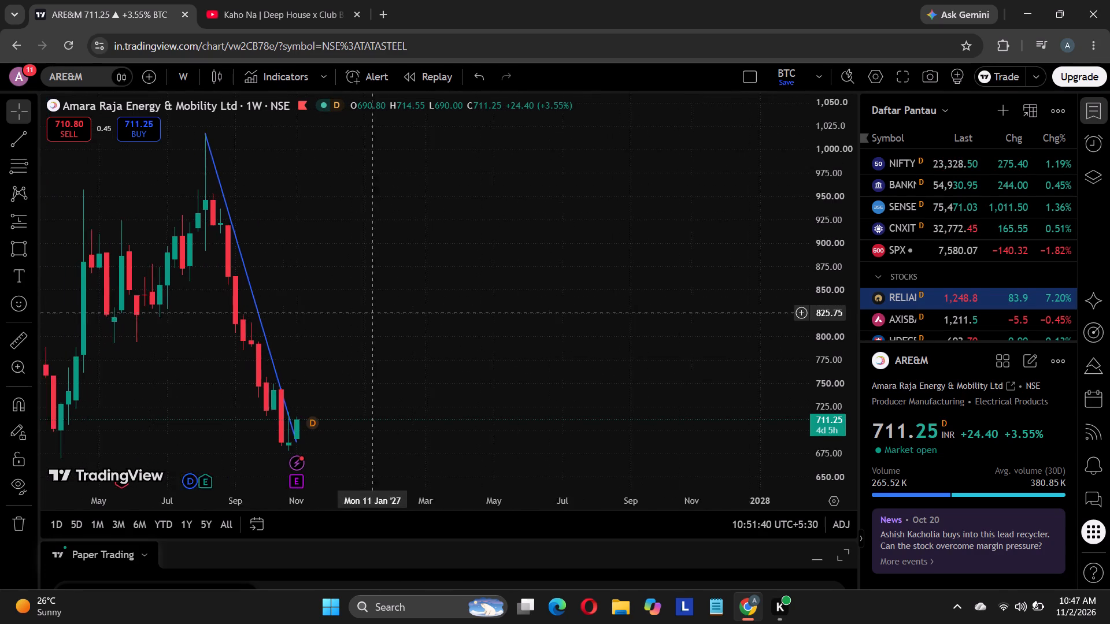
pyautogui.moveTo(413, 299); pyautogui.dragTo(454, 280)
pyautogui.moveTo(420, 260); pyautogui.dragTo(402, 278, button='right')
pyautogui.click(471, 244)
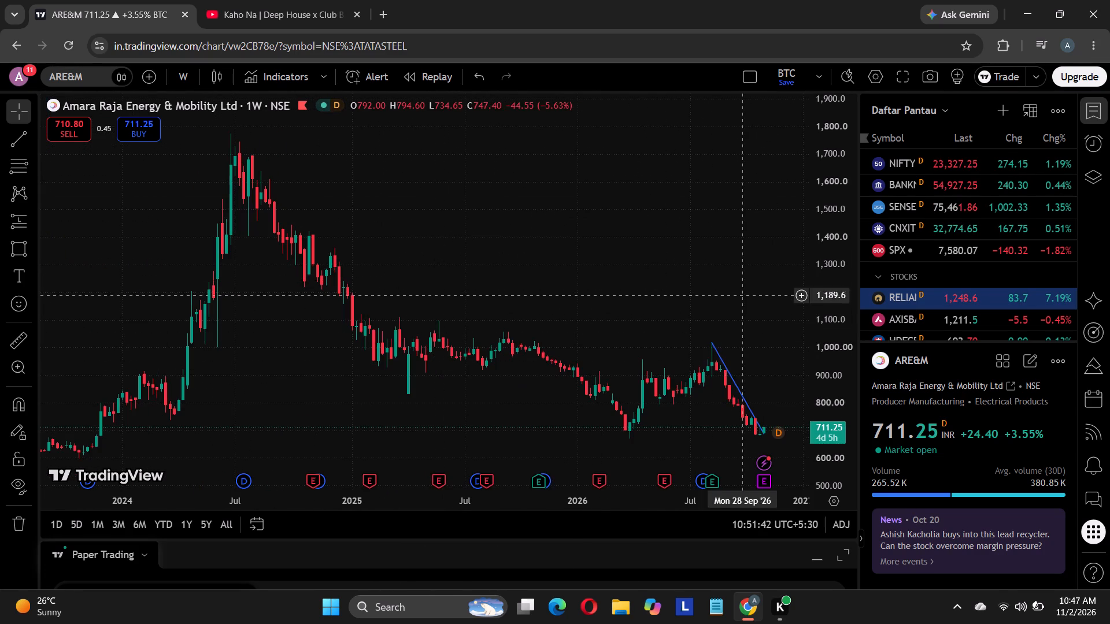
pyautogui.moveTo(742, 278); pyautogui.dragTo(516, 187)
pyautogui.scroll(4, 514, 278)
pyautogui.scroll(5, 496, 359)
pyautogui.moveTo(357, 281); pyautogui.dragTo(549, 247)
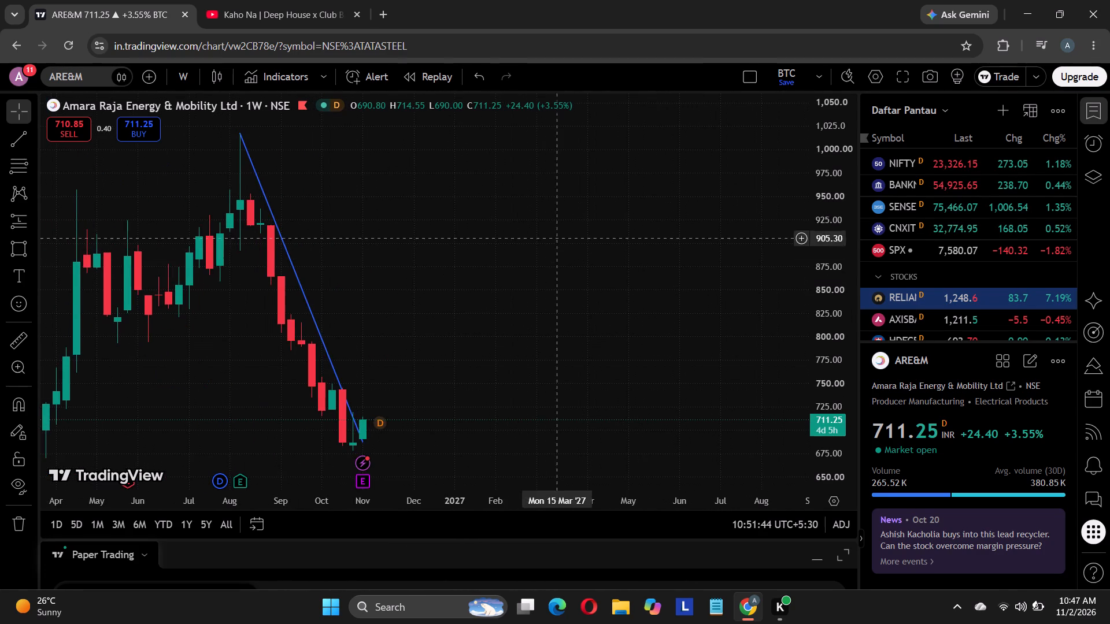
pyautogui.moveTo(416, 304); pyautogui.dragTo(555, 233)
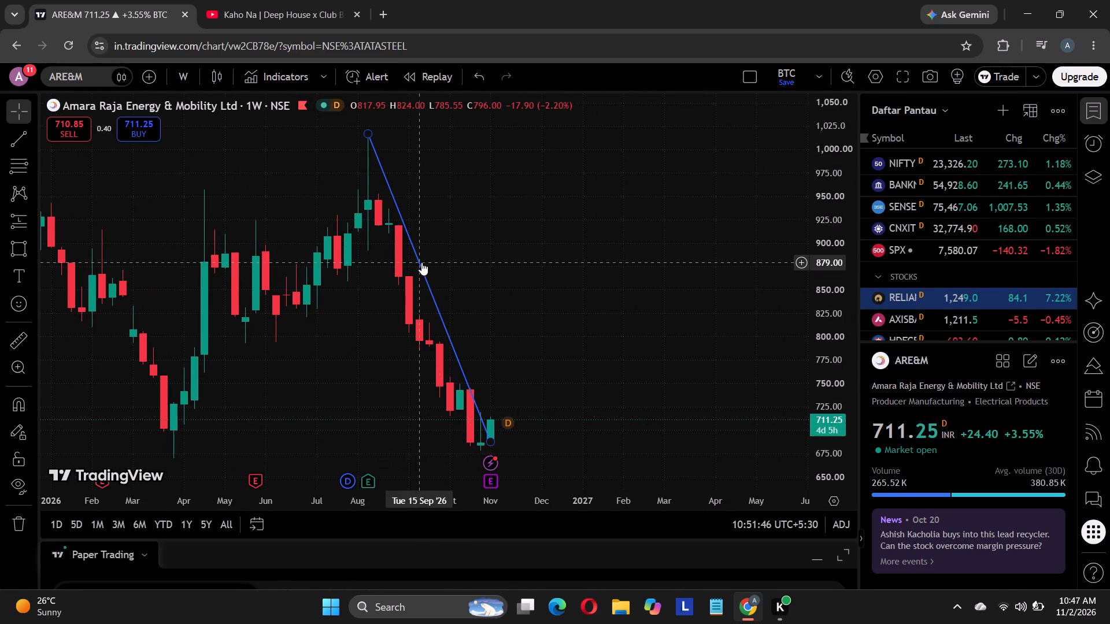
# Delete the descending trend line from the weekly ARE&M chart.
pyautogui.doubleClick(417, 270)
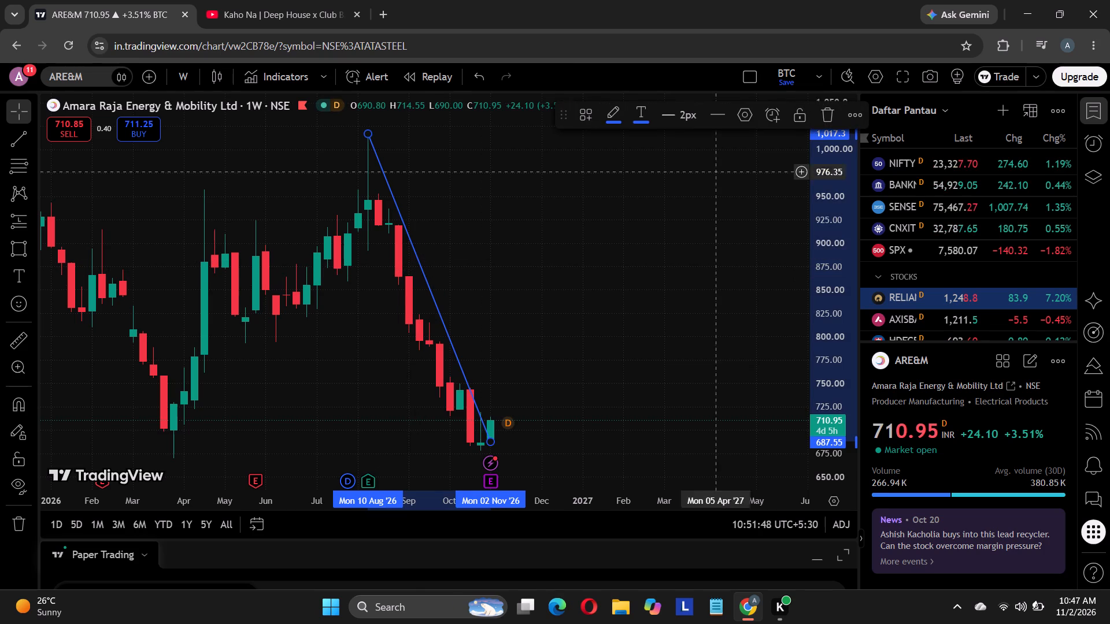
pyautogui.click(818, 111)
# Draw a descending trend line from the 10 August 2026 weekly high at about 1,016 to about 656 on 23 November 2026.
pyautogui.click(4, 138)
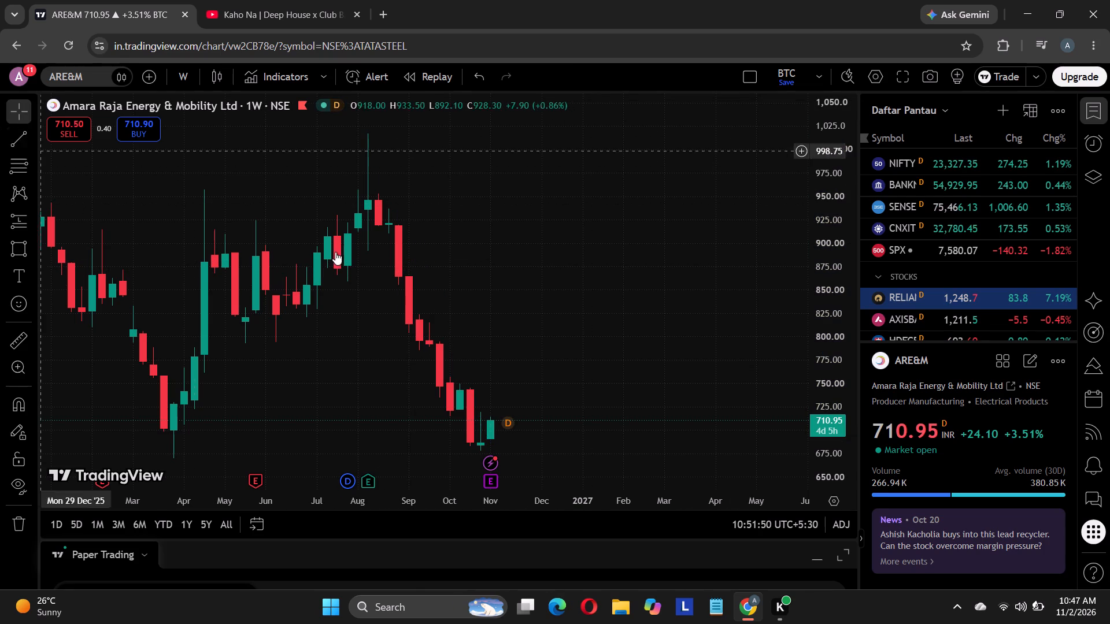
pyautogui.click(368, 135)
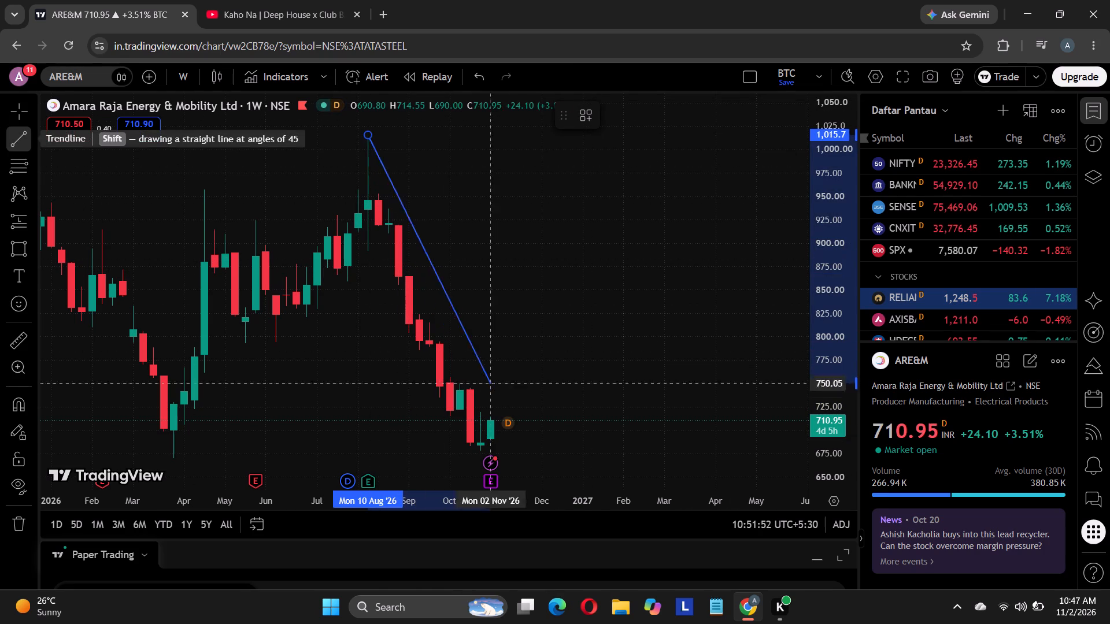
pyautogui.click(517, 471)
pyautogui.click(656, 369)
# Examine the latest weekly candles against the redrawn descending trend line.
pyautogui.scroll(4, 556, 379)
pyautogui.scroll(2, 447, 393)
pyautogui.scroll(-1, 446, 392)
pyautogui.scroll(2, 446, 392)
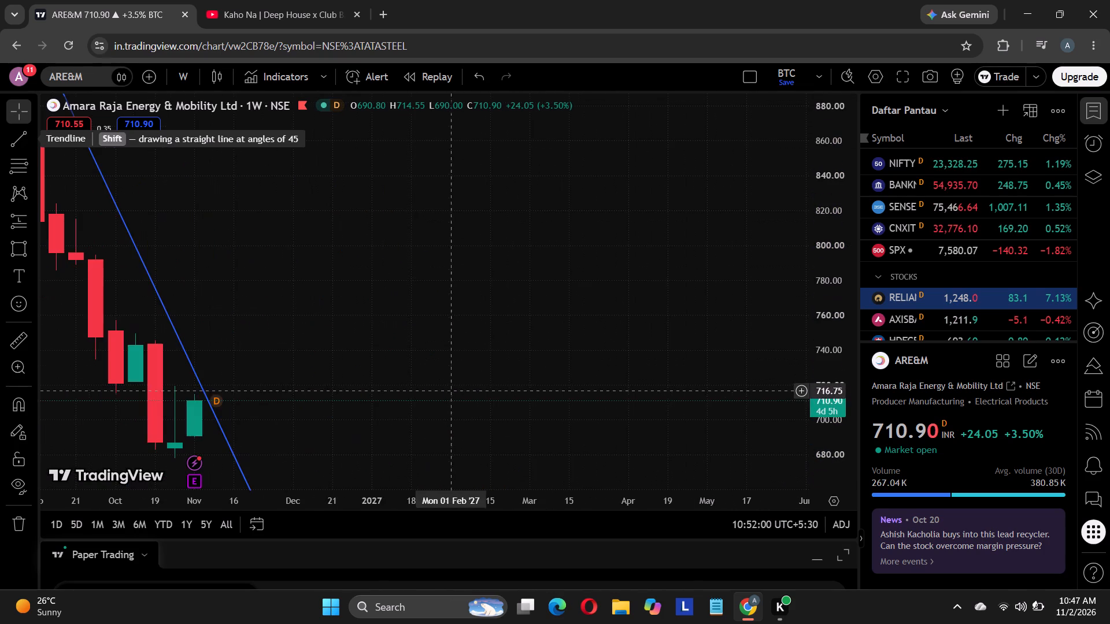
pyautogui.moveTo(293, 337); pyautogui.dragTo(547, 294)
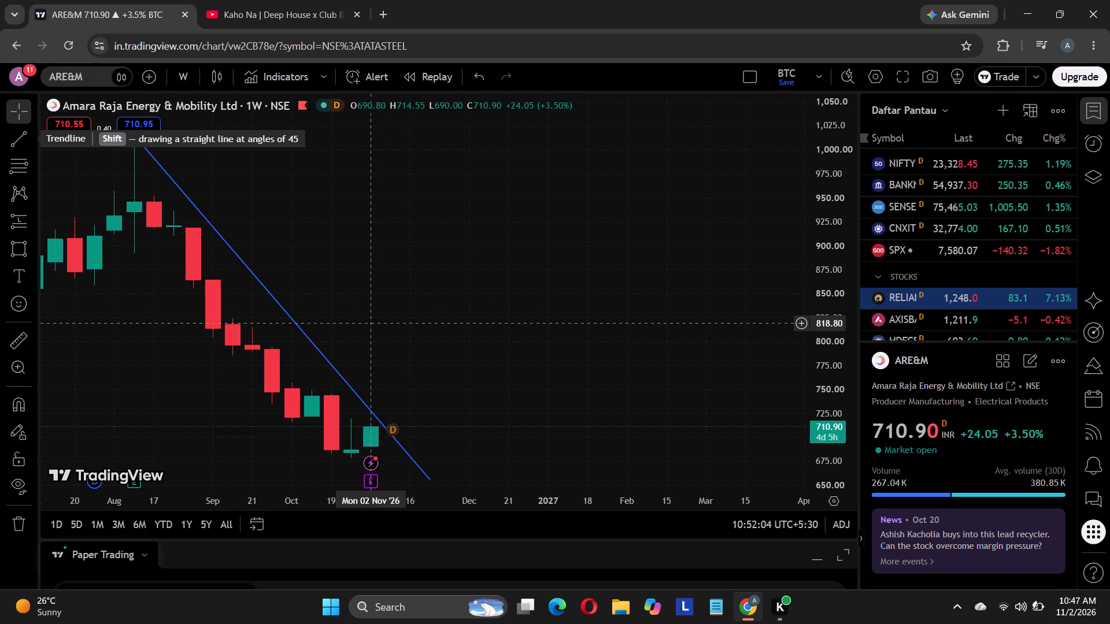
pyautogui.scroll(-3, 361, 322)
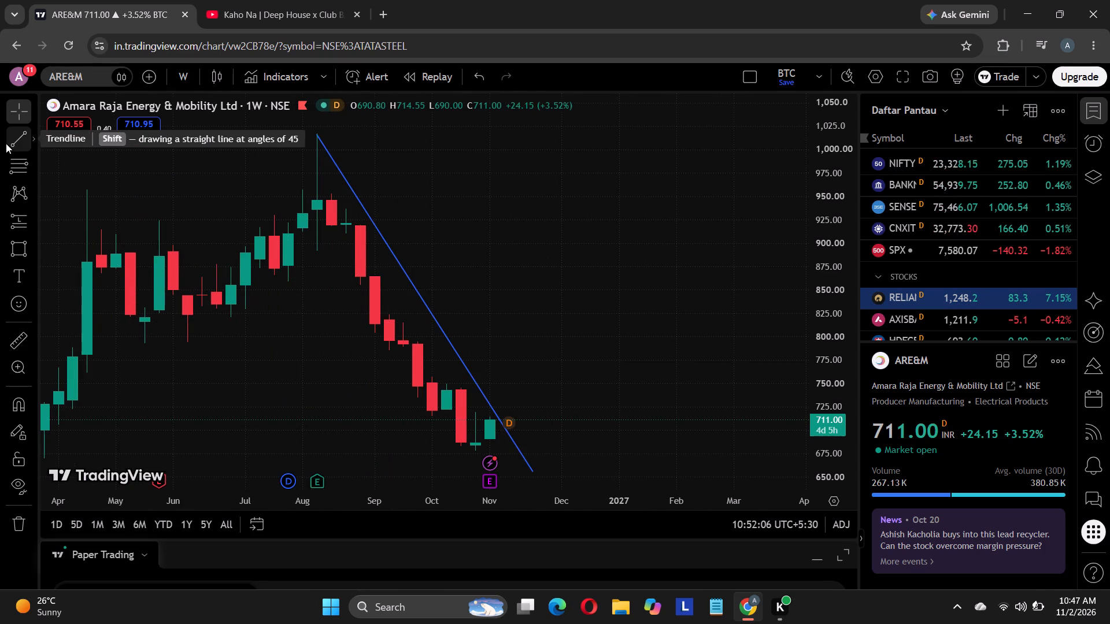
pyautogui.click(184, 94)
pyautogui.click(171, 75)
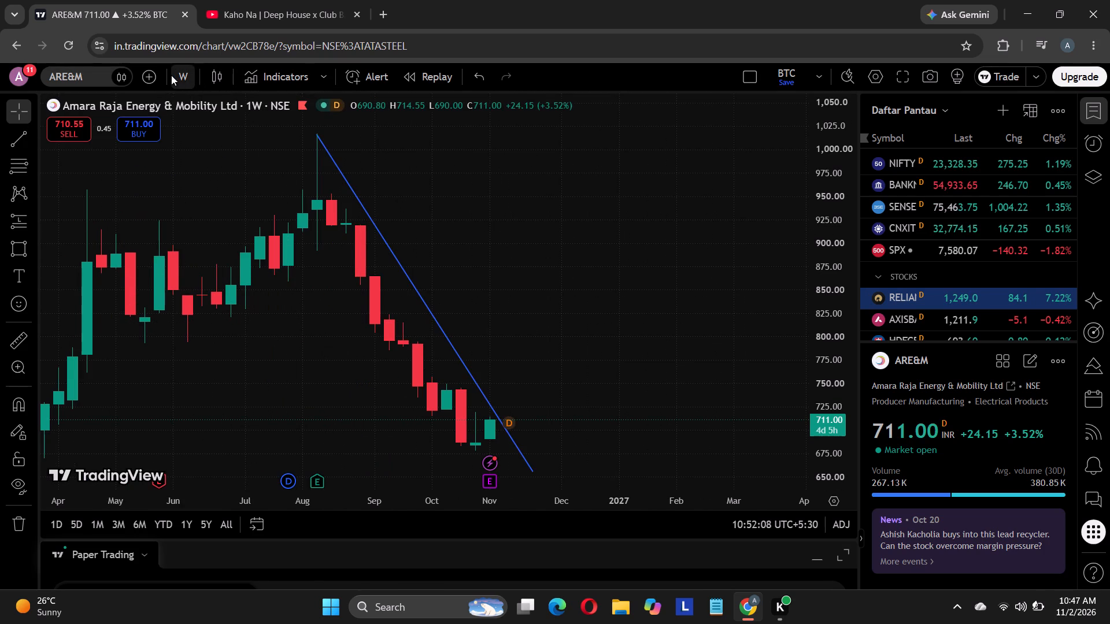
pyautogui.click(635, 272)
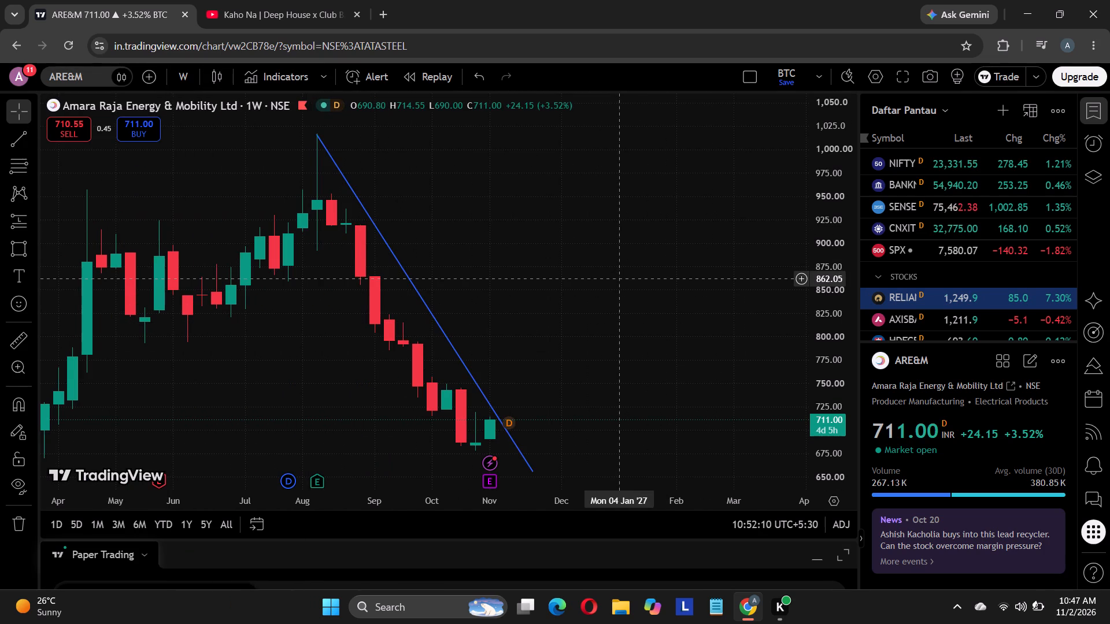
# Draw a rectangular support zone from 22 December 2025 to about 8 March 2027, between about 696 and 671.
pyautogui.scroll(-4, 625, 279)
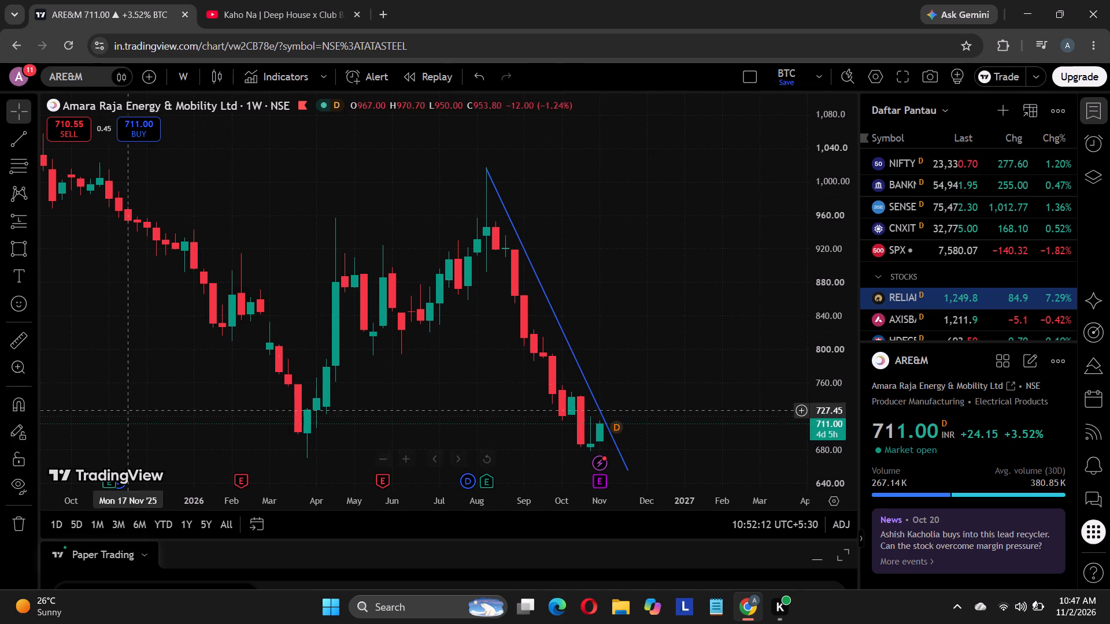
pyautogui.click(18, 257)
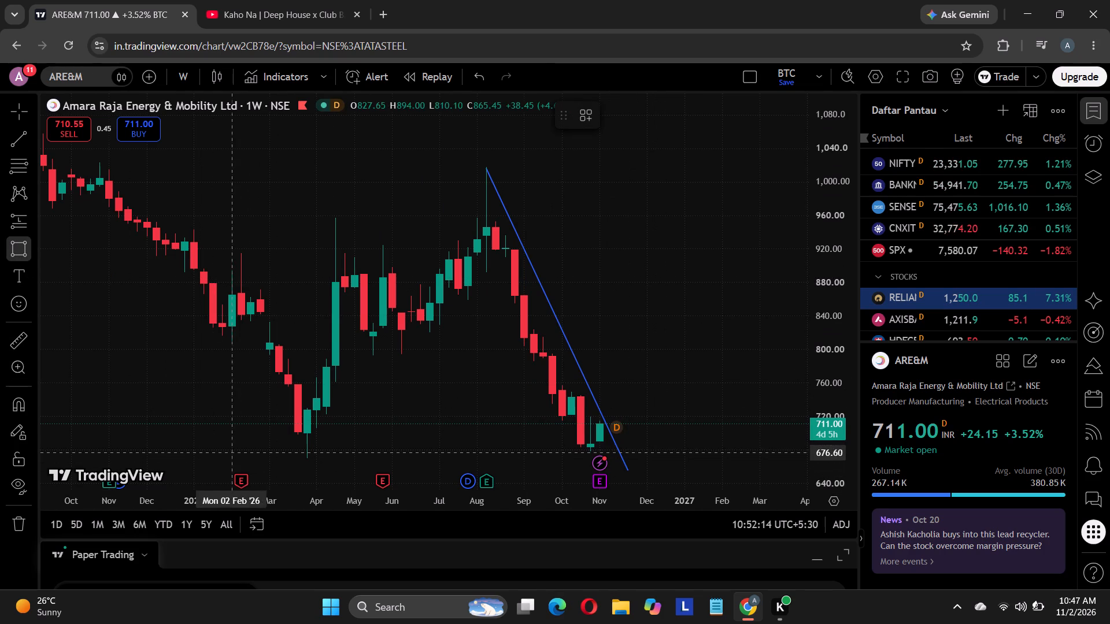
pyautogui.click(177, 436)
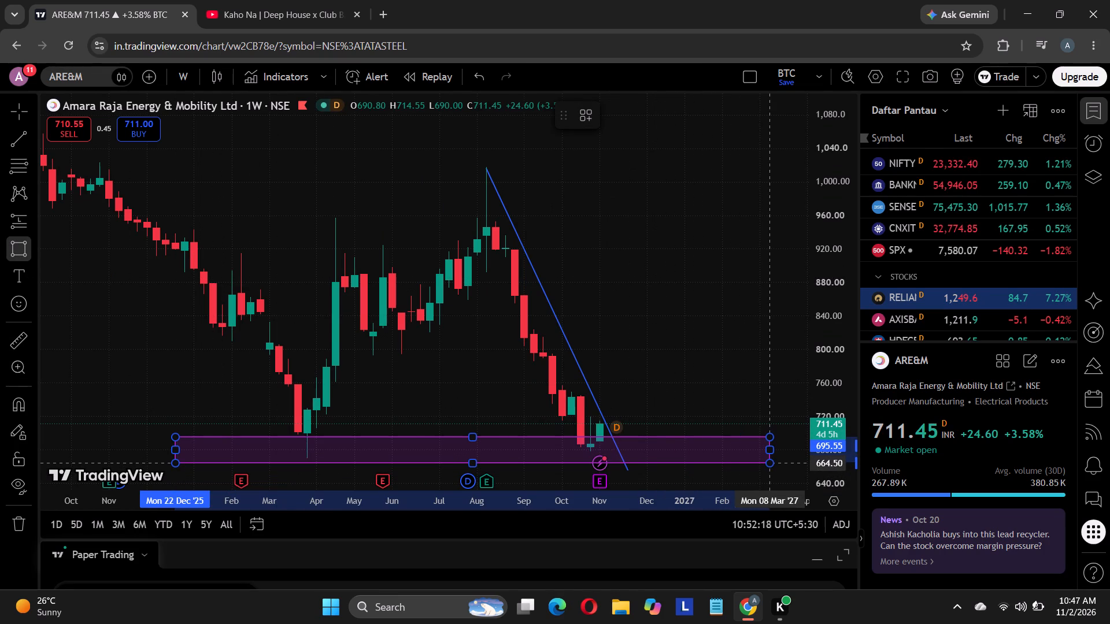
pyautogui.click(772, 458)
pyautogui.click(750, 367)
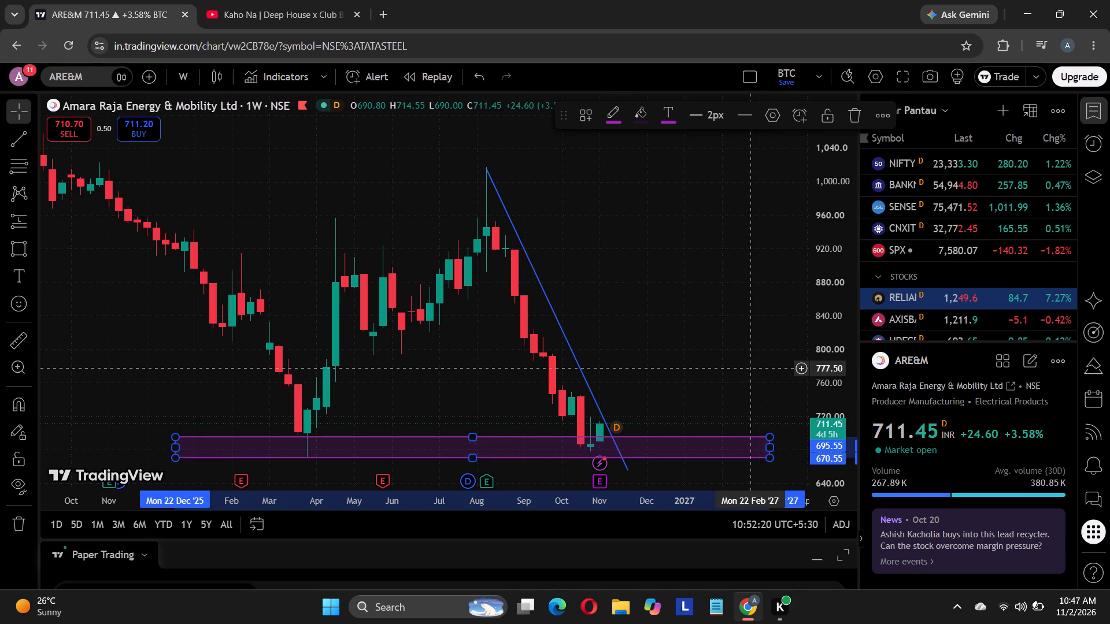
# Examine the latest weekly candles where the descending trend line meets the support zone.
pyautogui.scroll(2, 642, 391)
pyautogui.scroll(-1, 642, 391)
pyautogui.scroll(1, 642, 391)
pyautogui.scroll(4, 535, 409)
pyautogui.scroll(-4, 479, 361)
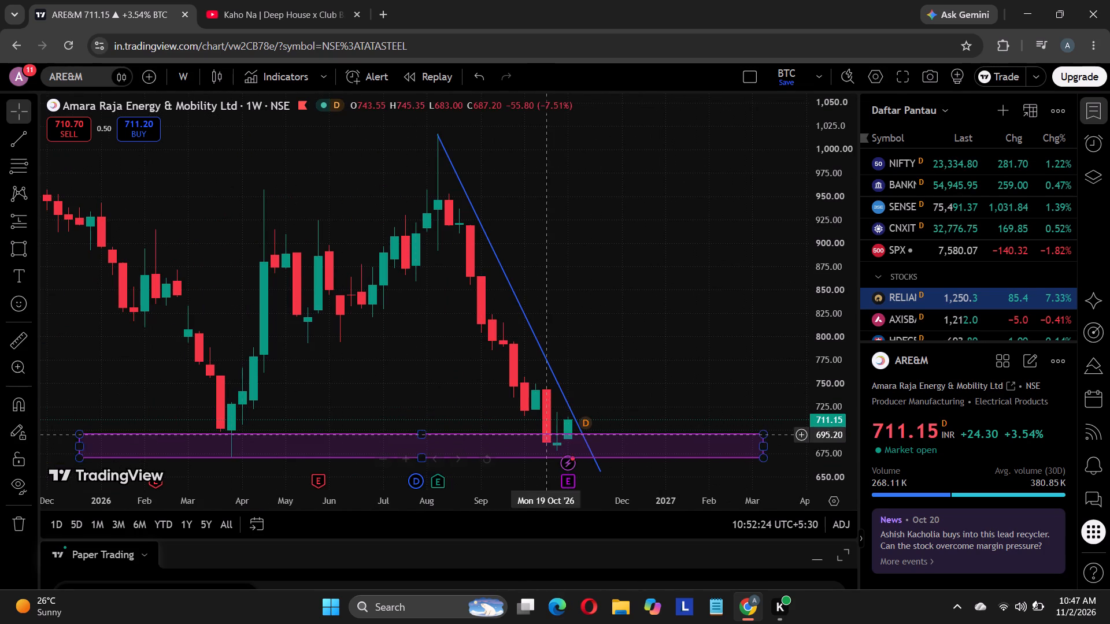
pyautogui.scroll(3, 567, 440)
pyautogui.scroll(4, 499, 445)
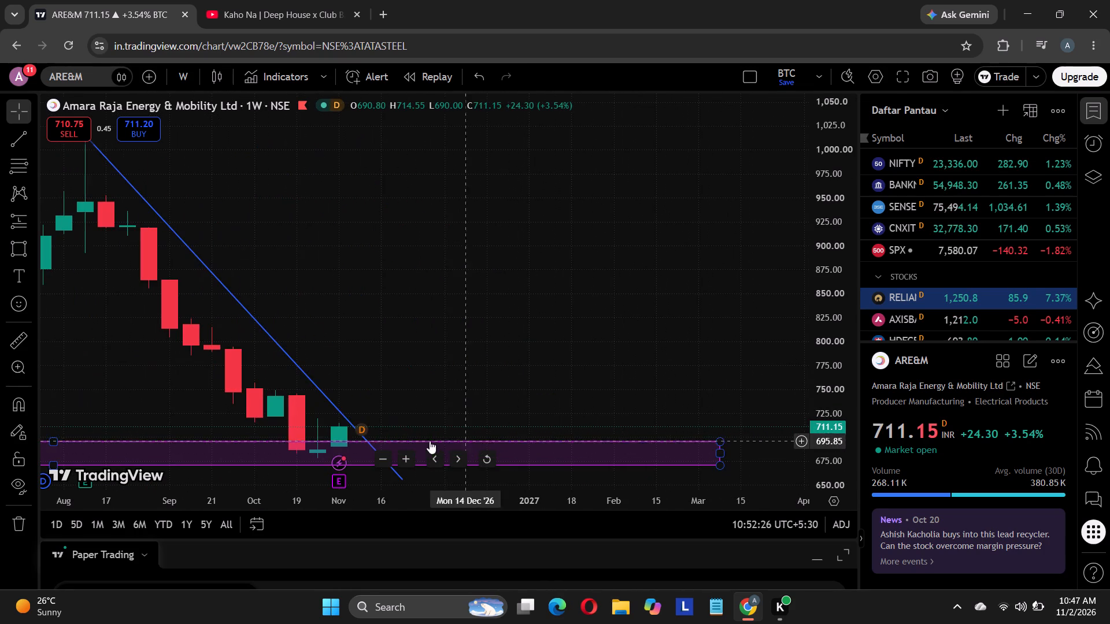
pyautogui.scroll(4, 405, 420)
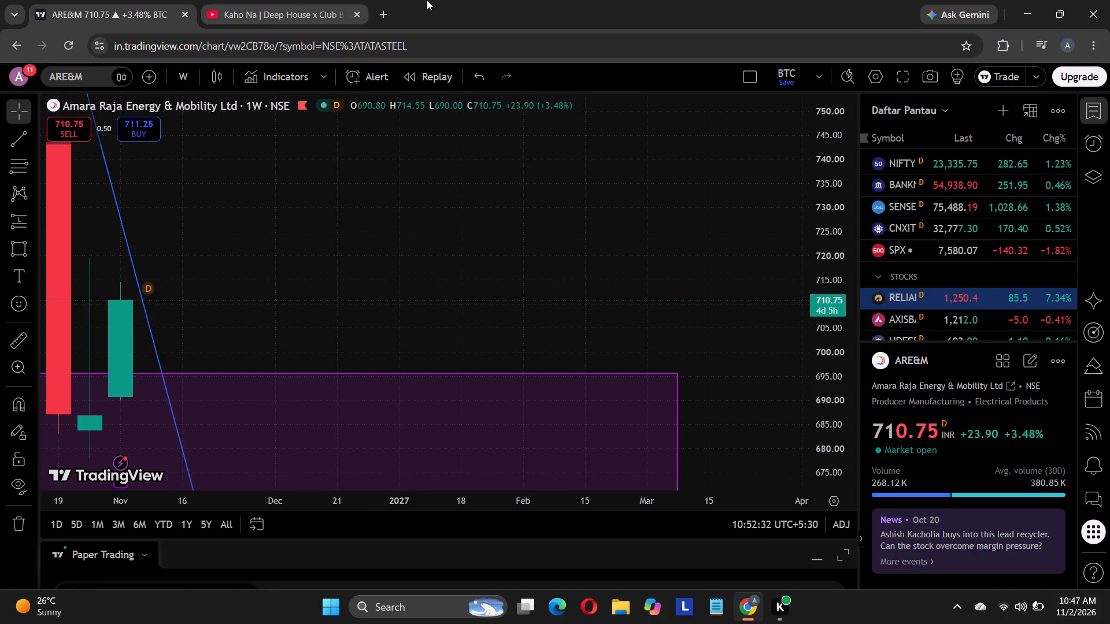
# Search Google in a new browser tab for "inverted hammer candlestick pattern" and look through the example images.
pyautogui.click(391, 2)
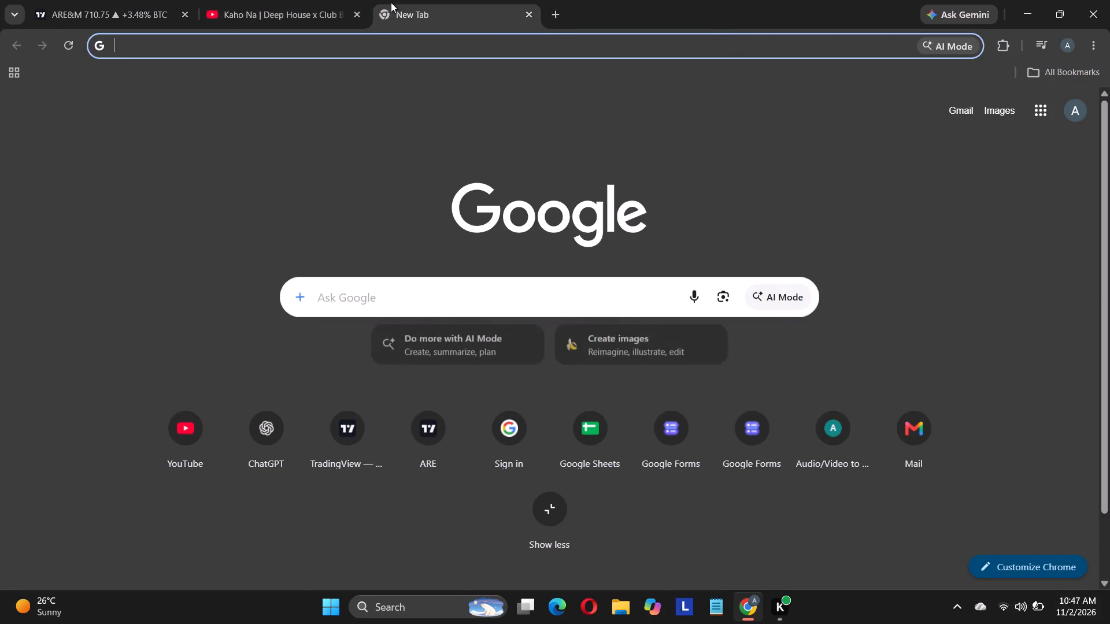
pyautogui.write('invers')
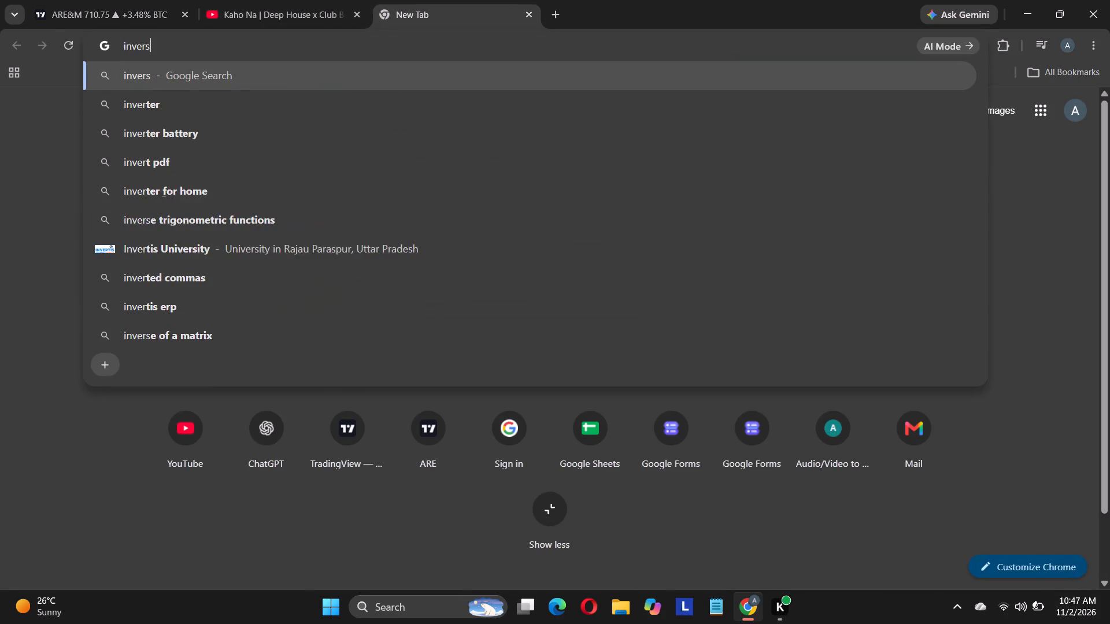
pyautogui.press('BackSpace')
pyautogui.write('ted hamm')
pyautogui.press('Return')
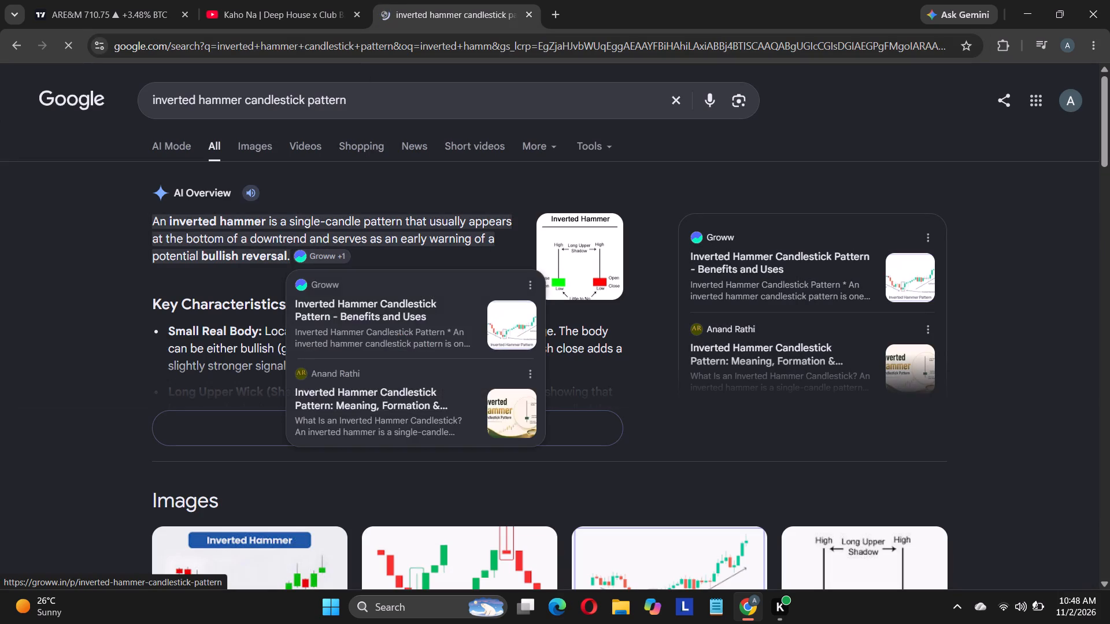
pyautogui.scroll(-4, 376, 411)
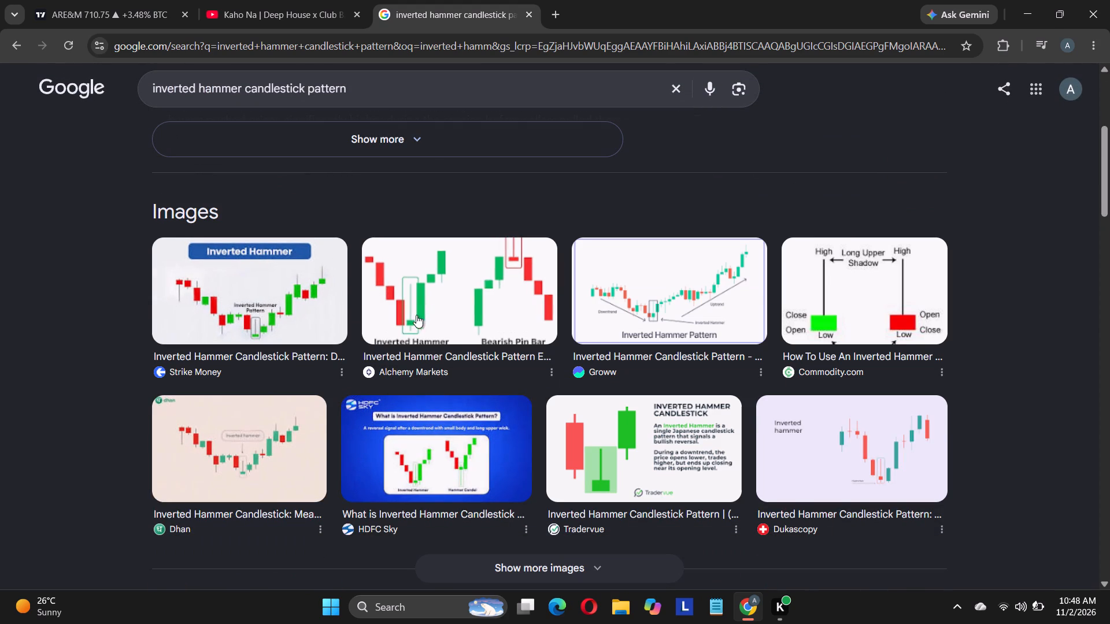
# Switch to the YouTube tab and play the "Kaho Na" deep house video.
pyautogui.click(285, 0)
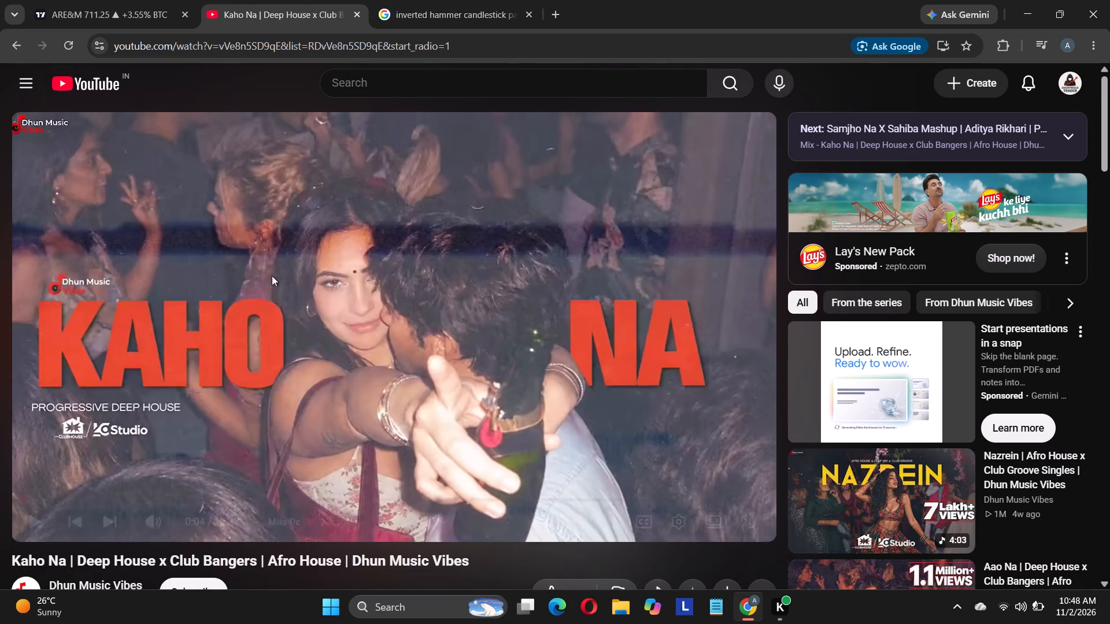
pyautogui.click(272, 306)
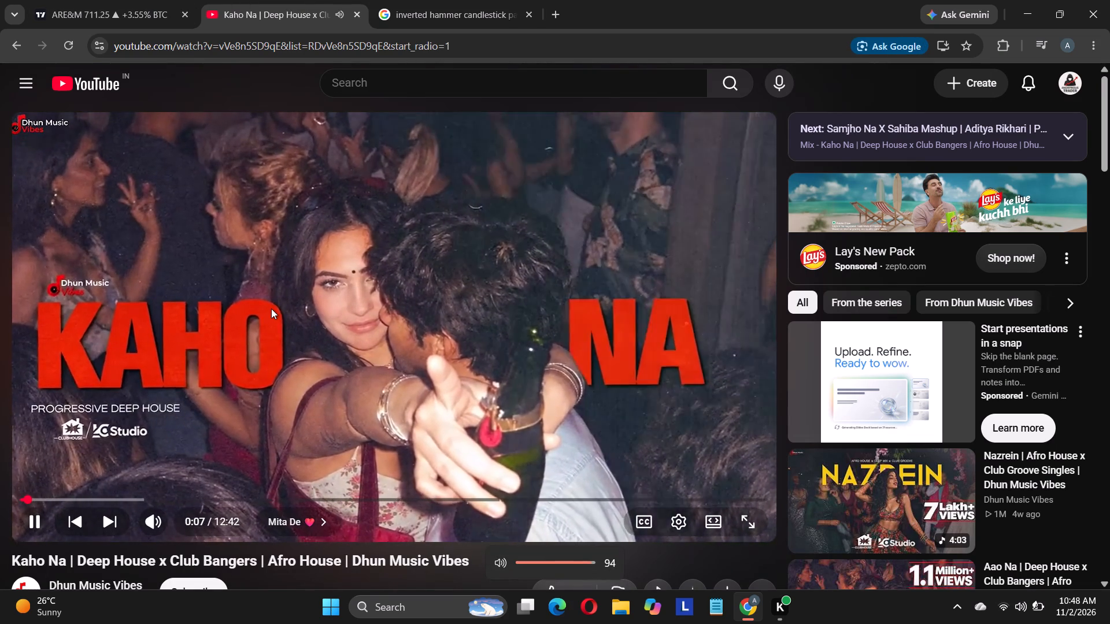
# Pause the "Kaho Na" deep house video.
pyautogui.click(315, 291)
# Compare the inverted hammer example images and Google results with Amara Raja's latest weekly candles on the TradingView chart.
pyautogui.click(509, 0)
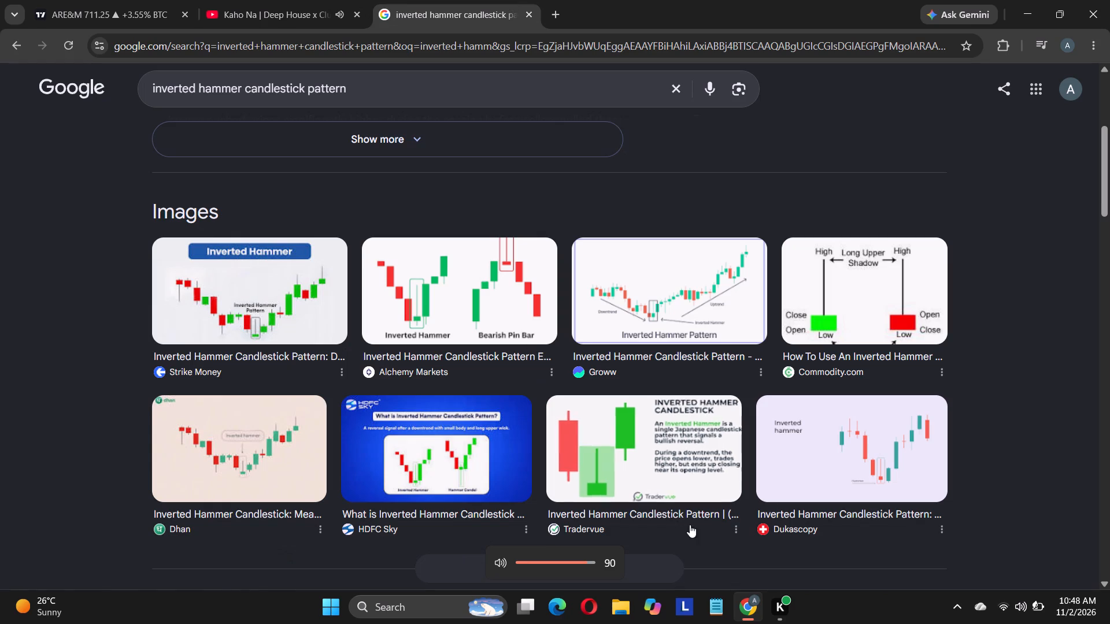
pyautogui.click(61, 0)
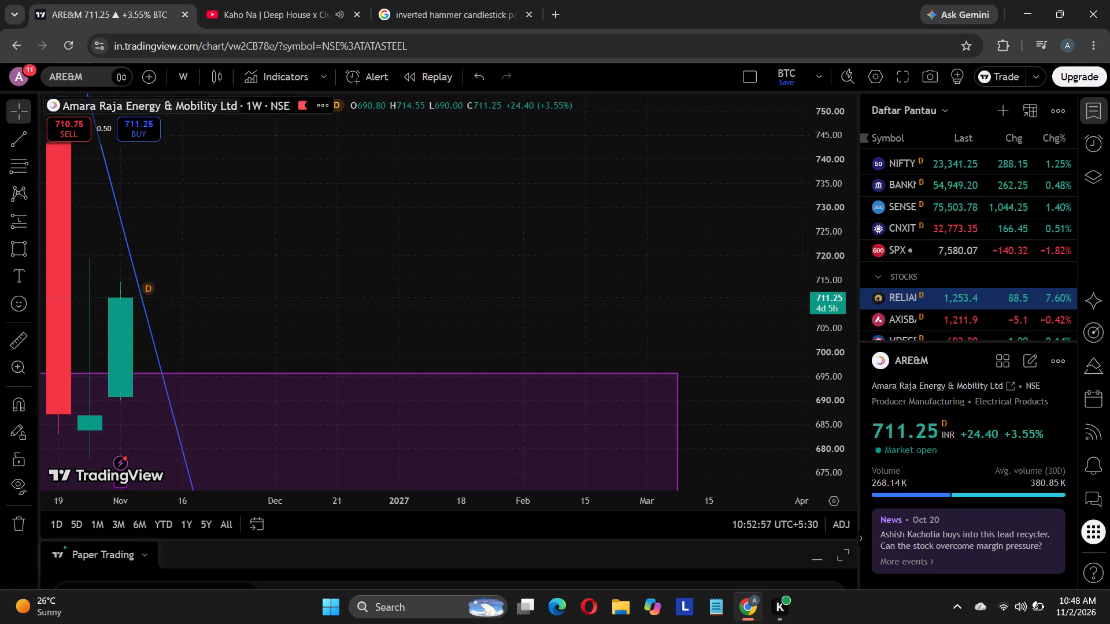
pyautogui.click(426, 0)
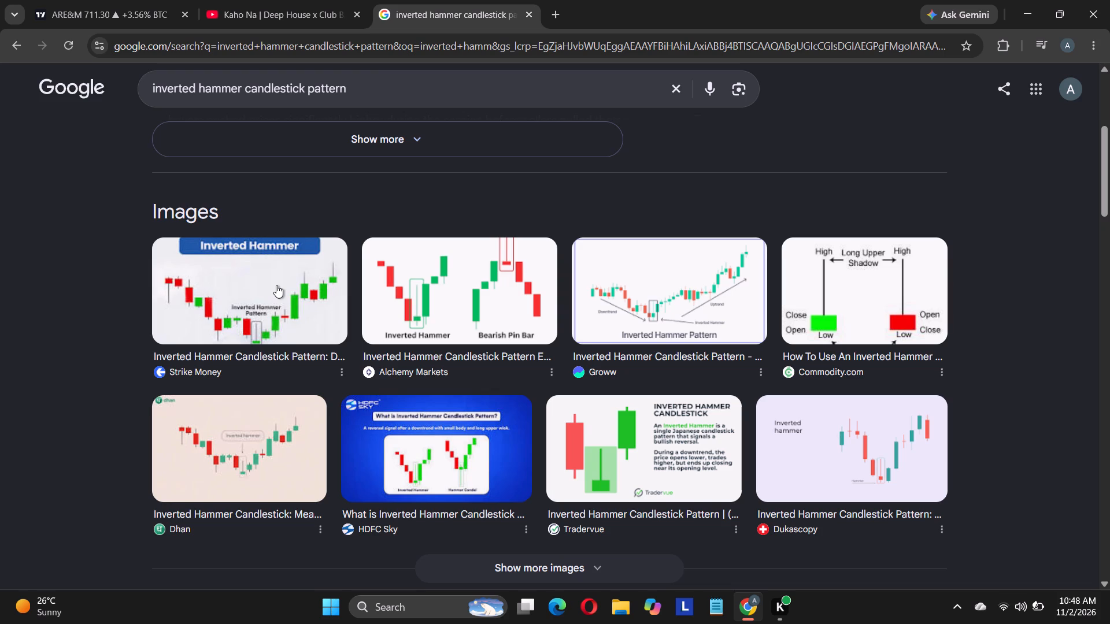
pyautogui.scroll(-12, 276, 285)
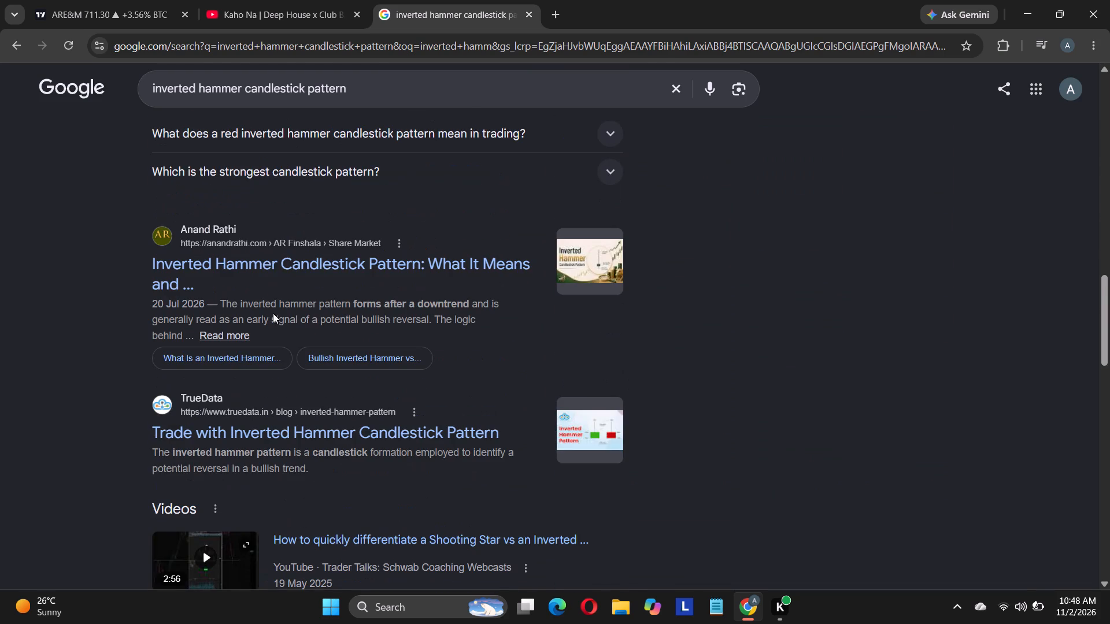
pyautogui.click(111, 0)
pyautogui.scroll(-4, 420, 350)
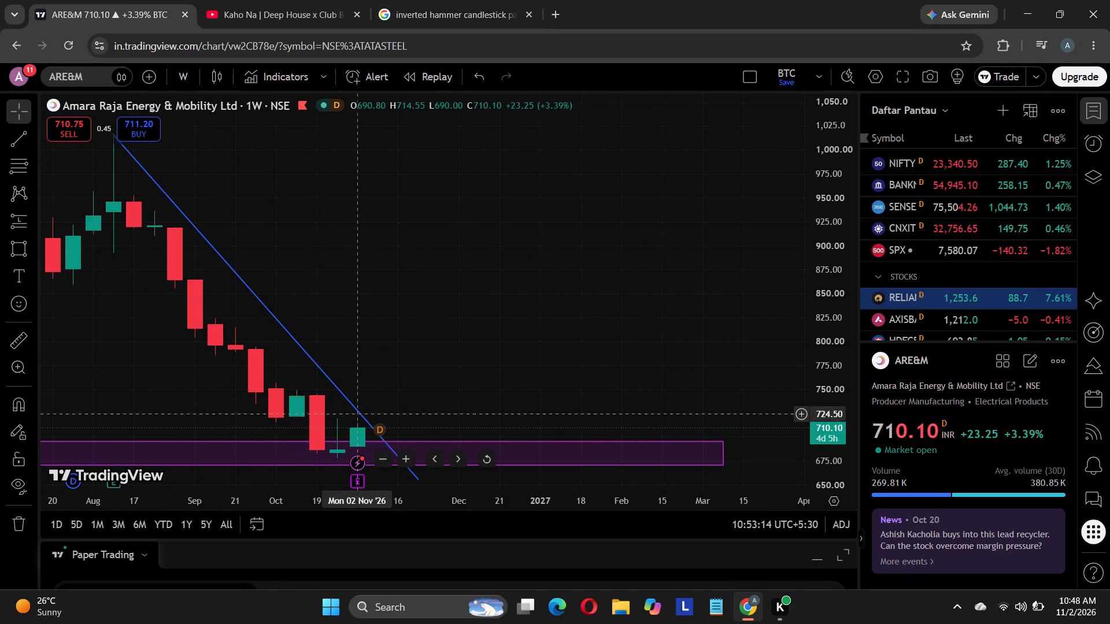
pyautogui.scroll(4, 359, 424)
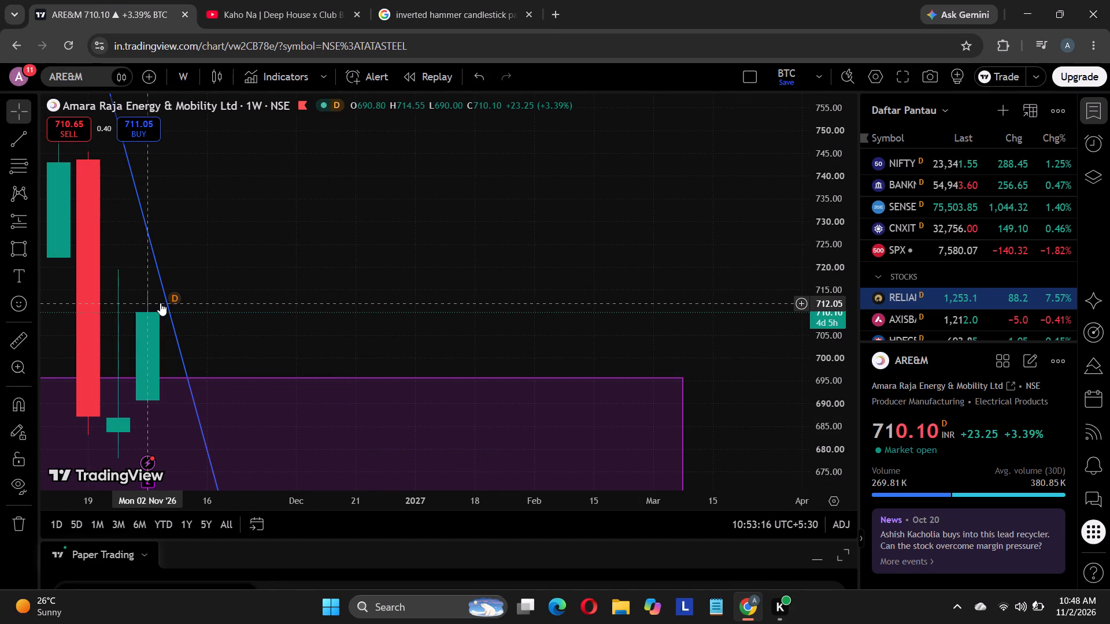
# Place a long position from 23 November 2026 with entry about 694.30, target about 1,016.5 and stop about 683.15.
pyautogui.scroll(-6, 165, 305)
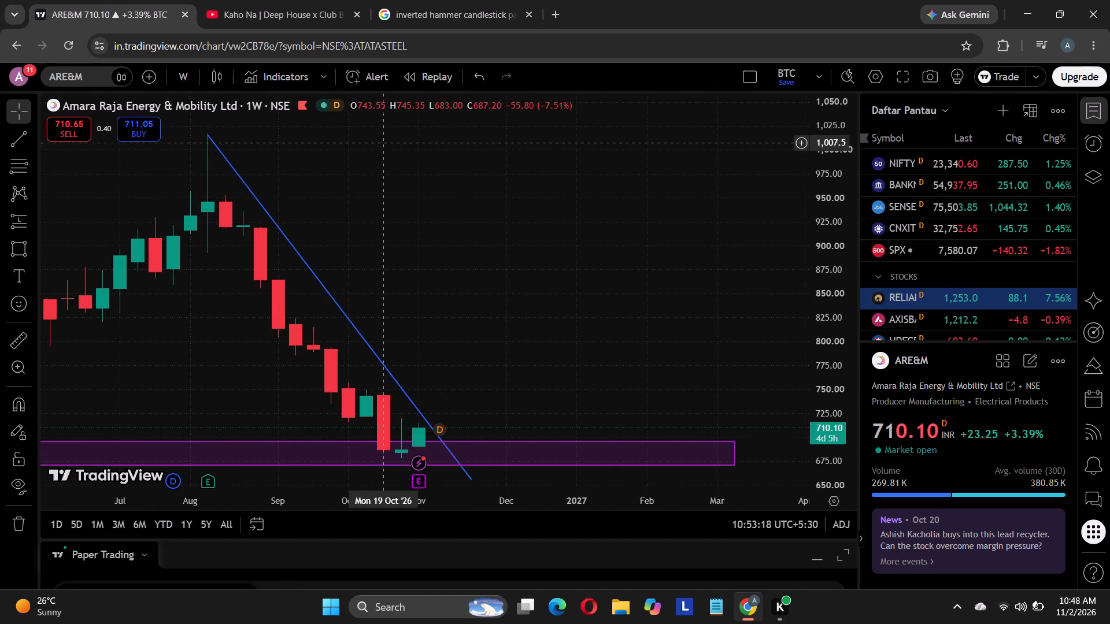
pyautogui.click(22, 217)
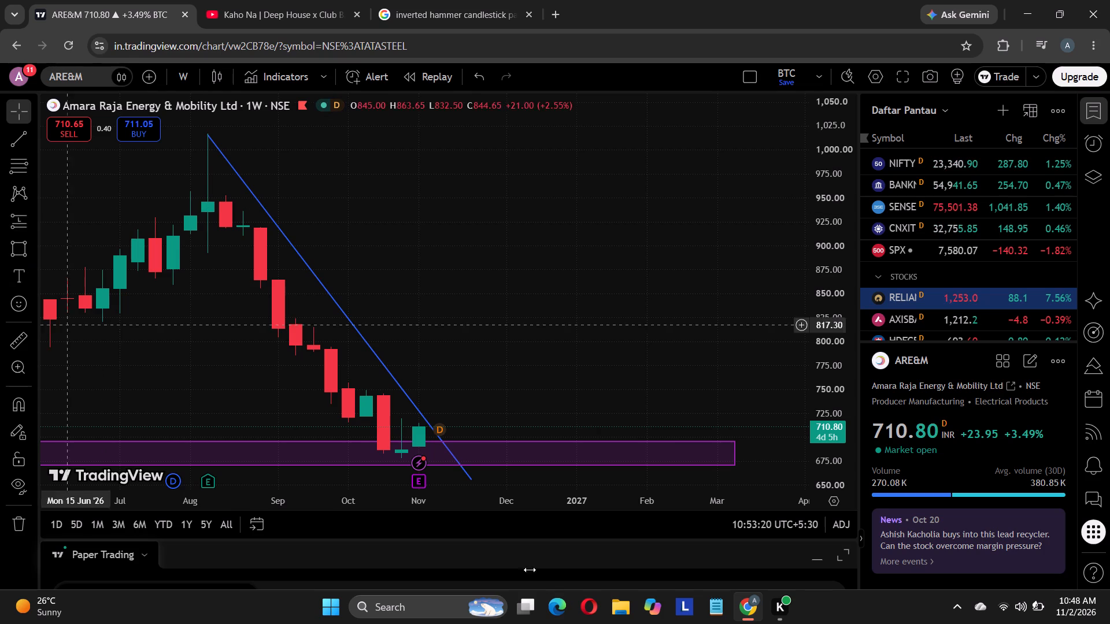
pyautogui.click(469, 442)
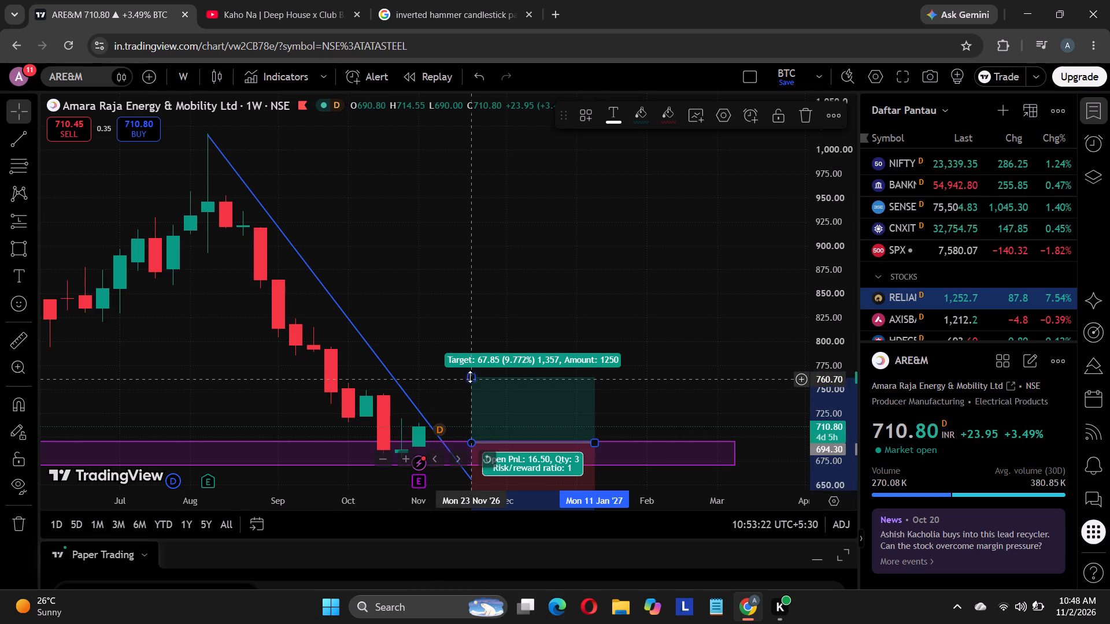
pyautogui.moveTo(471, 377); pyautogui.dragTo(492, 134)
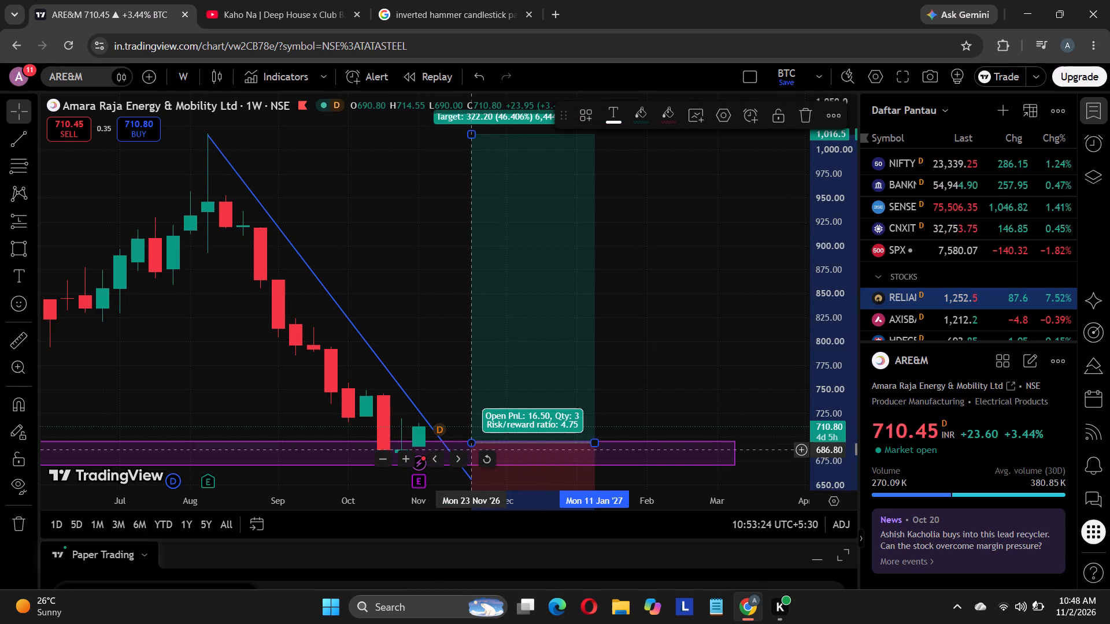
pyautogui.scroll(-2, 468, 474)
pyautogui.moveTo(831, 354); pyautogui.dragTo(834, 440)
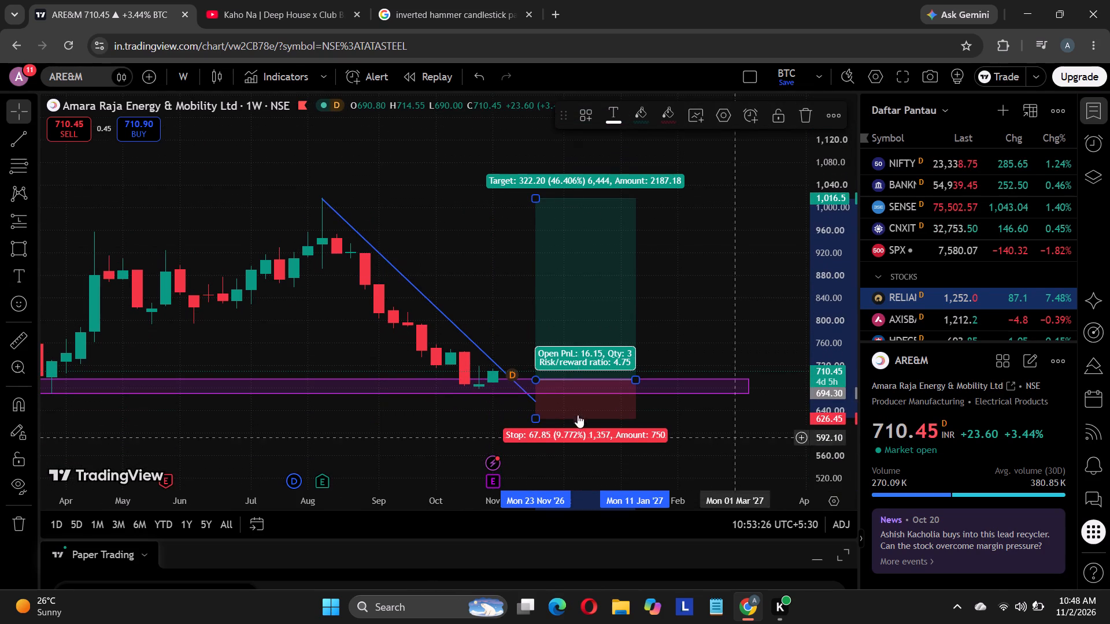
pyautogui.moveTo(536, 417); pyautogui.dragTo(542, 395)
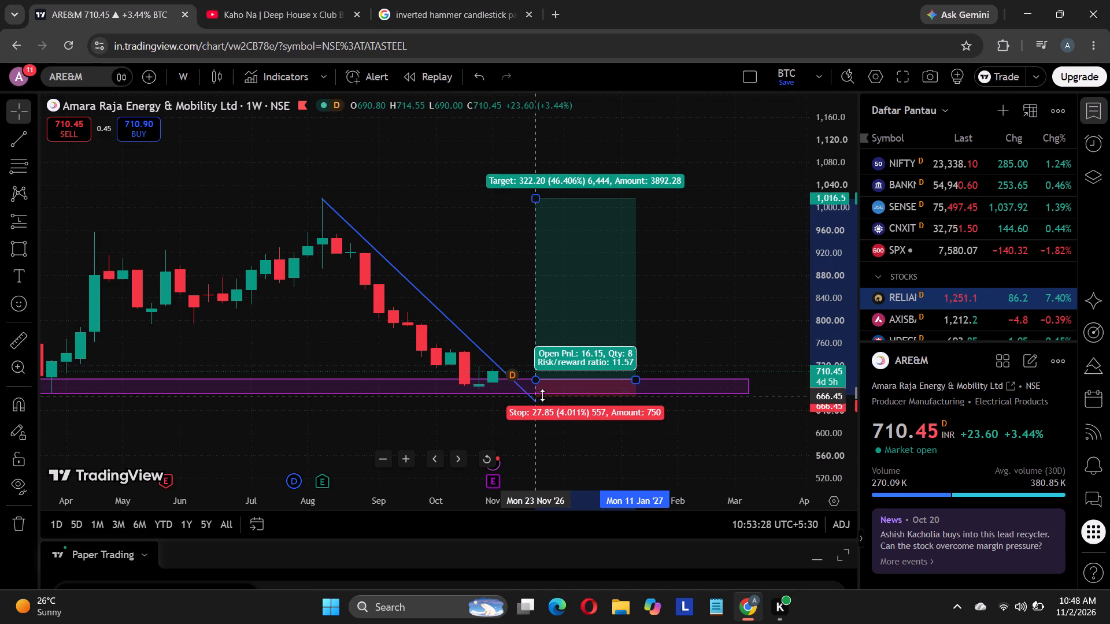
pyautogui.moveTo(542, 395); pyautogui.dragTo(549, 388)
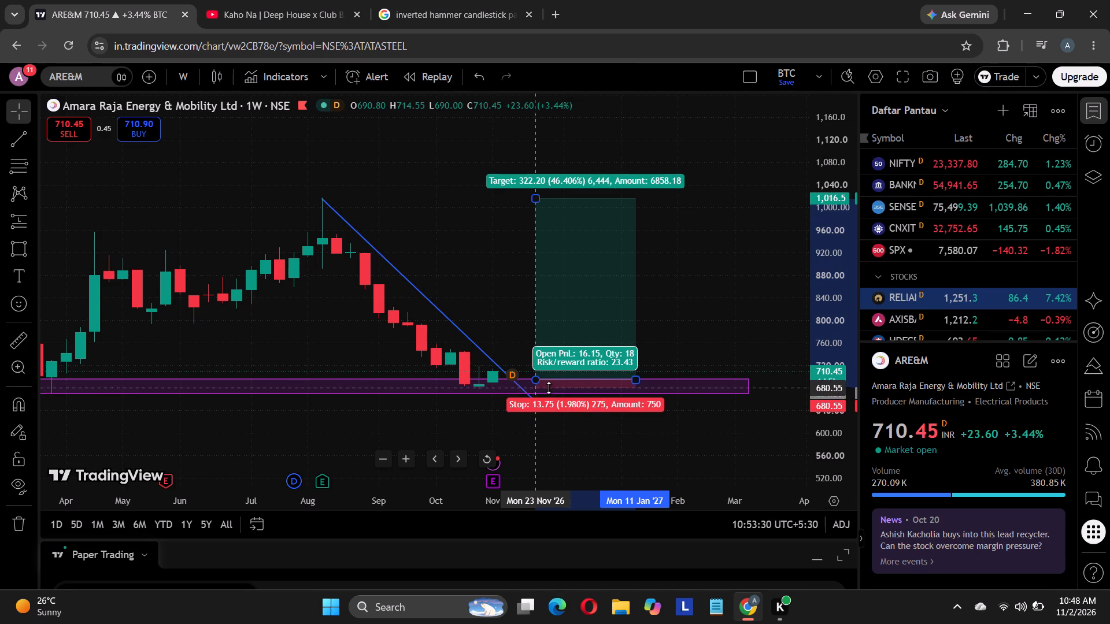
pyautogui.moveTo(549, 388); pyautogui.dragTo(550, 386)
pyautogui.click(628, 427)
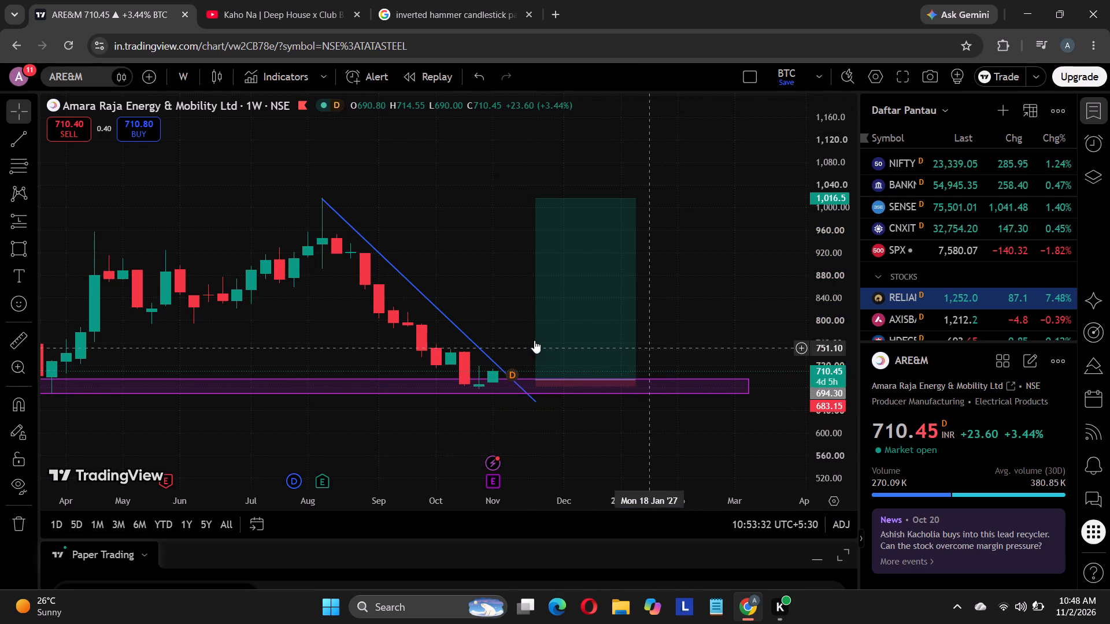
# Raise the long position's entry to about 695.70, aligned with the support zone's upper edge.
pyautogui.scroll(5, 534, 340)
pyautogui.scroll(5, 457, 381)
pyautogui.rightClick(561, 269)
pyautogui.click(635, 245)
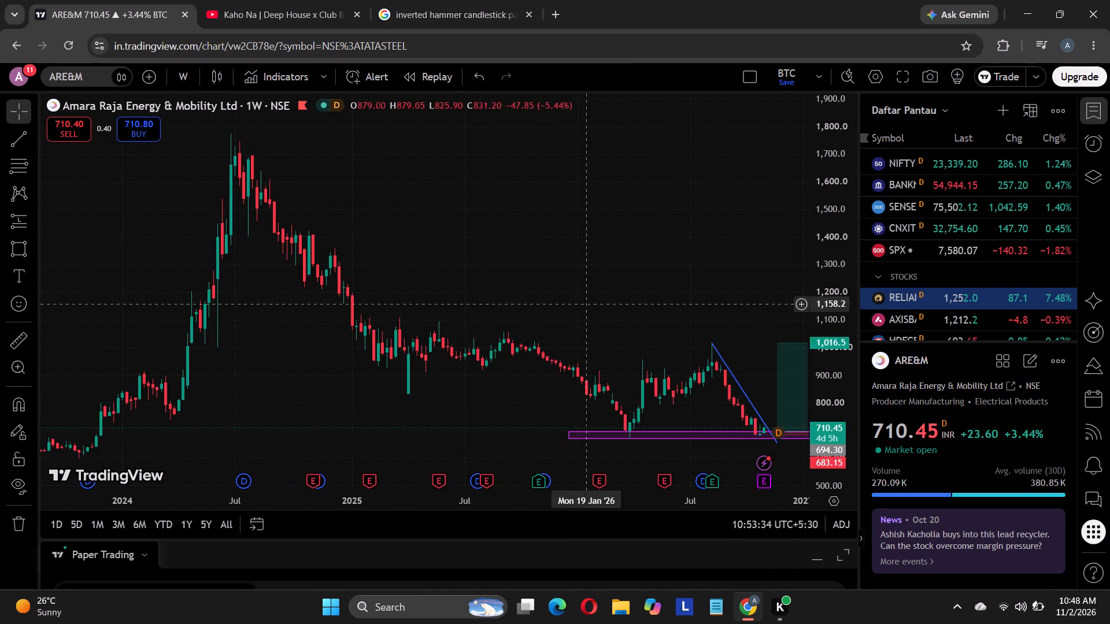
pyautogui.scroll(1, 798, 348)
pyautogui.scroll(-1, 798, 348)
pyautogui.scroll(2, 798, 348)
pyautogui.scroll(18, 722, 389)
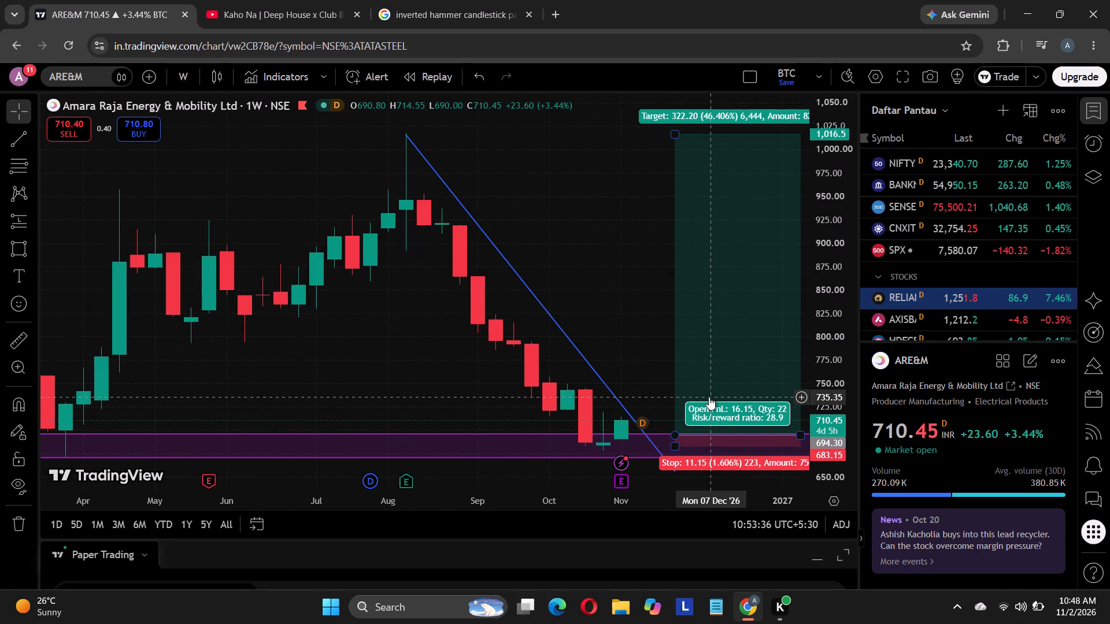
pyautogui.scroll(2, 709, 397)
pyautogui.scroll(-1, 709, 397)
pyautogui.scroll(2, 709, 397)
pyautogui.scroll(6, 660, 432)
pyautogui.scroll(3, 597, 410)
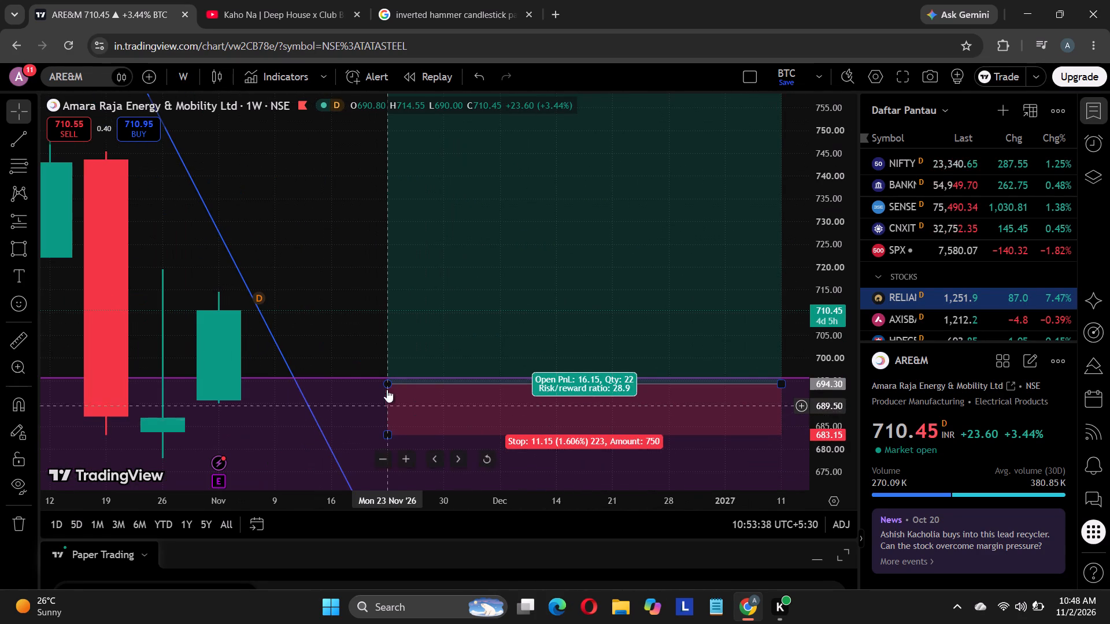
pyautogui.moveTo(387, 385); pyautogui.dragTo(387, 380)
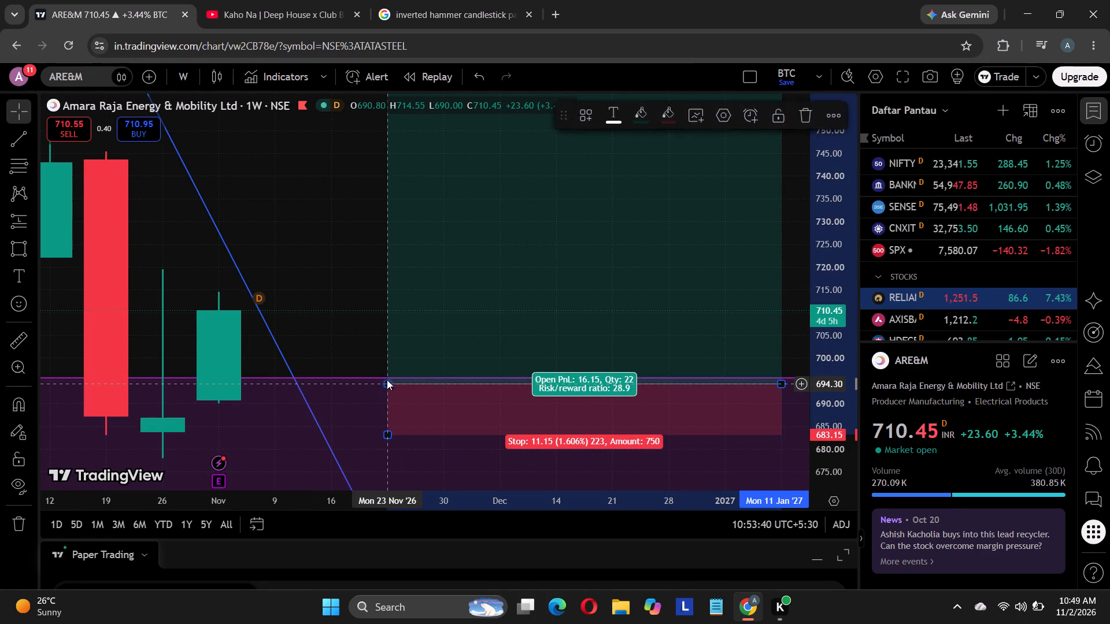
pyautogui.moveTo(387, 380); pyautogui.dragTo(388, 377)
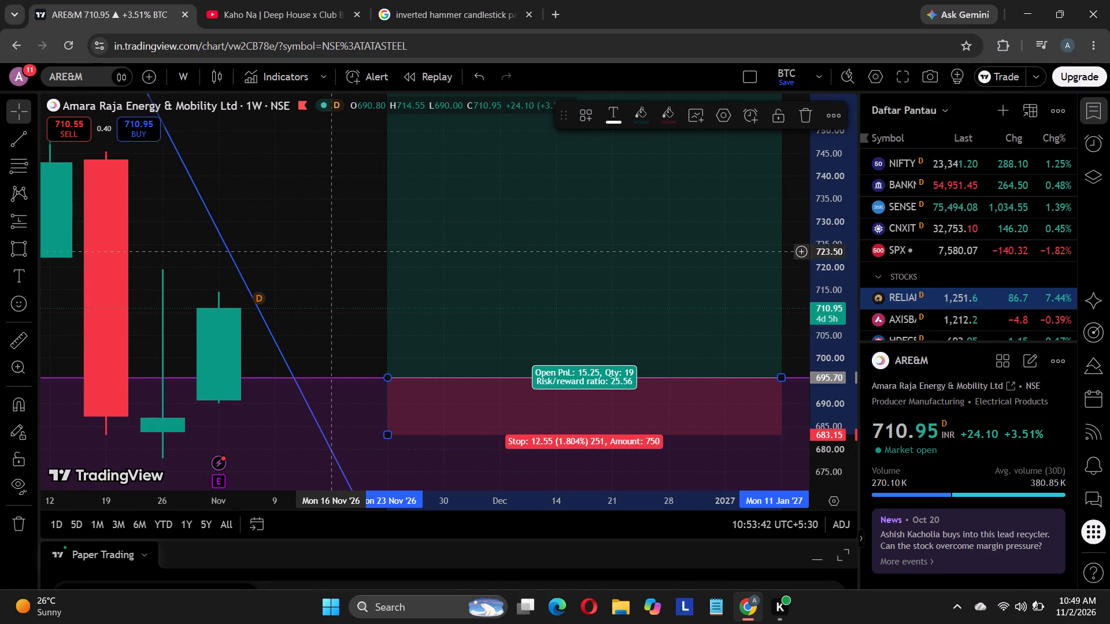
# Move the long position back to start on 9 November 2026, with entry about 695.55 and stop about 683.00.
pyautogui.click(460, 292)
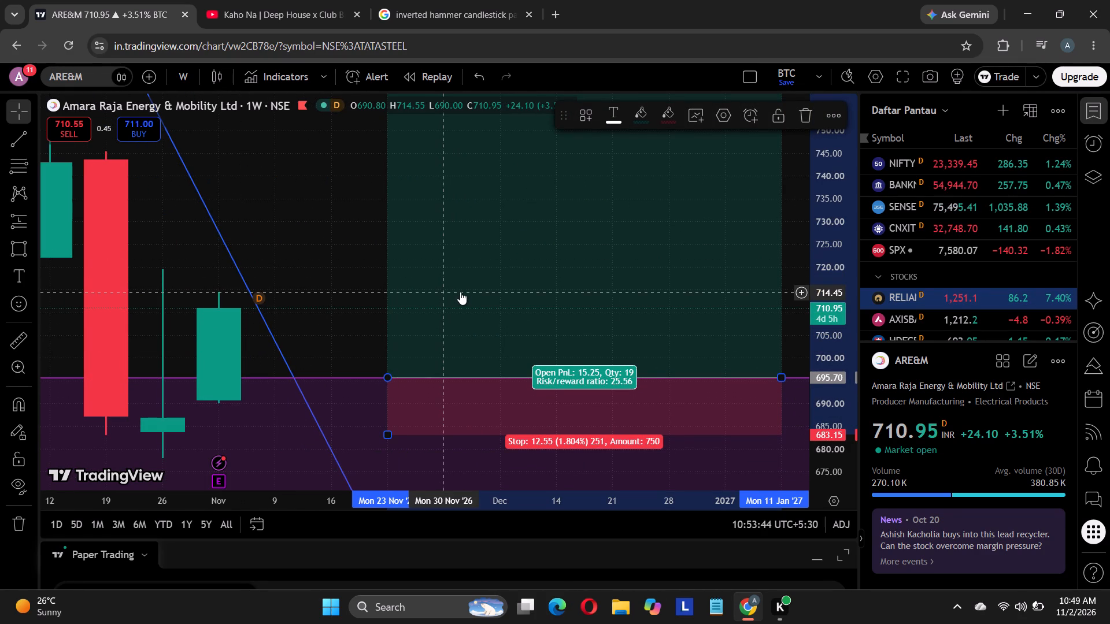
pyautogui.moveTo(473, 289); pyautogui.dragTo(380, 288)
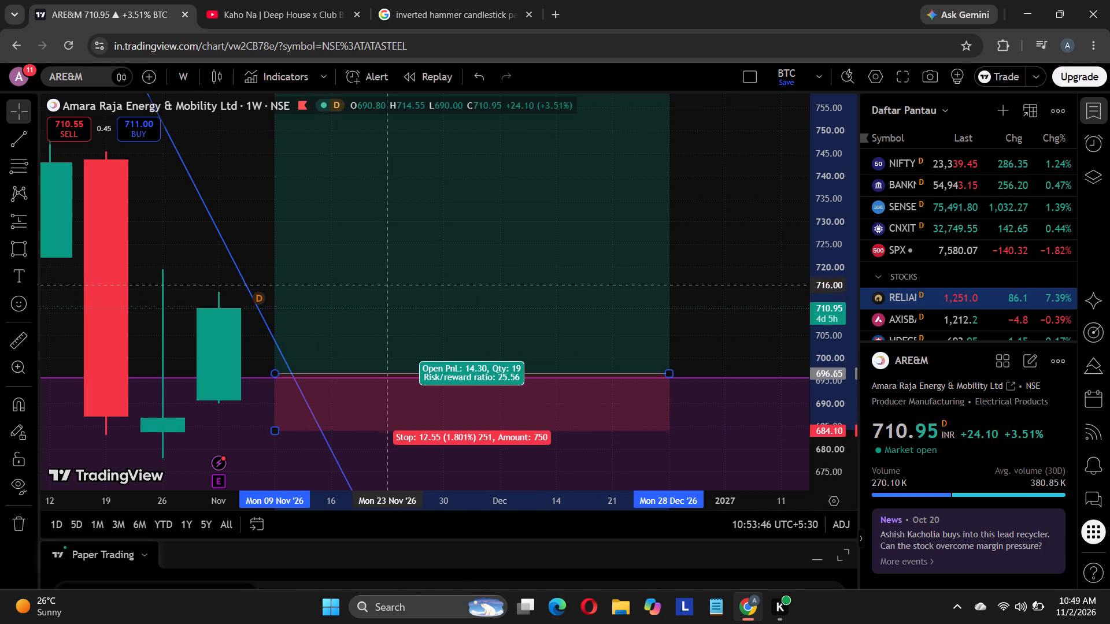
pyautogui.moveTo(380, 288); pyautogui.dragTo(376, 290)
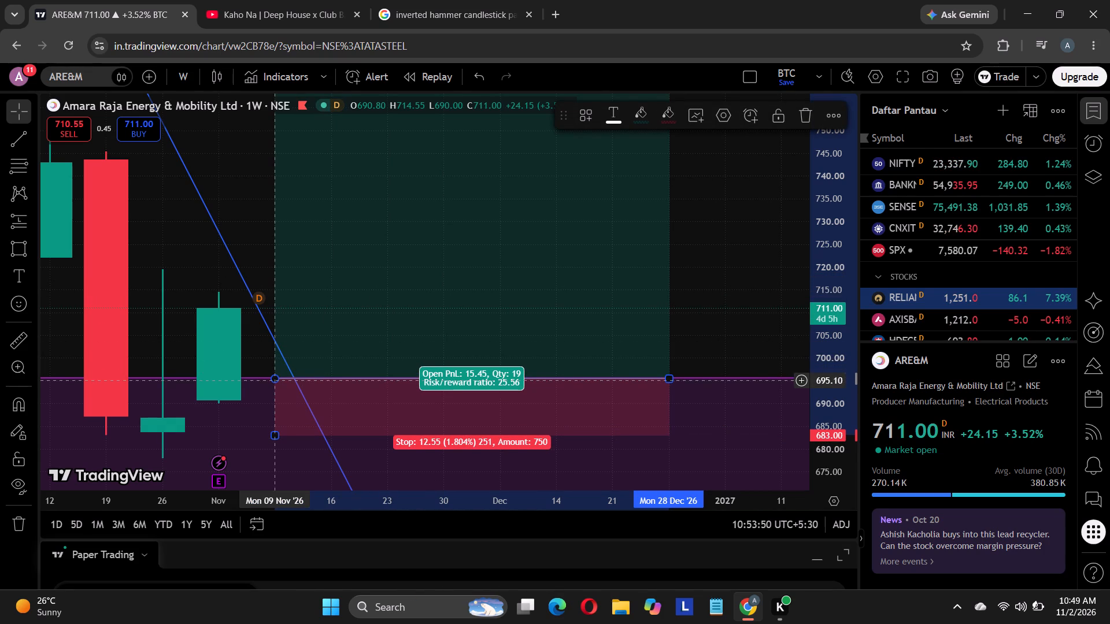
# Lower the support zone's upper edge to about 691, near the bottom of the latest green candle's body.
pyautogui.moveTo(256, 377); pyautogui.dragTo(257, 392)
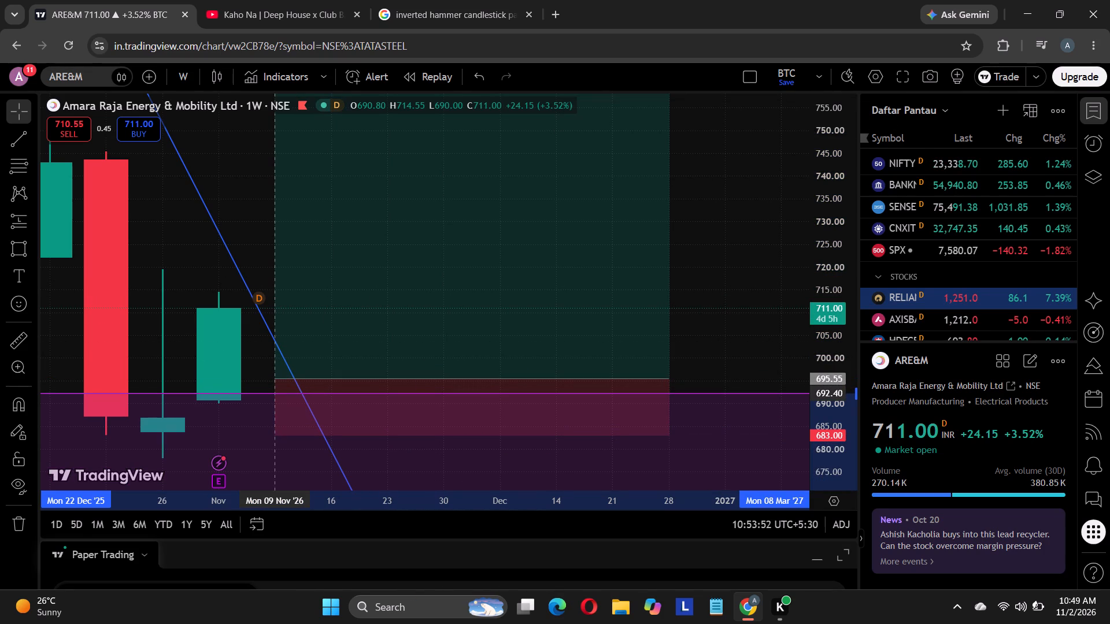
pyautogui.moveTo(257, 392); pyautogui.dragTo(261, 388)
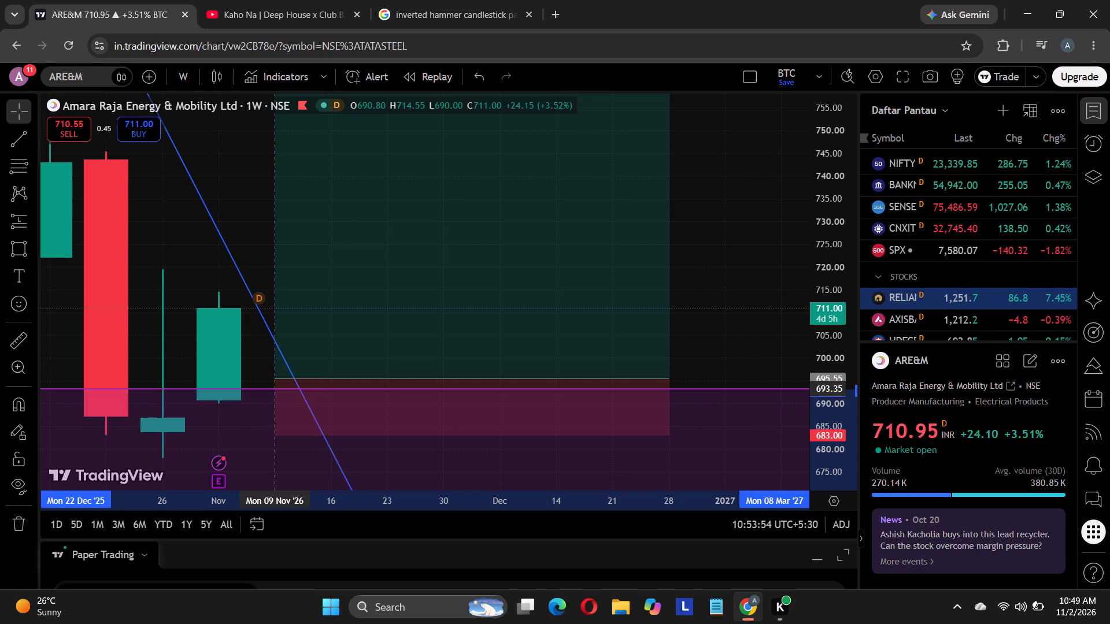
pyautogui.moveTo(261, 388); pyautogui.dragTo(264, 397)
pyautogui.click(234, 209)
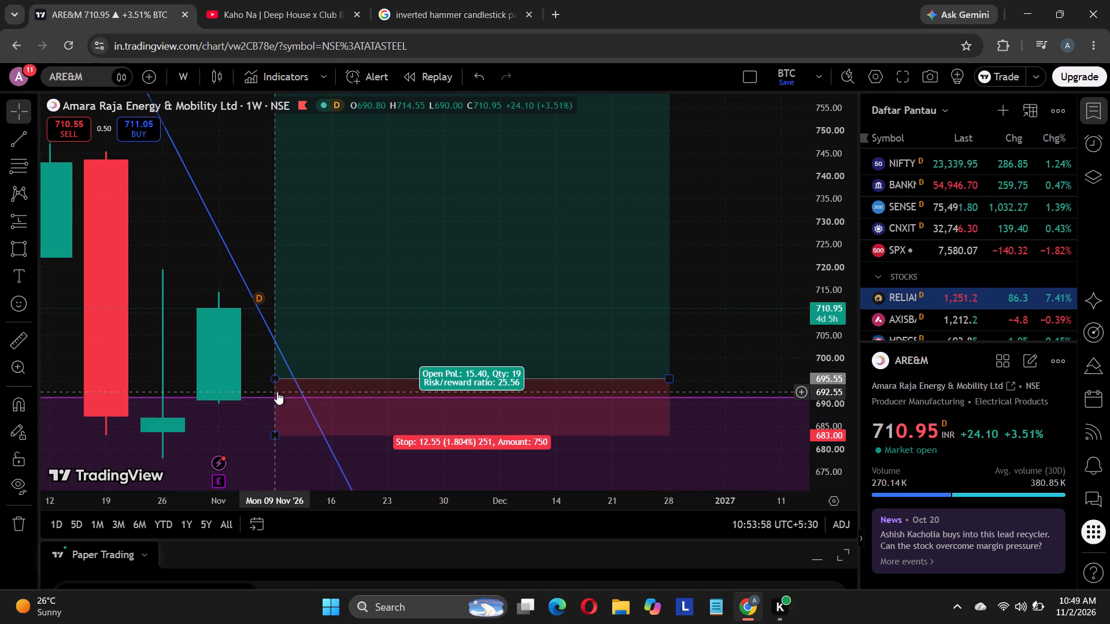
# Lower the long position's entry to about 691.45 on the zone's upper edge and its stop to about 677.80.
pyautogui.moveTo(274, 380); pyautogui.dragTo(276, 397)
pyautogui.moveTo(276, 430); pyautogui.dragTo(276, 442)
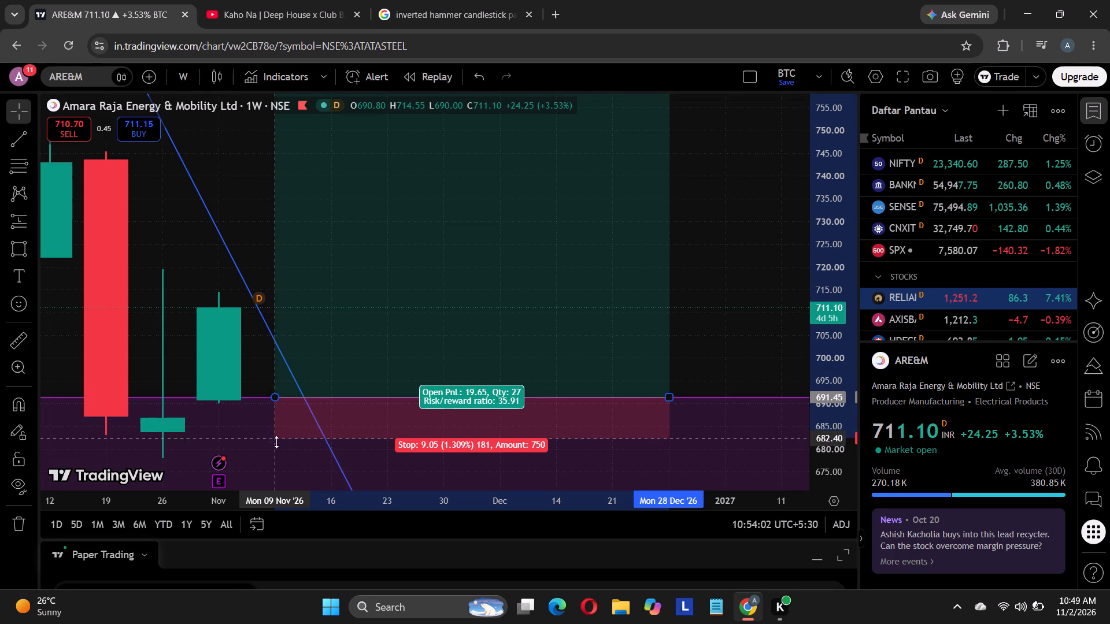
pyautogui.moveTo(276, 442); pyautogui.dragTo(274, 459)
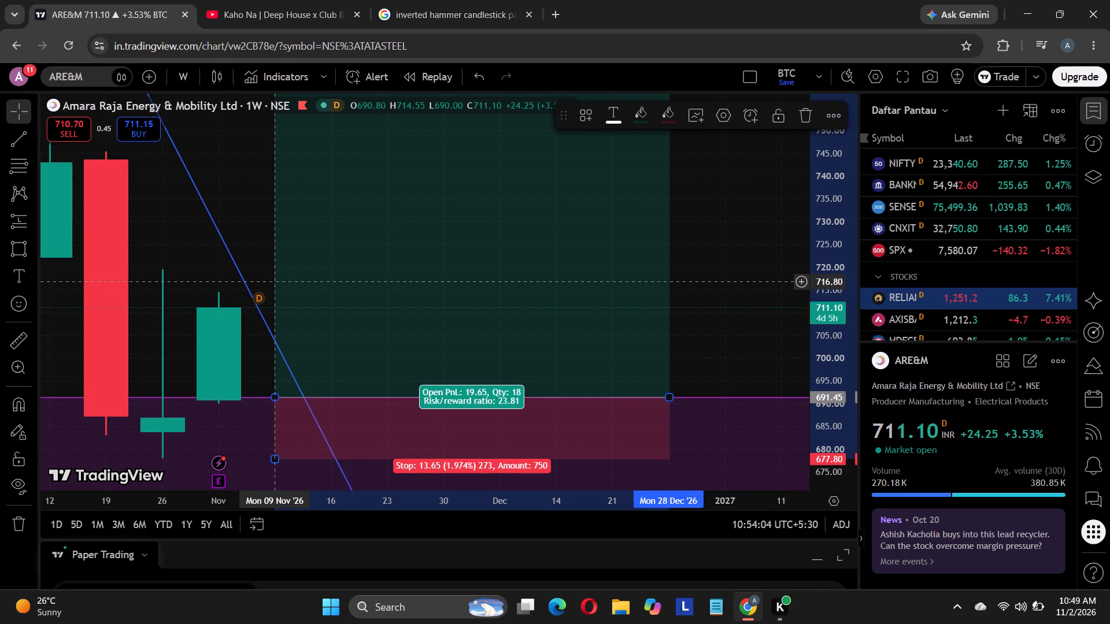
# Move the long position to start at the 2 November 2026 candle, with entry about 691.10 and stop about 677.45.
pyautogui.scroll(-4, 264, 283)
pyautogui.scroll(-3, 423, 348)
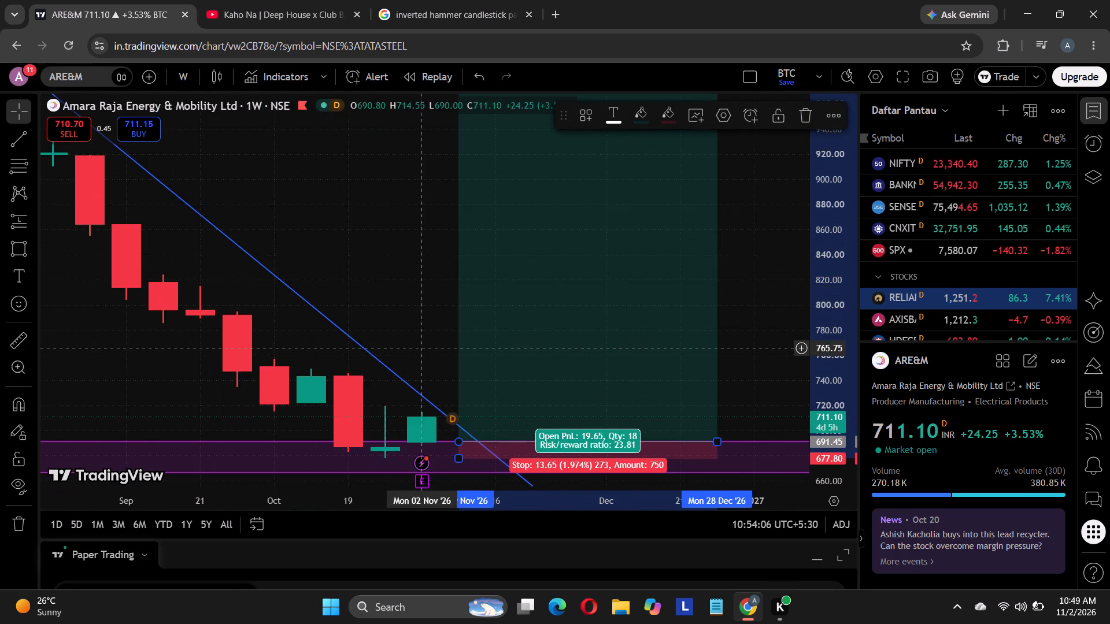
pyautogui.scroll(9, 435, 350)
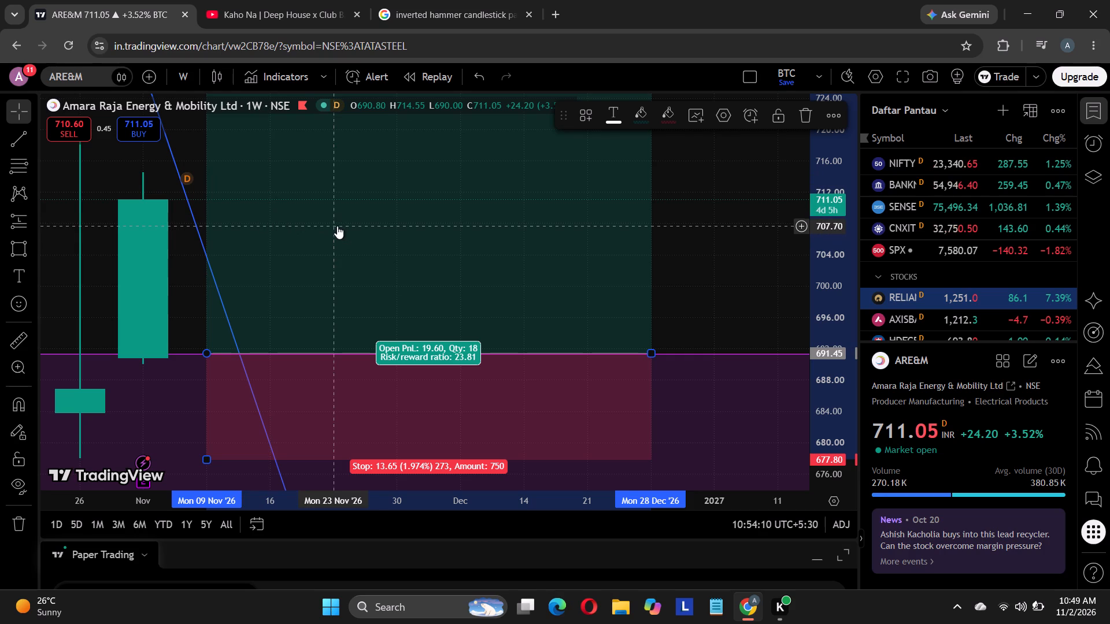
pyautogui.moveTo(331, 276); pyautogui.dragTo(312, 281)
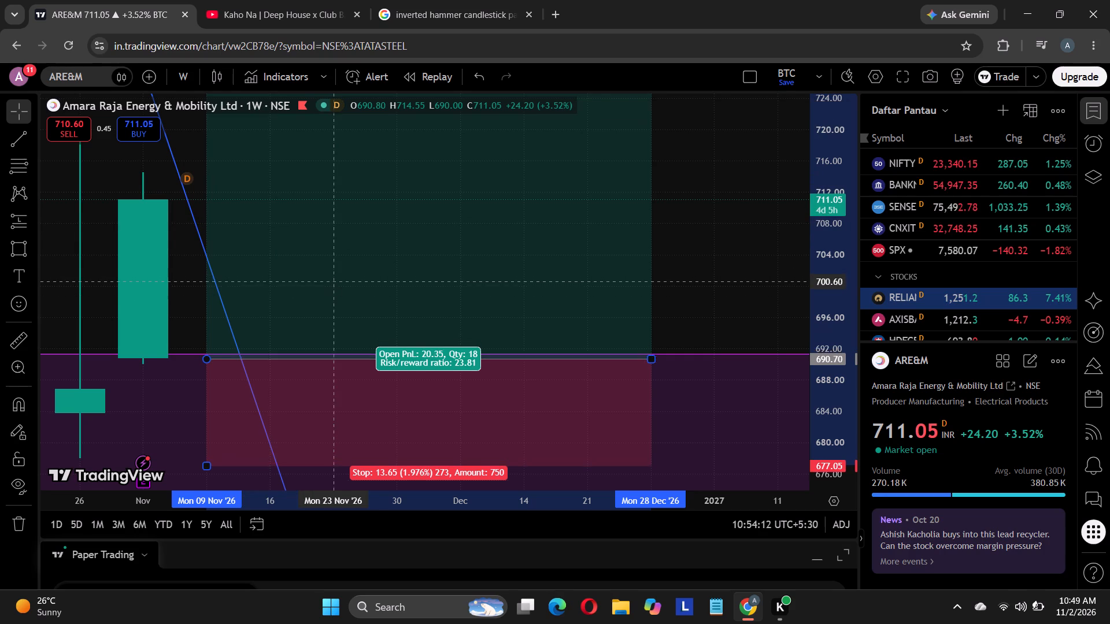
pyautogui.moveTo(312, 281); pyautogui.dragTo(283, 278)
pyautogui.click(671, 272)
# Examine the long position's target, entry and stop against the descending trend line and the earlier weekly price swings.
pyautogui.scroll(-4, 634, 277)
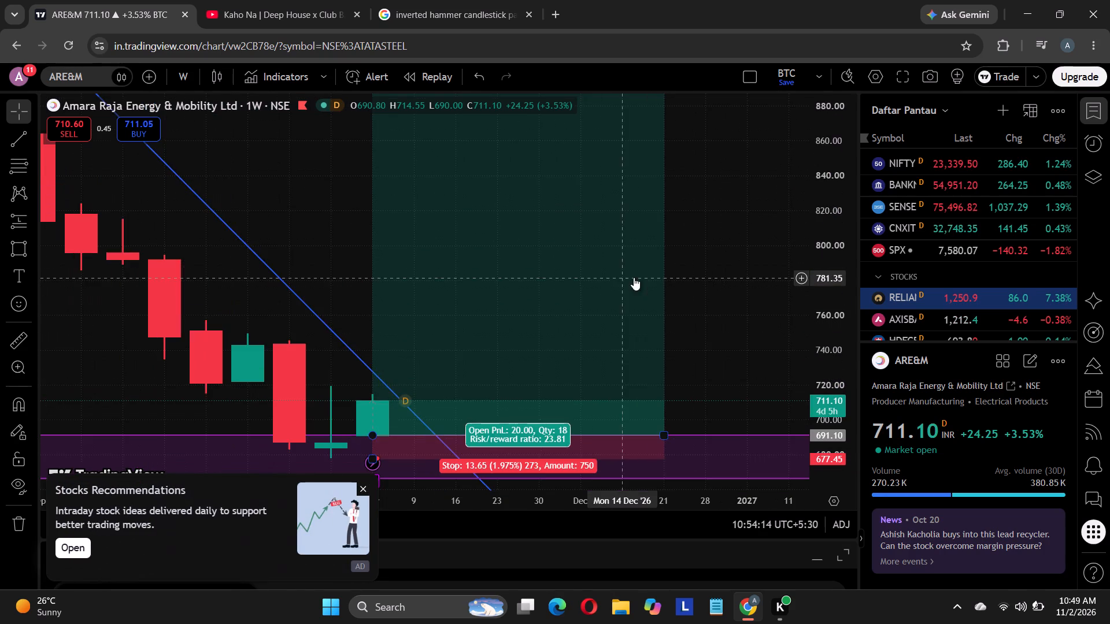
pyautogui.scroll(-2, 609, 288)
pyautogui.scroll(-4, 512, 200)
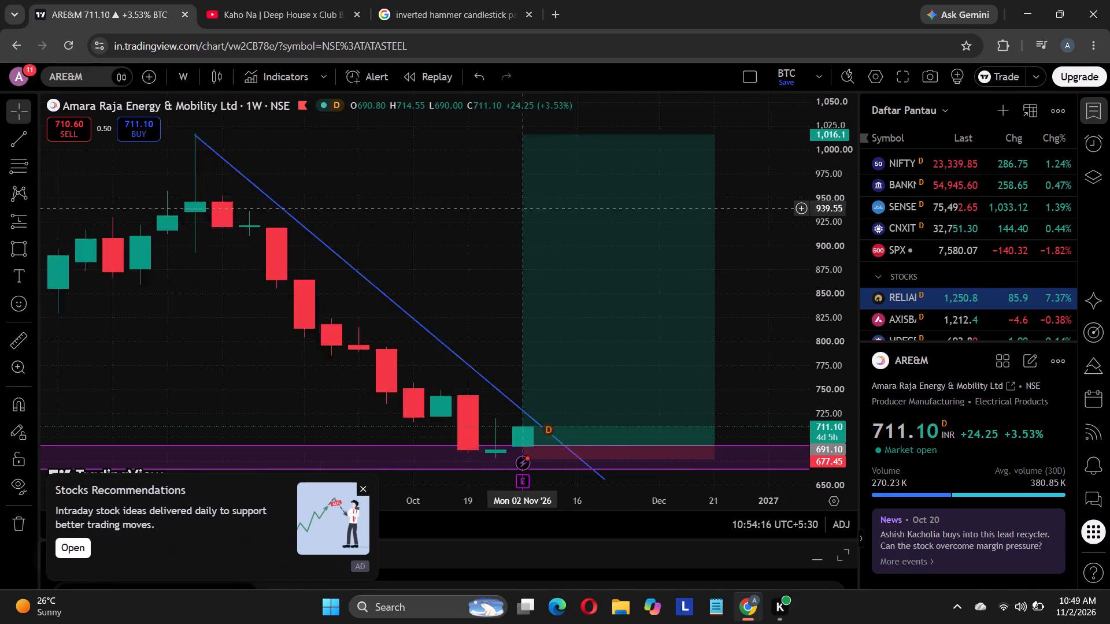
pyautogui.click(578, 138)
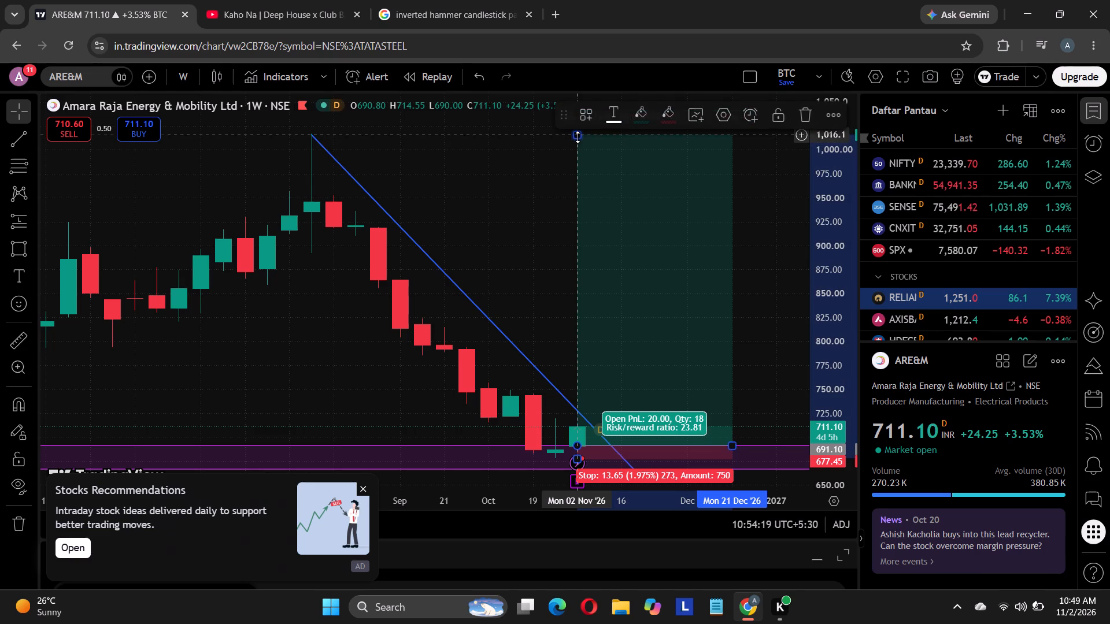
pyautogui.click(539, 187)
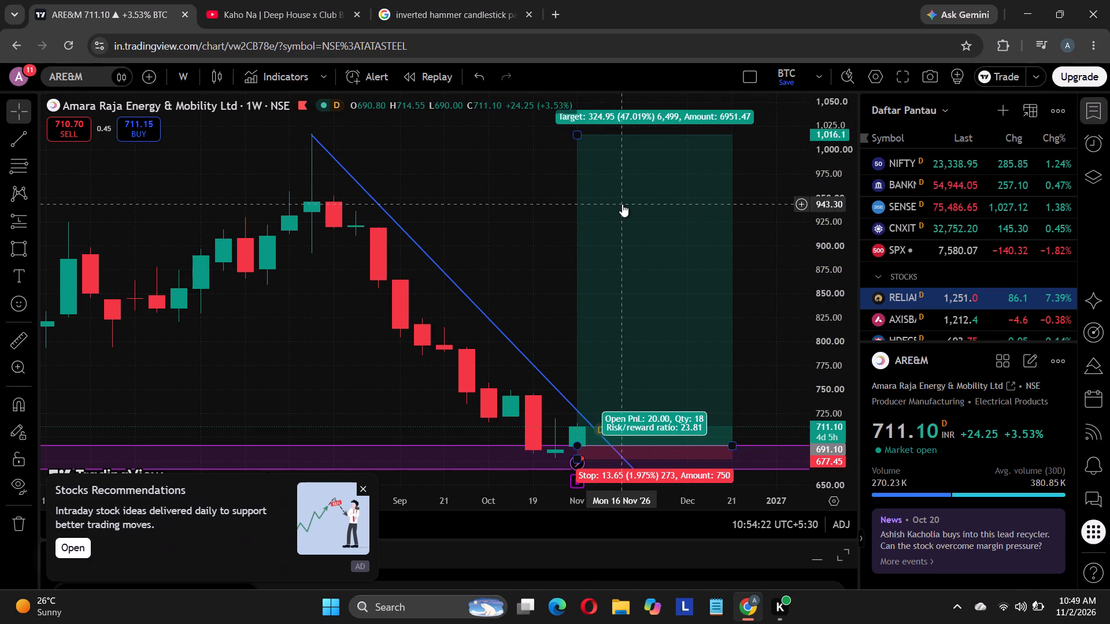
pyautogui.click(554, 223)
pyautogui.scroll(-7, 551, 225)
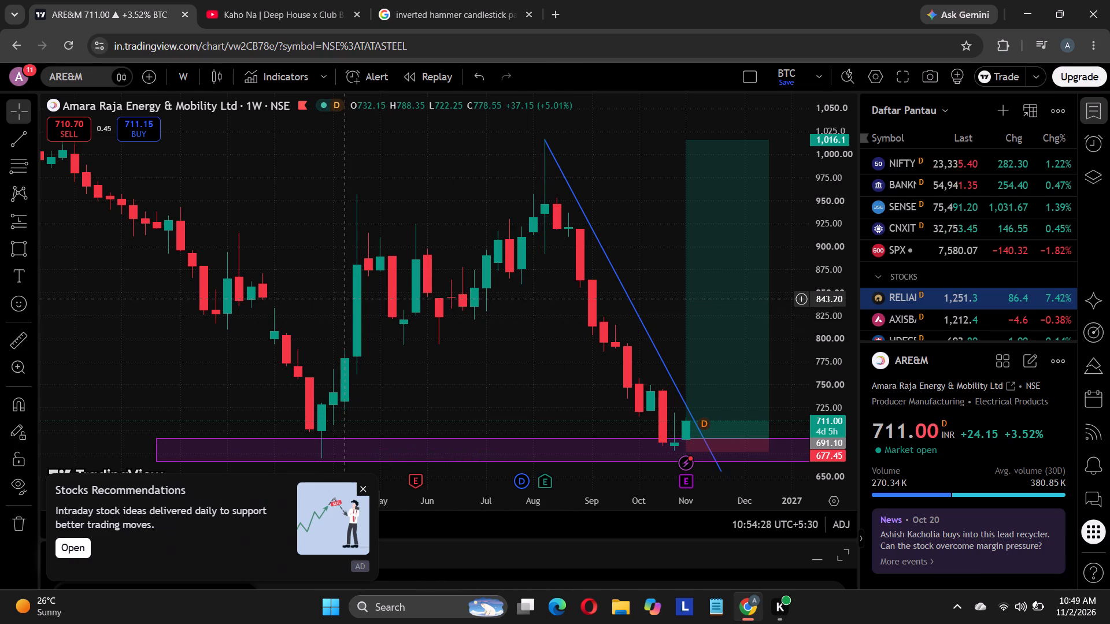
# Draw a rectangle resistance zone from about 960 down to 945, spanning from the early decline to 4 January 2027.
pyautogui.click(24, 243)
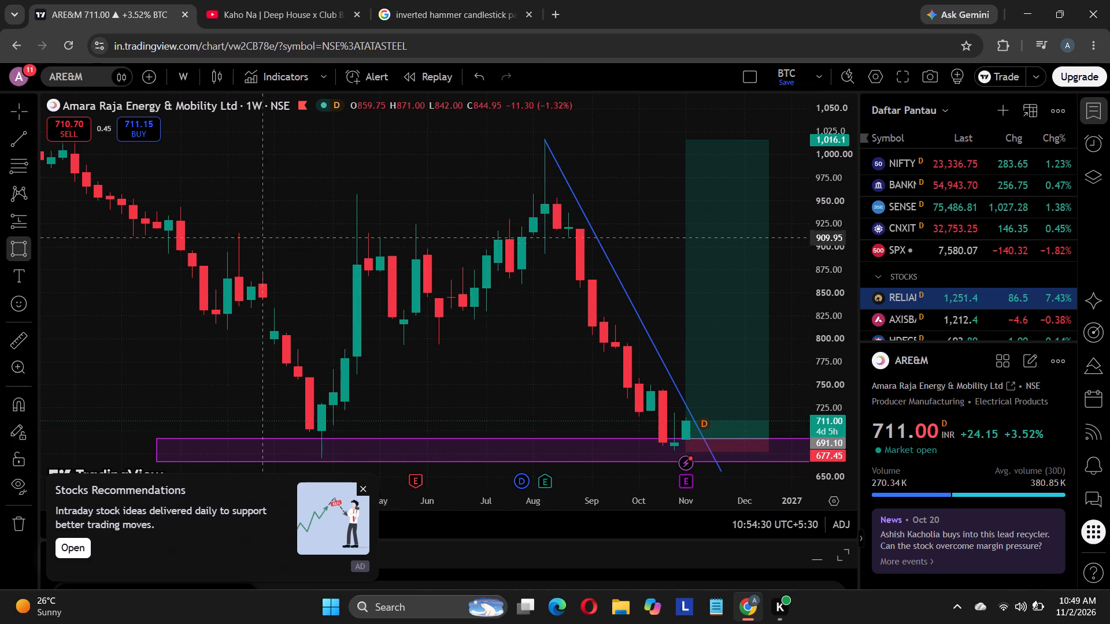
pyautogui.click(109, 191)
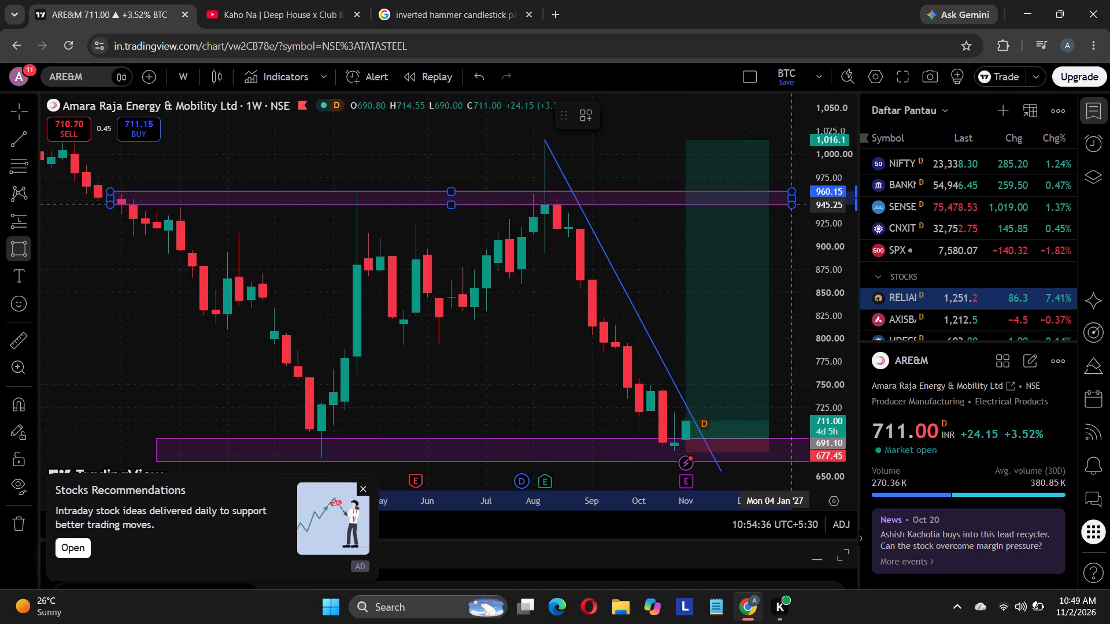
pyautogui.click(795, 205)
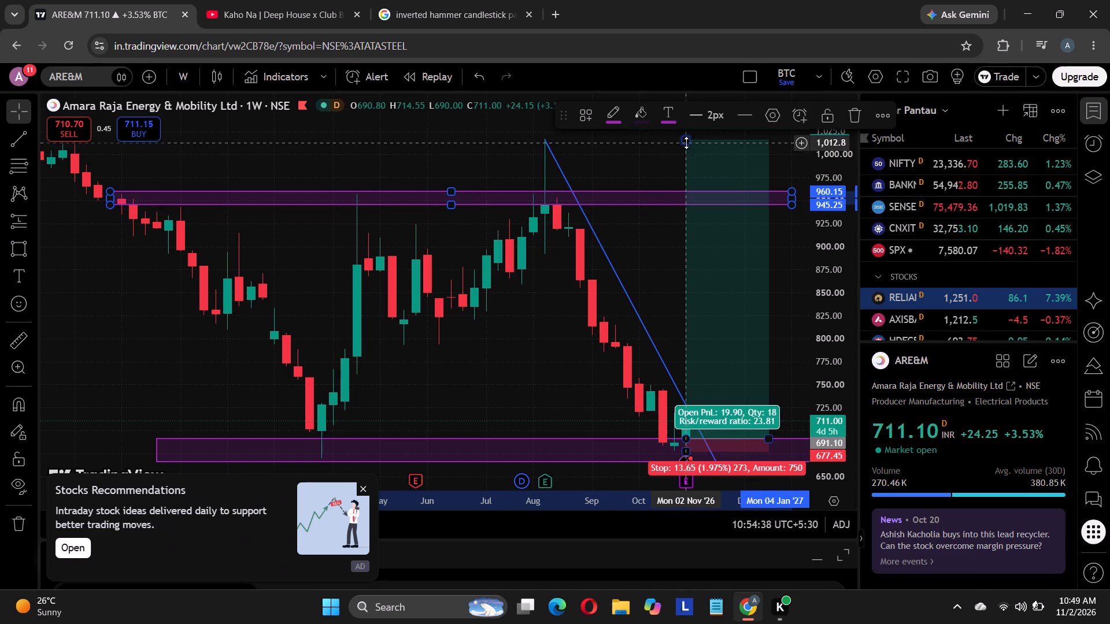
# Lower the long position's target to about 946.05, at the bottom edge of the new resistance zone.
pyautogui.moveTo(686, 142); pyautogui.dragTo(685, 204)
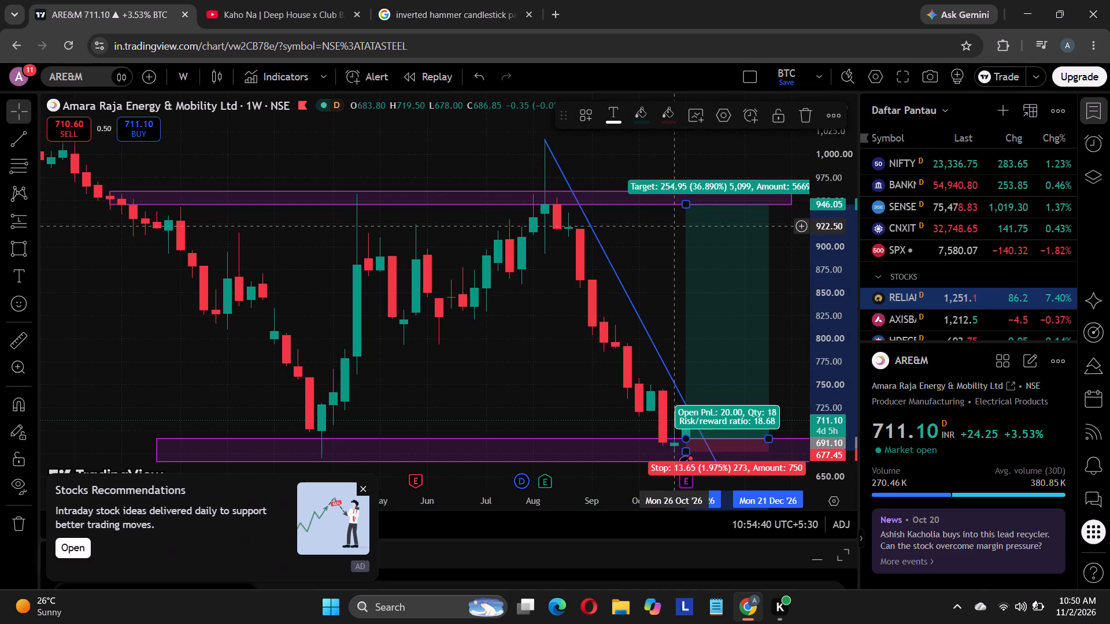
pyautogui.click(668, 243)
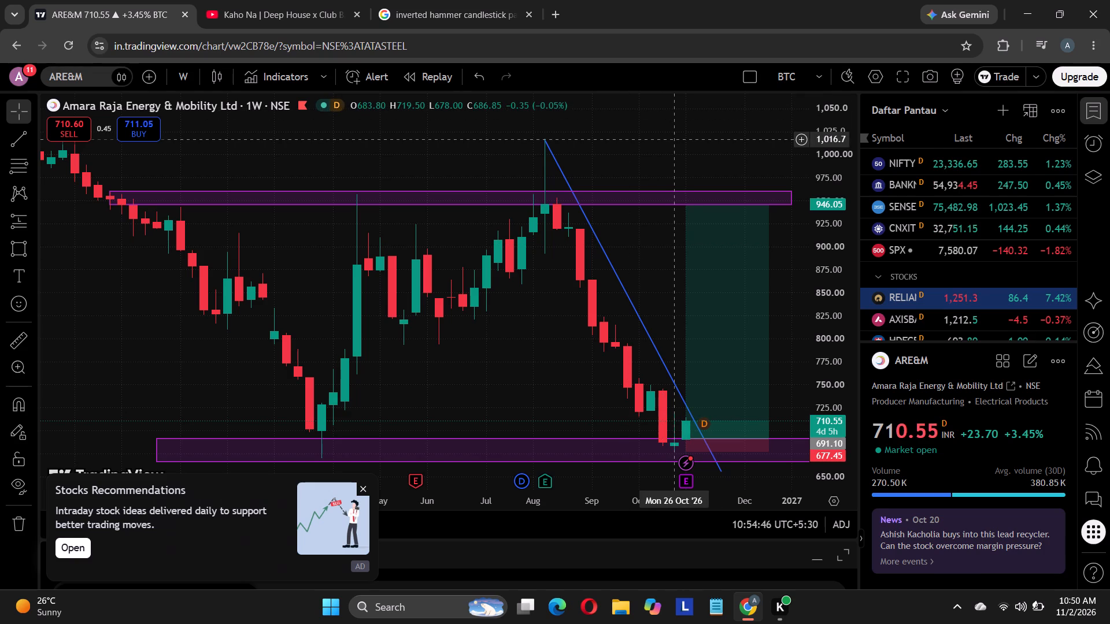
# Capture a screenshot of the chart area with its zones, trend line and long position, and open the capture in Snipping Tool.
pyautogui.press('shift+super+s')
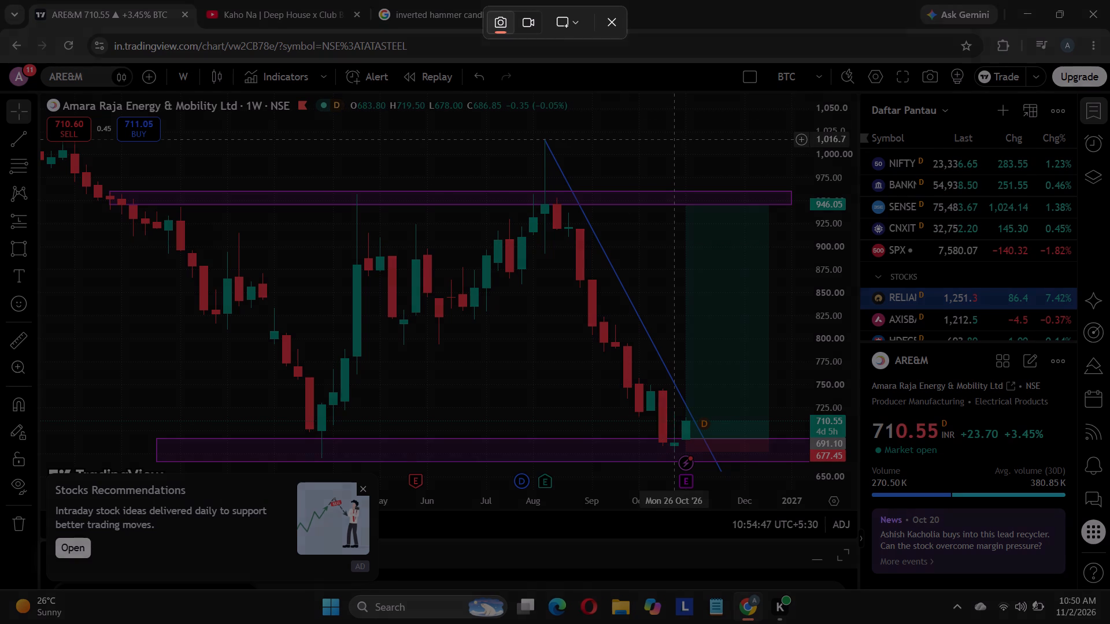
pyautogui.moveTo(0, 29); pyautogui.dragTo(861, 566)
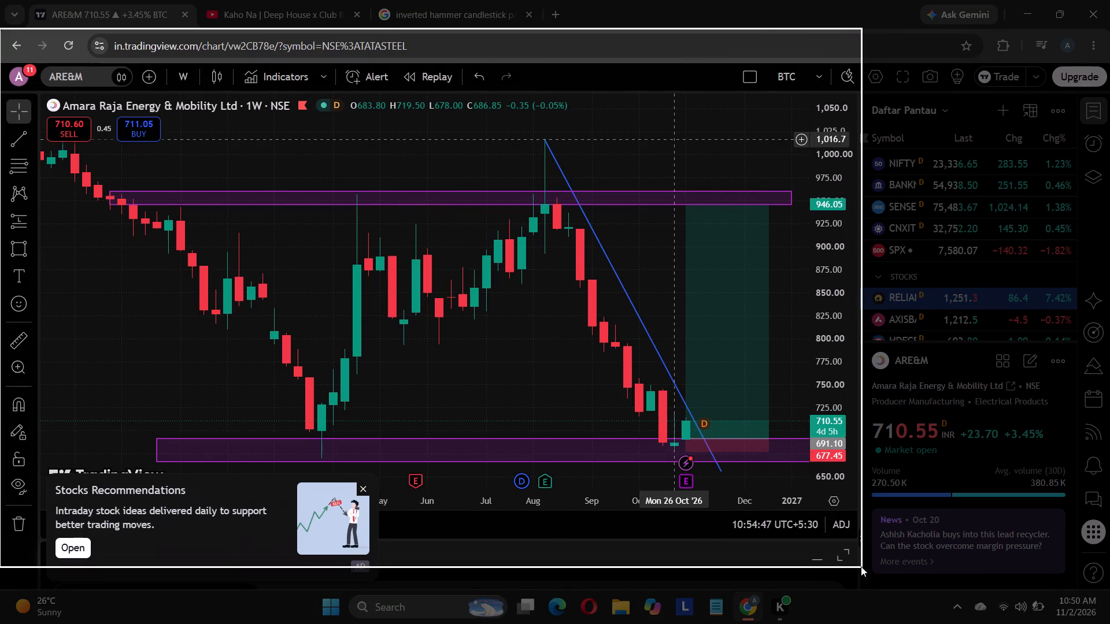
pyautogui.moveTo(861, 566); pyautogui.dragTo(860, 580)
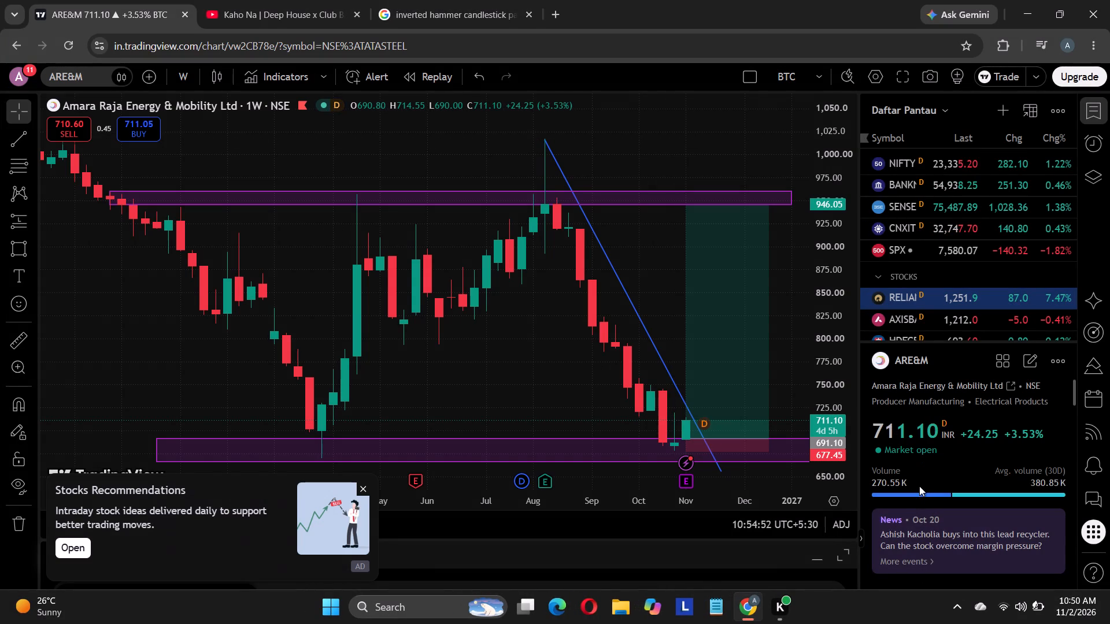
pyautogui.click(924, 474)
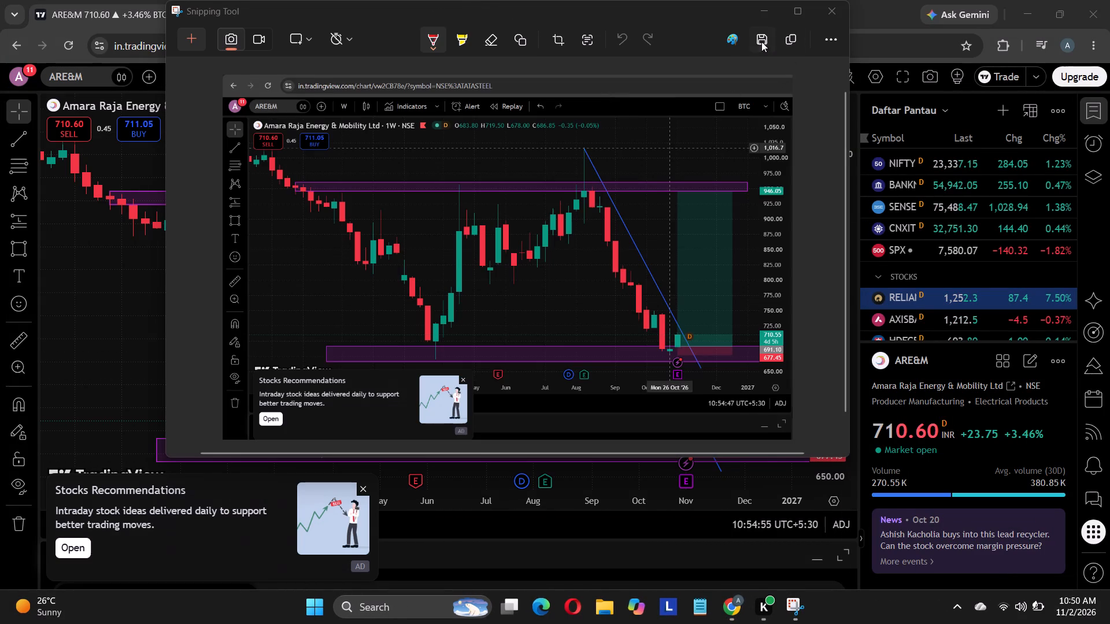
# Save the screenshot as a PNG in the Downloads folder and close Snipping Tool.
pyautogui.click(761, 42)
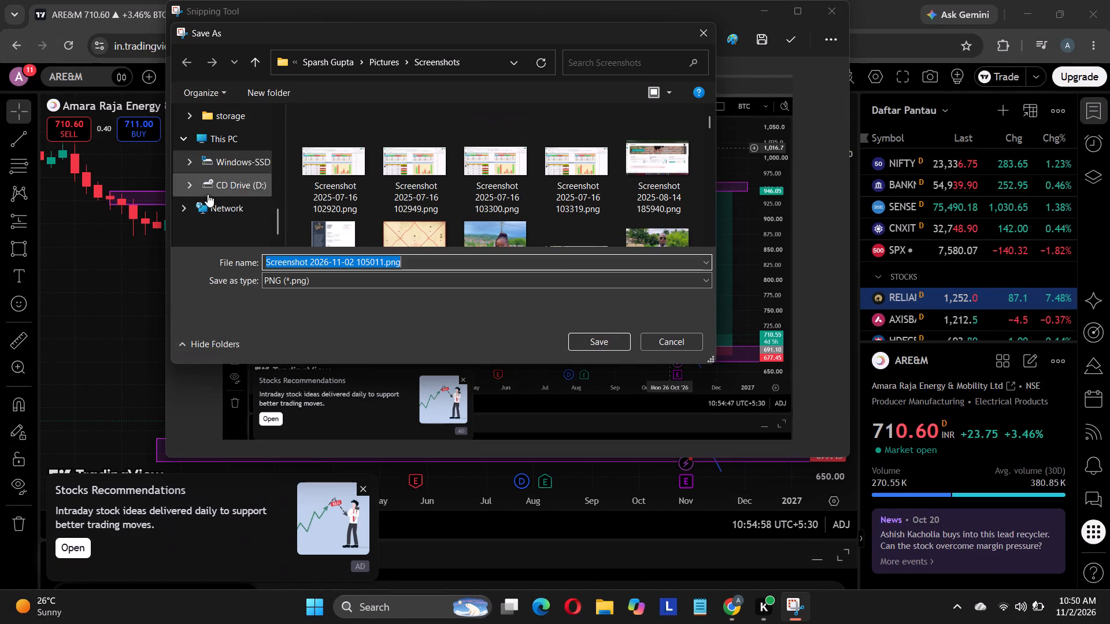
pyautogui.scroll(-4, 210, 209)
pyautogui.scroll(5, 224, 169)
pyautogui.click(240, 158)
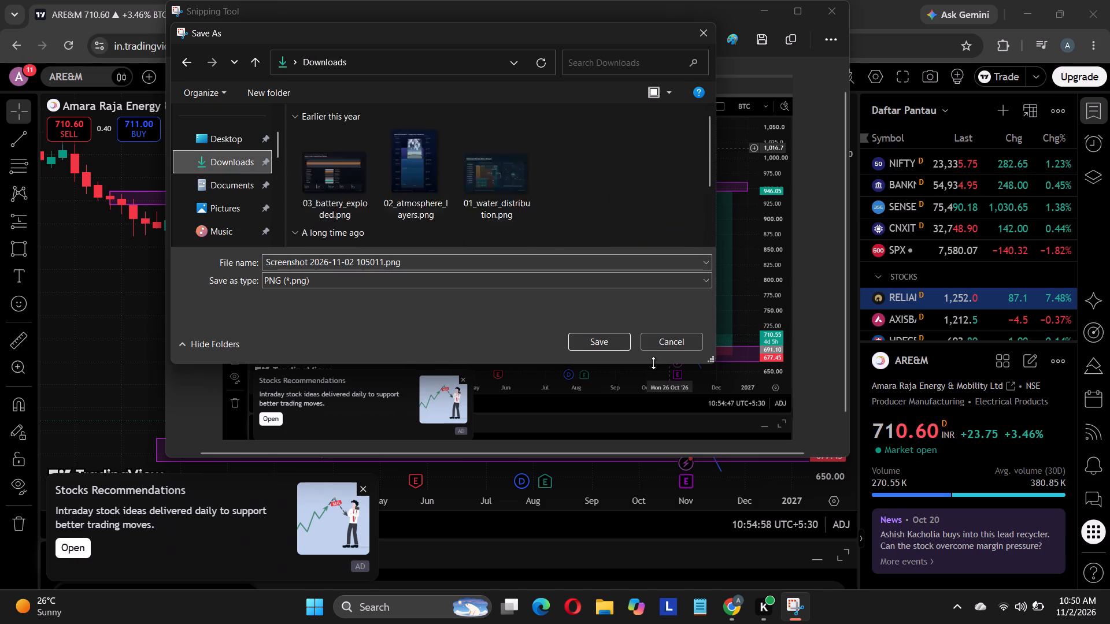
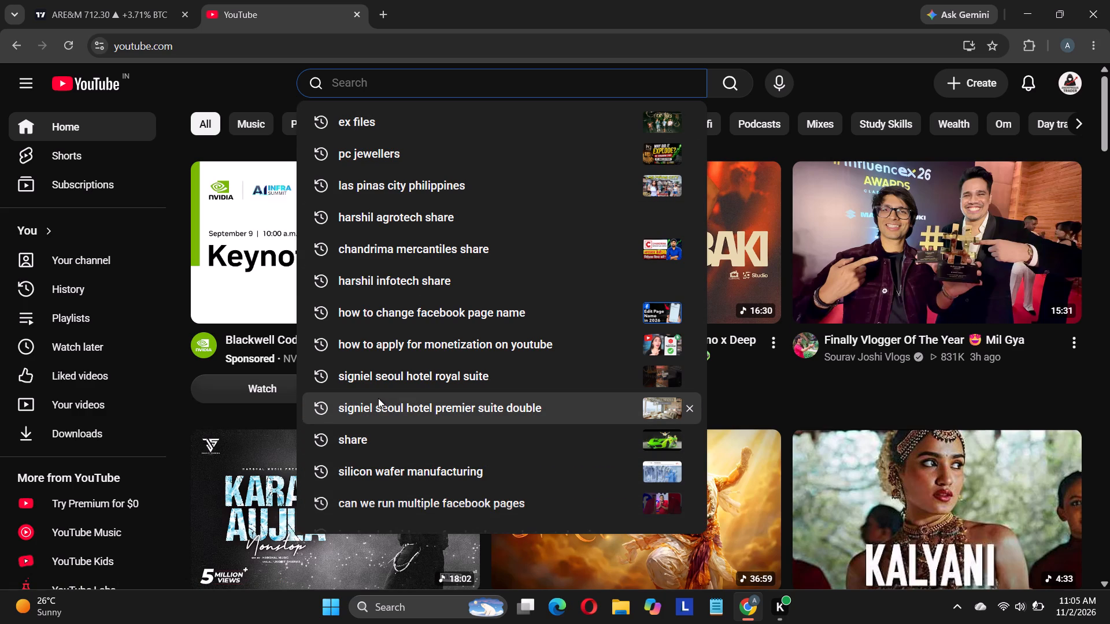
pyautogui.click(417, 221)
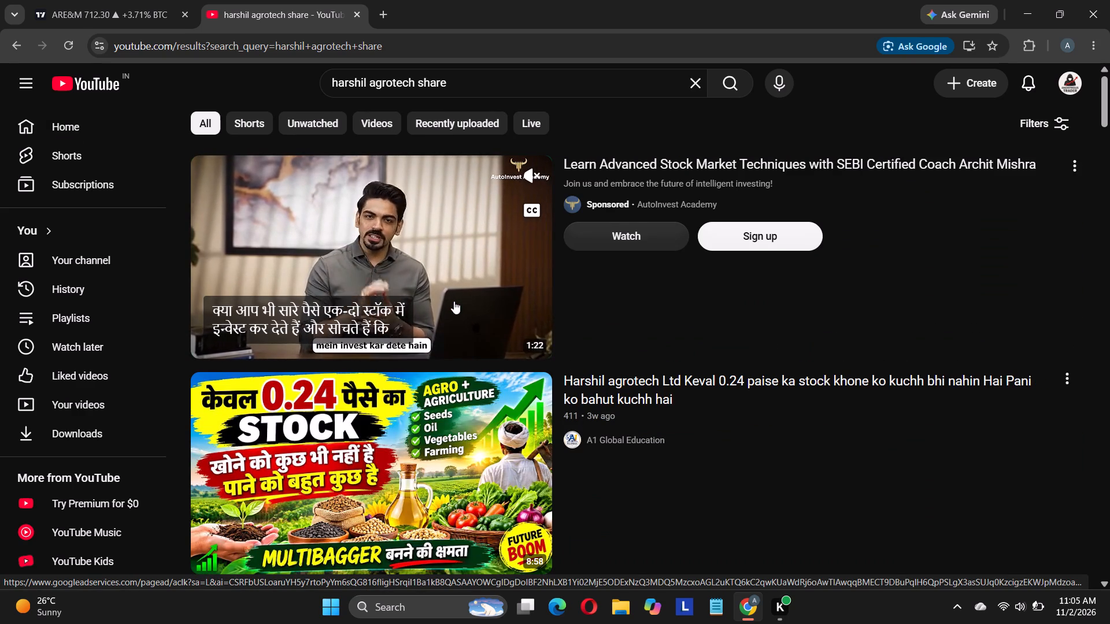
pyautogui.scroll(-4, 454, 301)
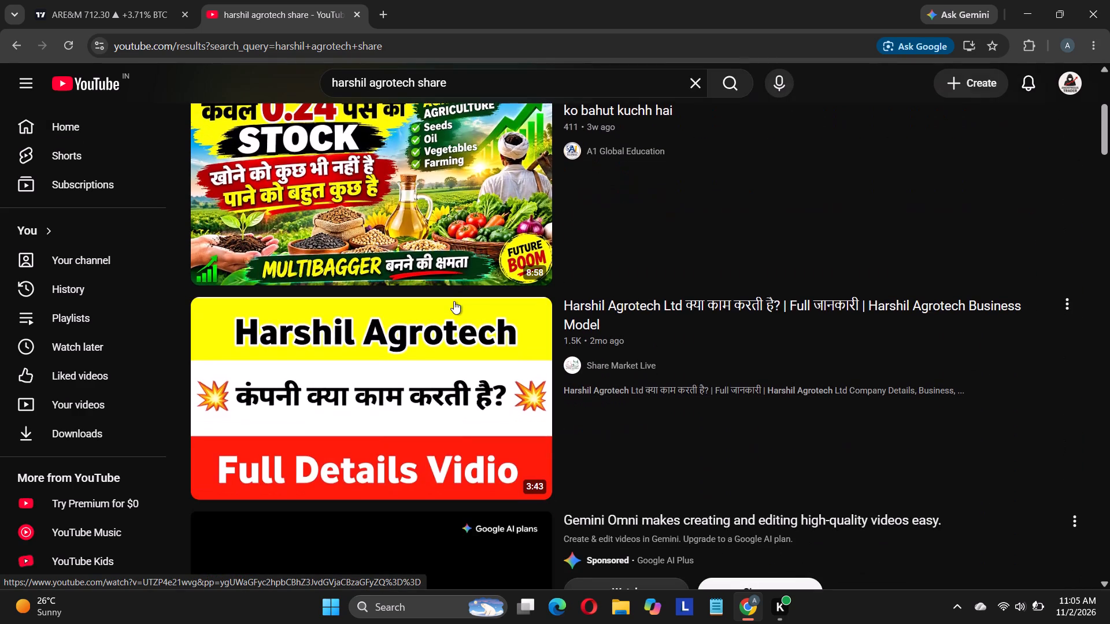
pyautogui.scroll(7, 454, 301)
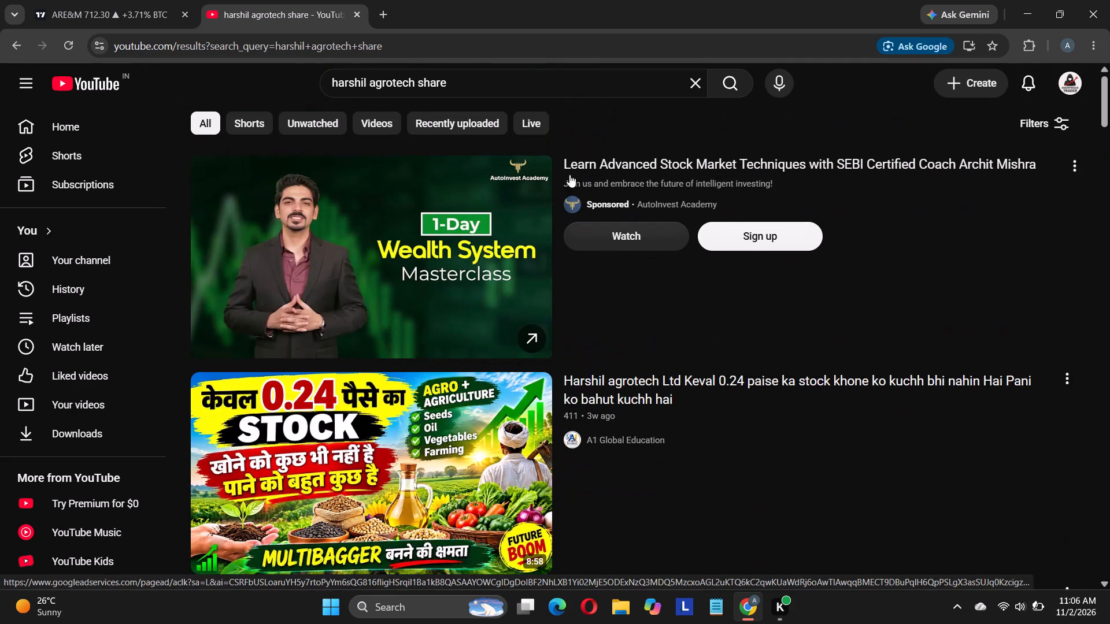
# Replace the YouTube search with "cropster agro".
pyautogui.click(700, 81)
pyautogui.write('crops')
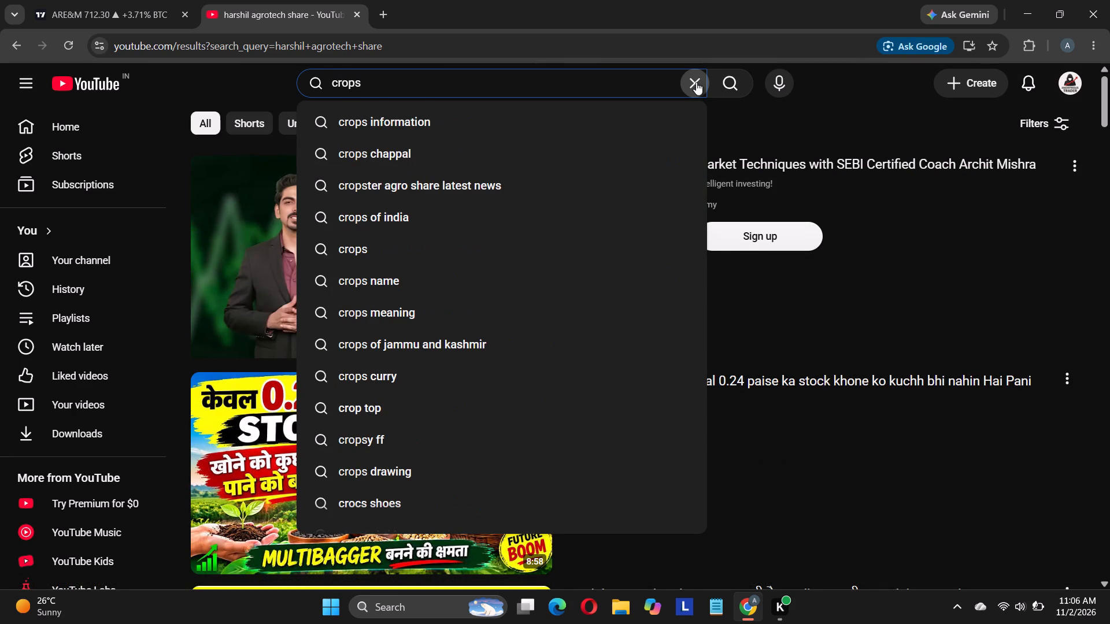
pyautogui.click(430, 202)
pyautogui.moveTo(442, 86); pyautogui.dragTo(252, 73)
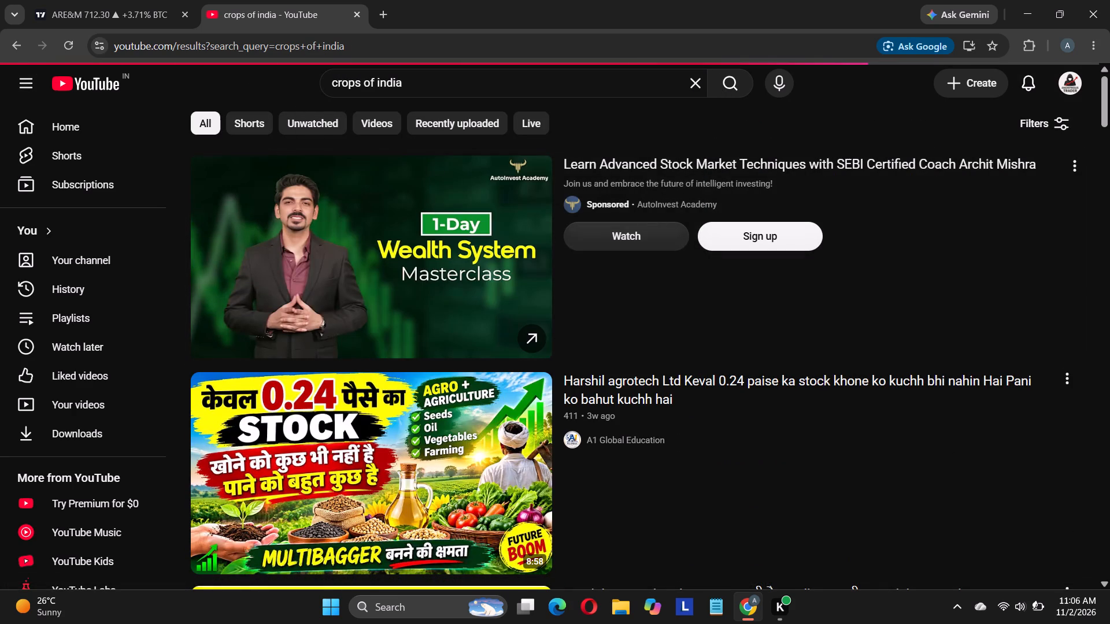
pyautogui.moveTo(252, 73); pyautogui.dragTo(249, 73)
pyautogui.write('cropt')
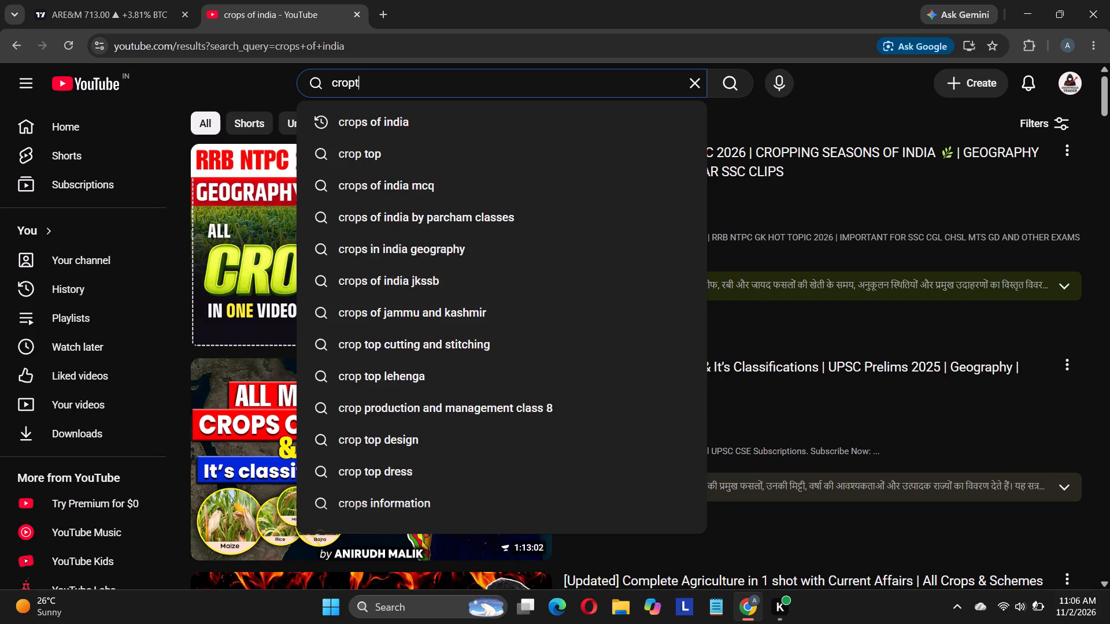
pyautogui.press('BackSpace')
pyautogui.write('ster agro')
pyautogui.press('Return')
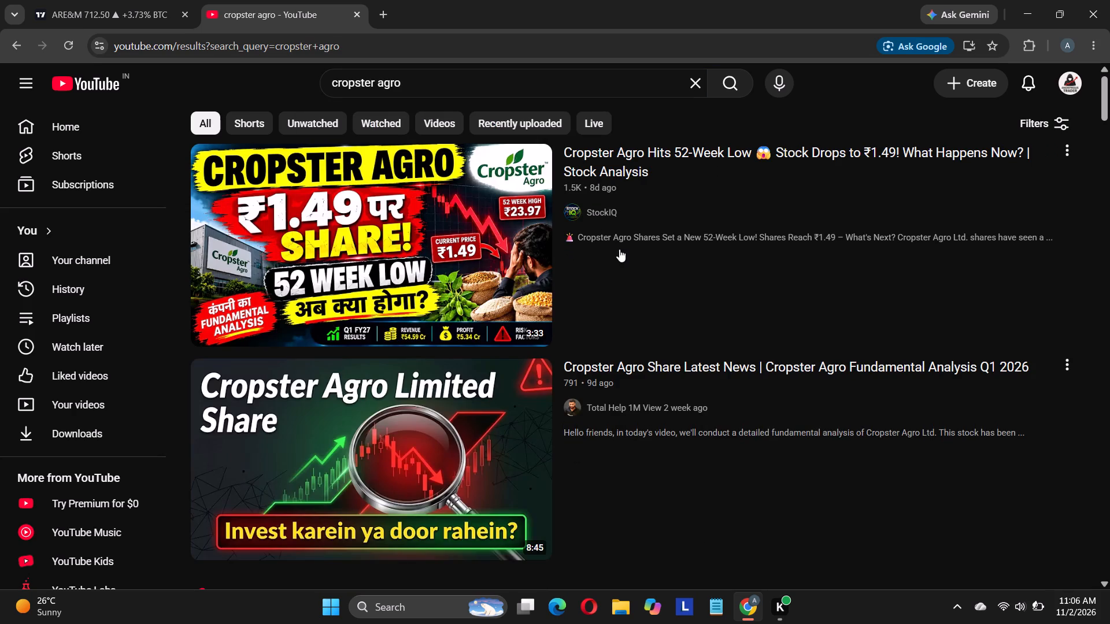
# Browse the Cropster Agro search results, examining the video titles, thumbnails and Shorts.
pyautogui.scroll(-3, 615, 266)
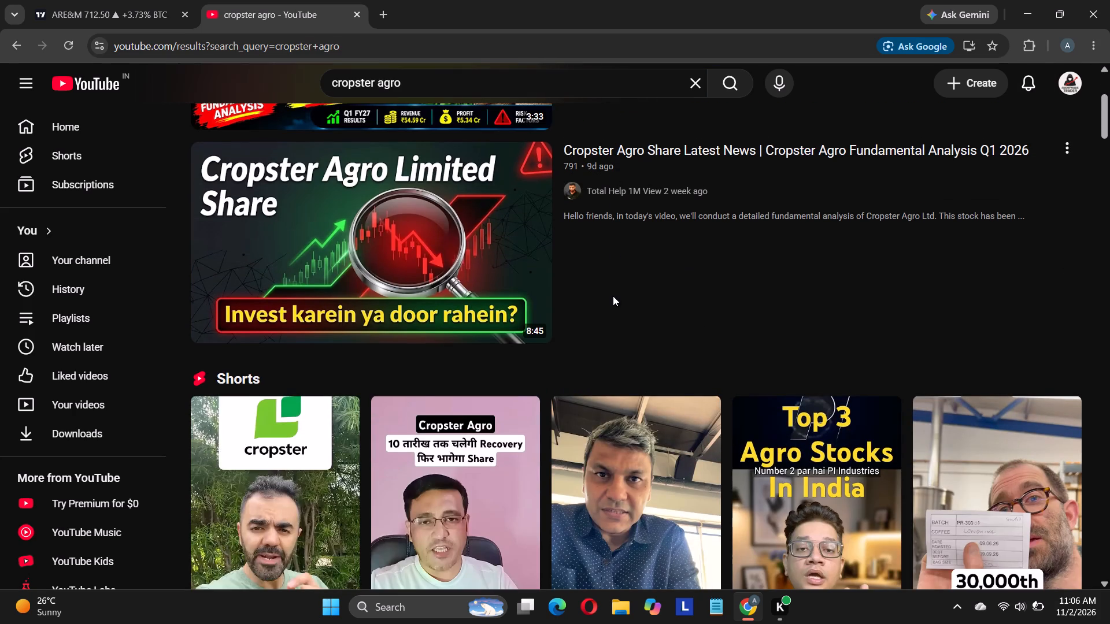
pyautogui.scroll(2, 613, 296)
pyautogui.scroll(-1, 613, 296)
pyautogui.scroll(2, 613, 296)
pyautogui.scroll(-12, 613, 296)
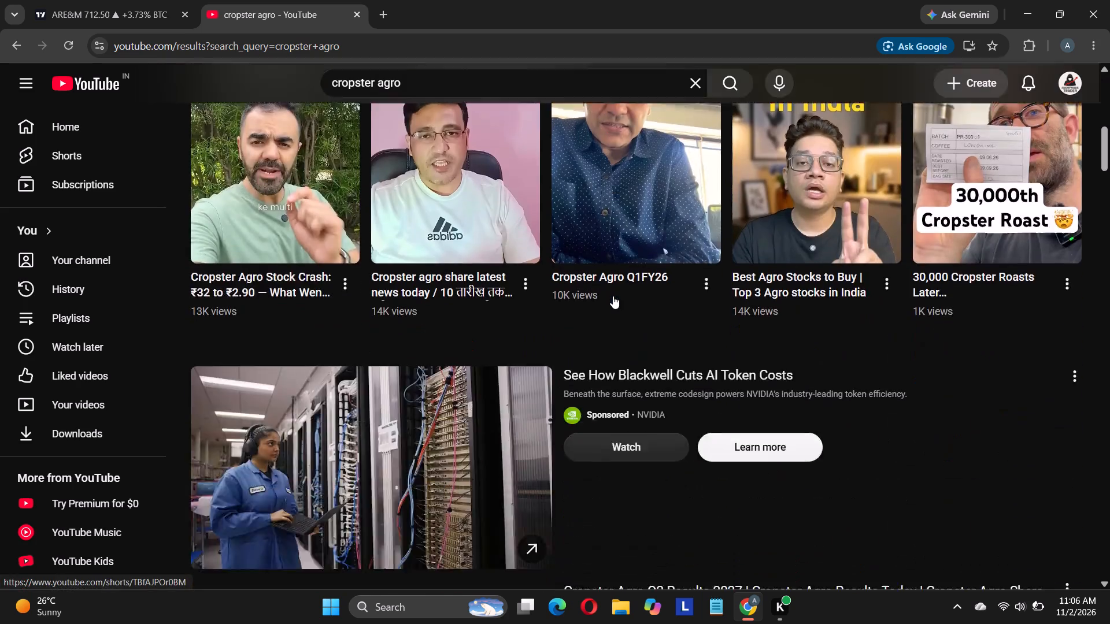
pyautogui.scroll(-2, 613, 296)
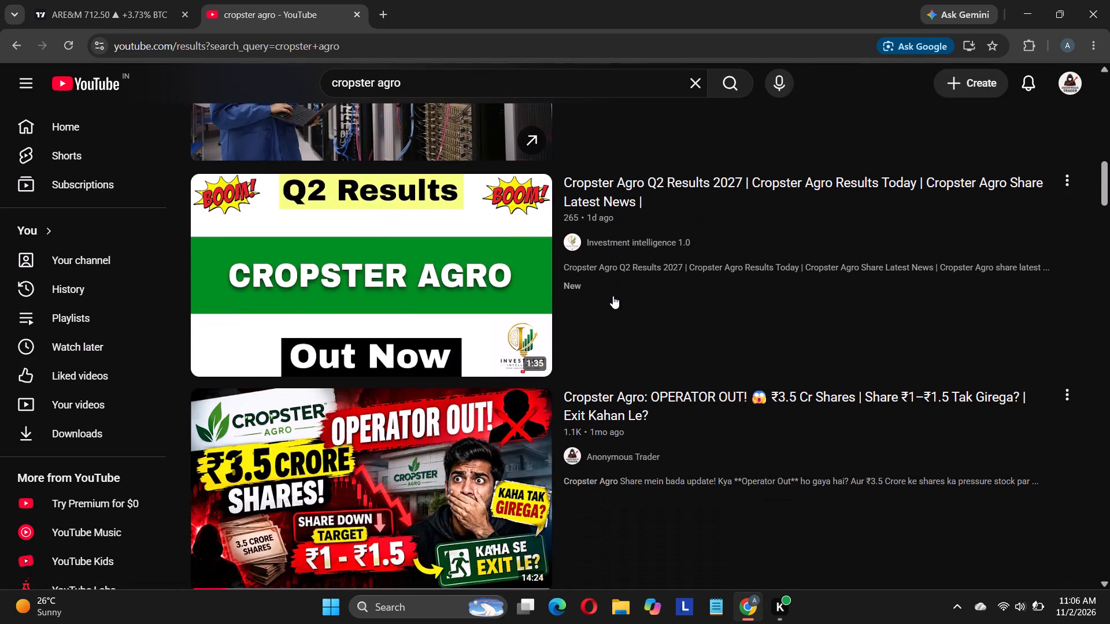
pyautogui.scroll(-2, 613, 296)
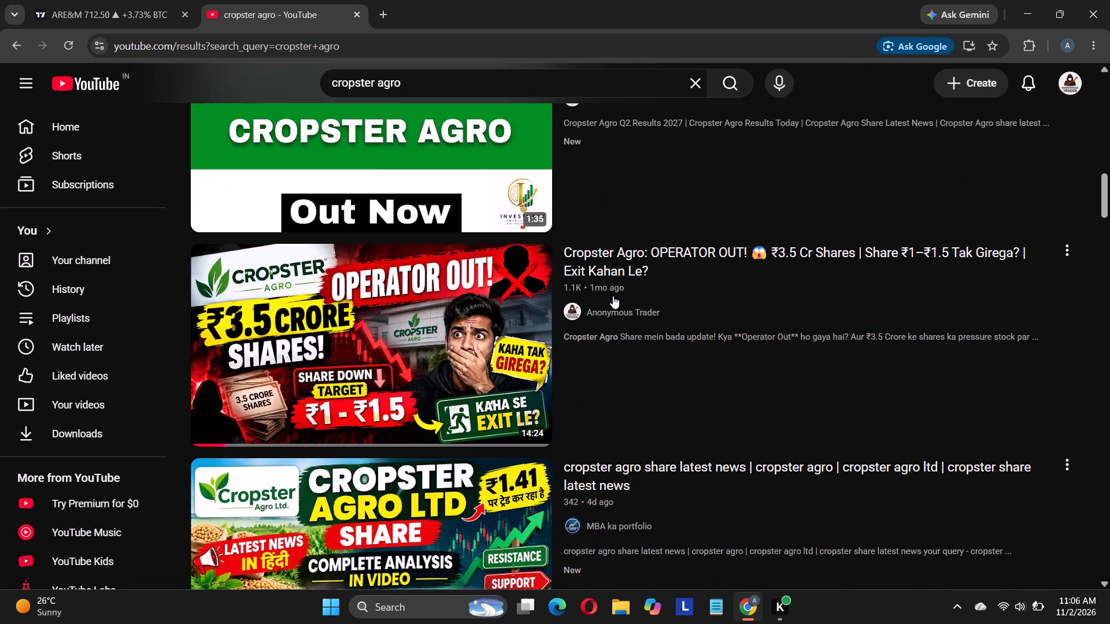
pyautogui.scroll(-2, 561, 413)
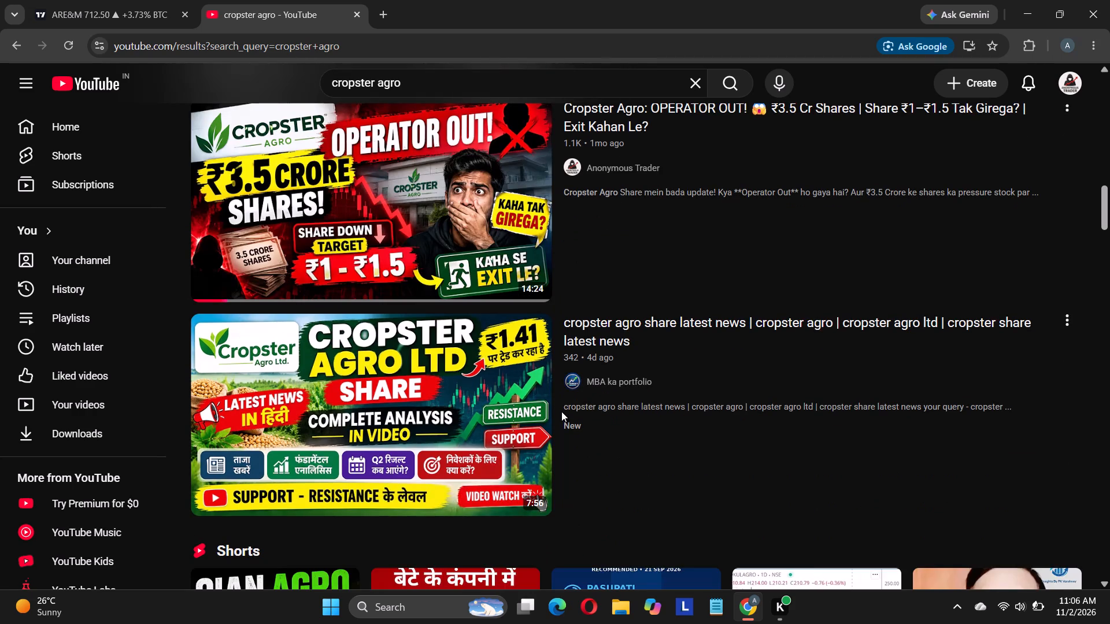
pyautogui.scroll(3, 561, 411)
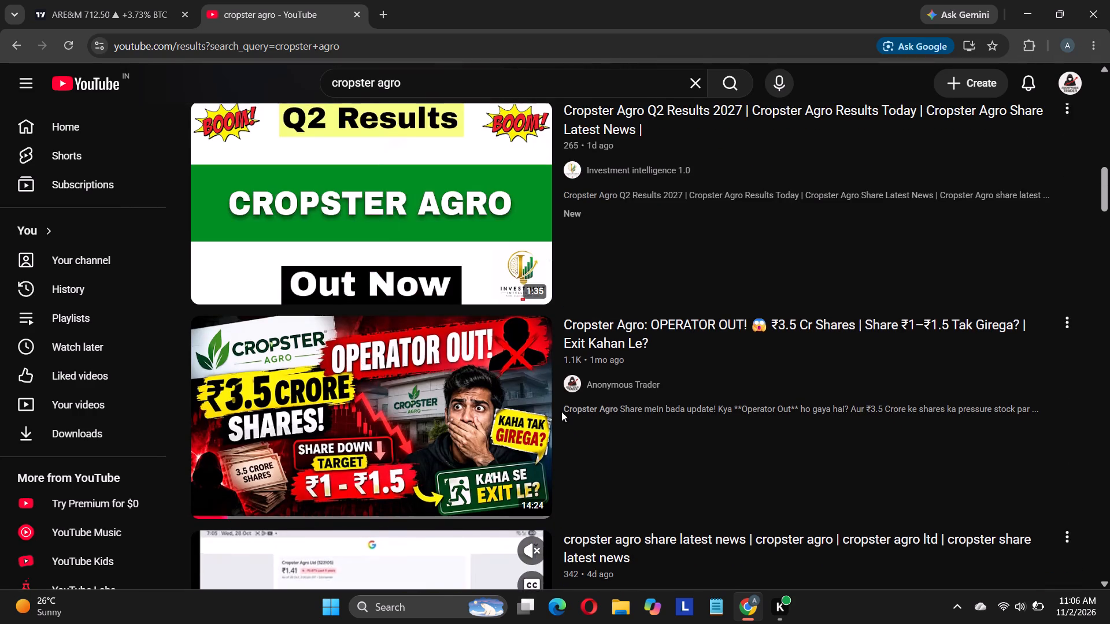
pyautogui.scroll(2, 561, 411)
# Open the Cropster Agro Q2 Results 2027 video and close its tab.
pyautogui.doubleClick(361, 363)
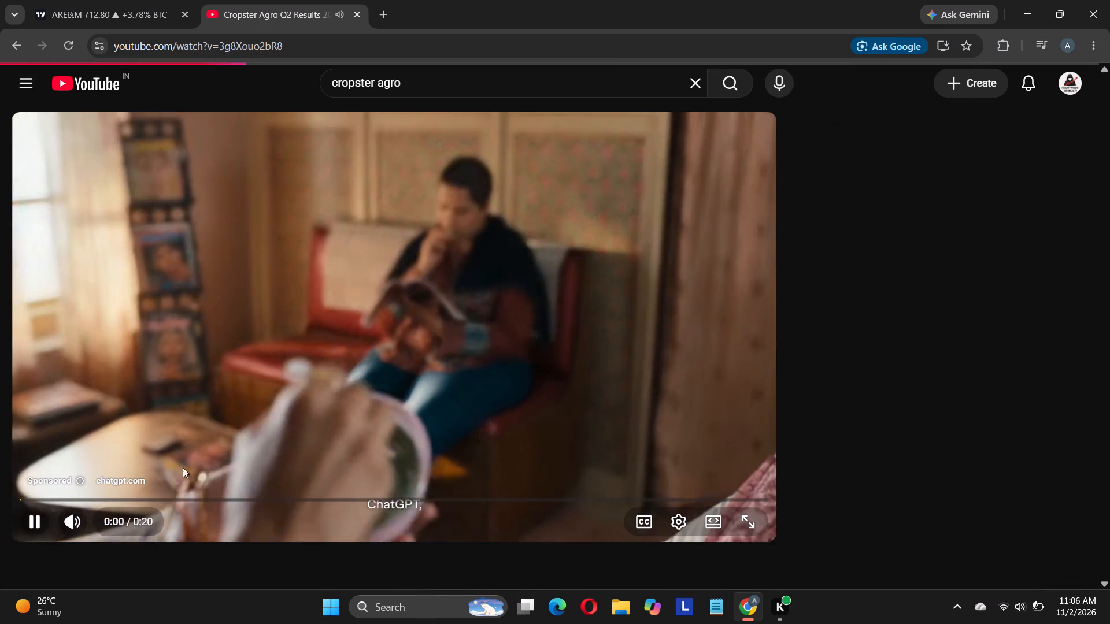
pyautogui.click(354, 19)
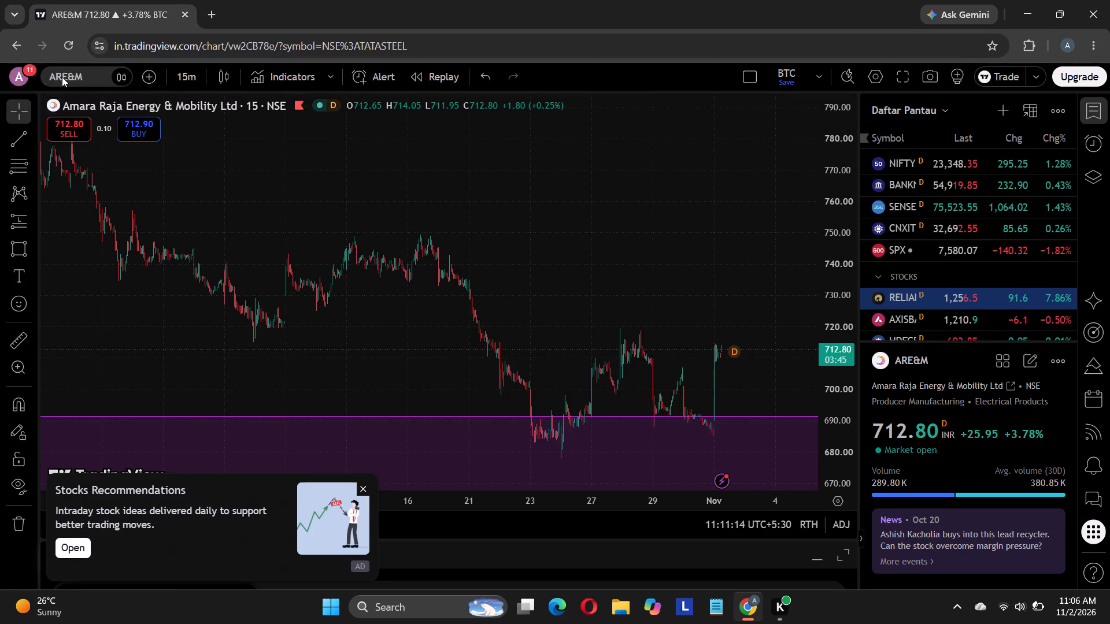
# Save the BTC chart layout on TradingView.
pyautogui.click(805, 89)
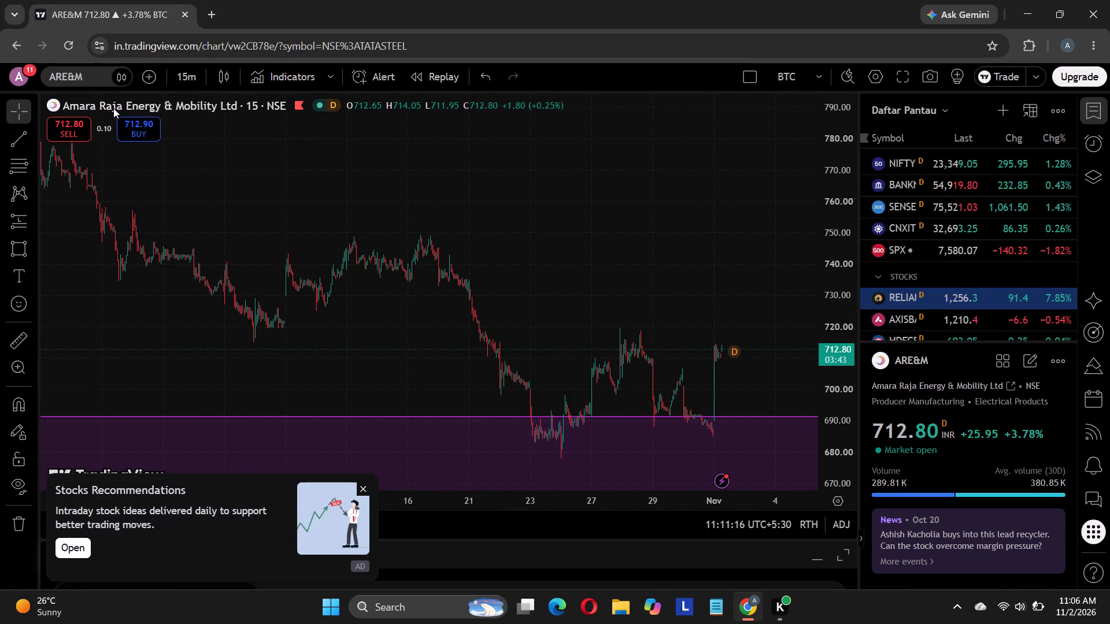
# Search the symbols across all markets for "BTCUS" and load the BTCUSD Bitcoin spot crypto chart.
pyautogui.click(72, 74)
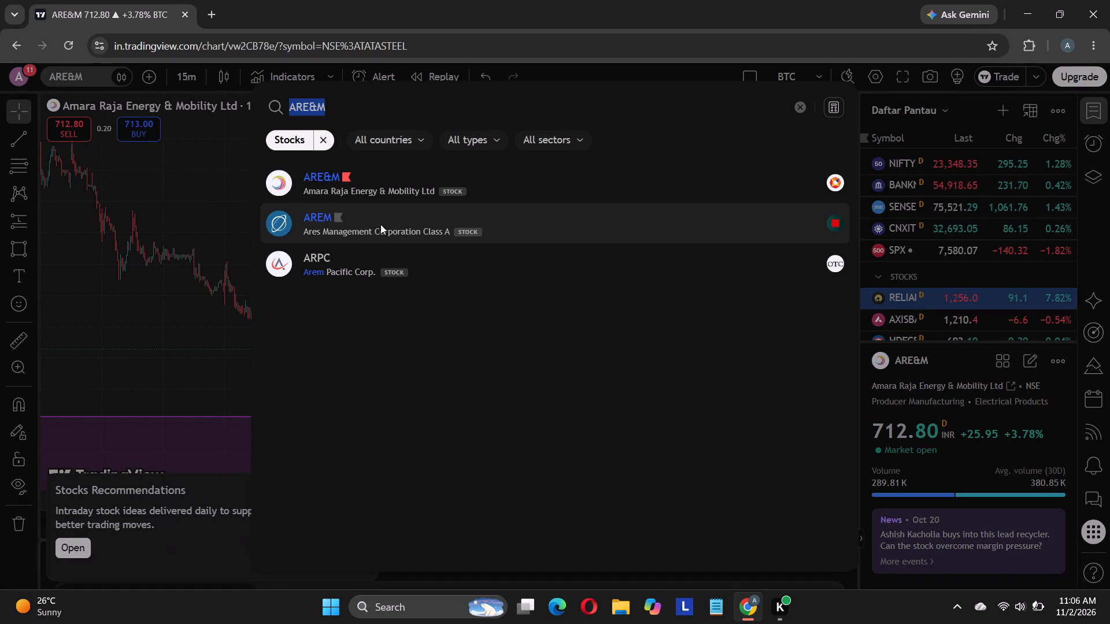
pyautogui.write('btc')
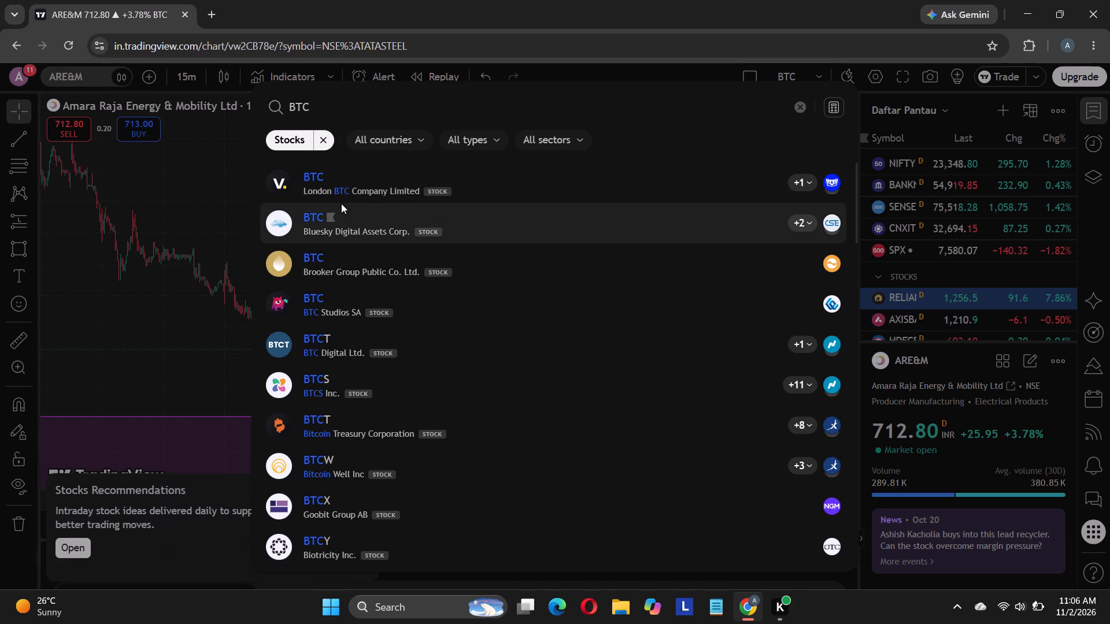
pyautogui.press('u')
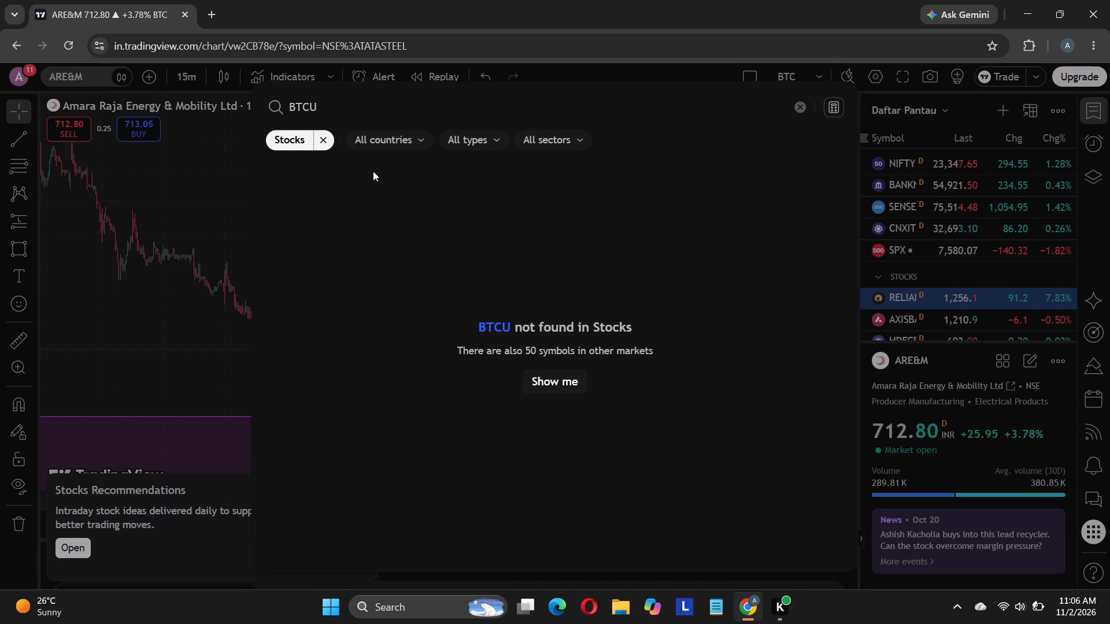
pyautogui.click(321, 143)
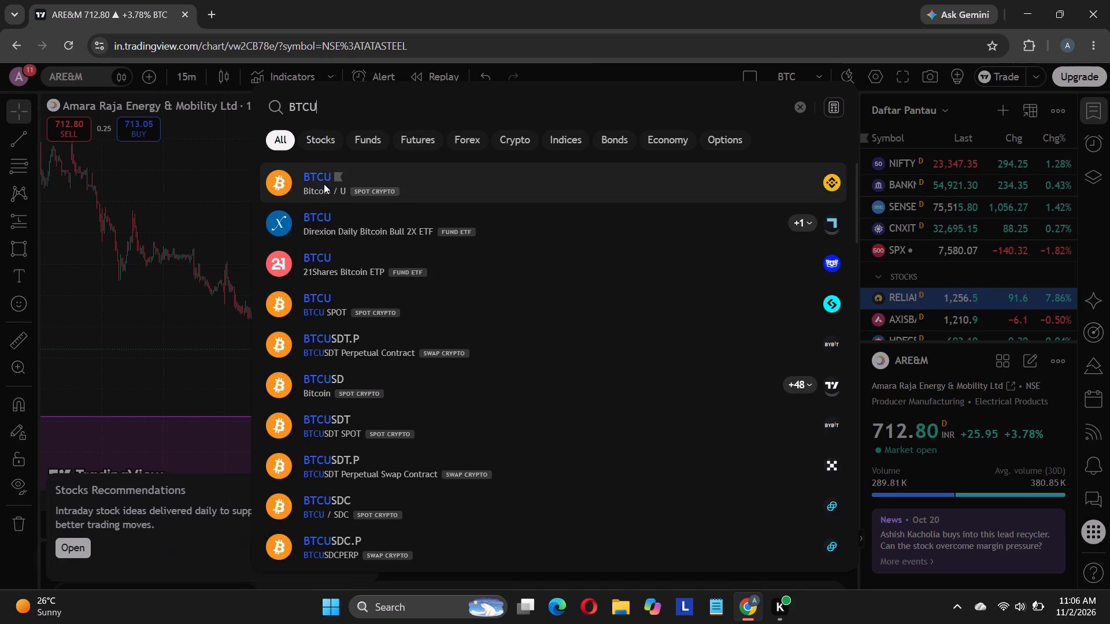
pyautogui.press('s')
pyautogui.click(354, 224)
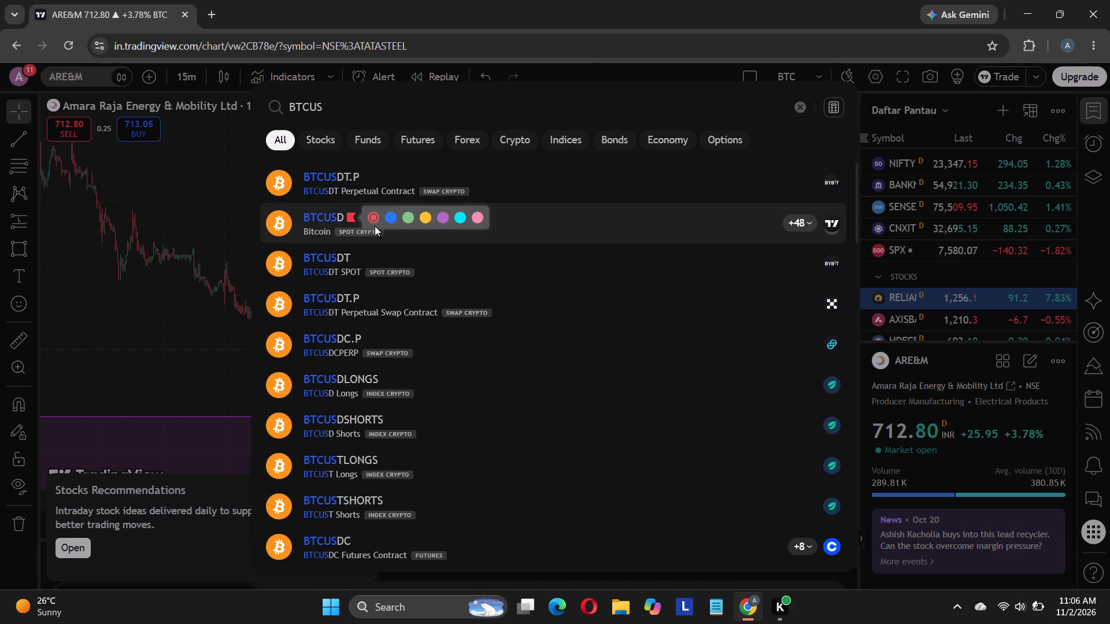
pyautogui.click(350, 217)
pyautogui.click(431, 217)
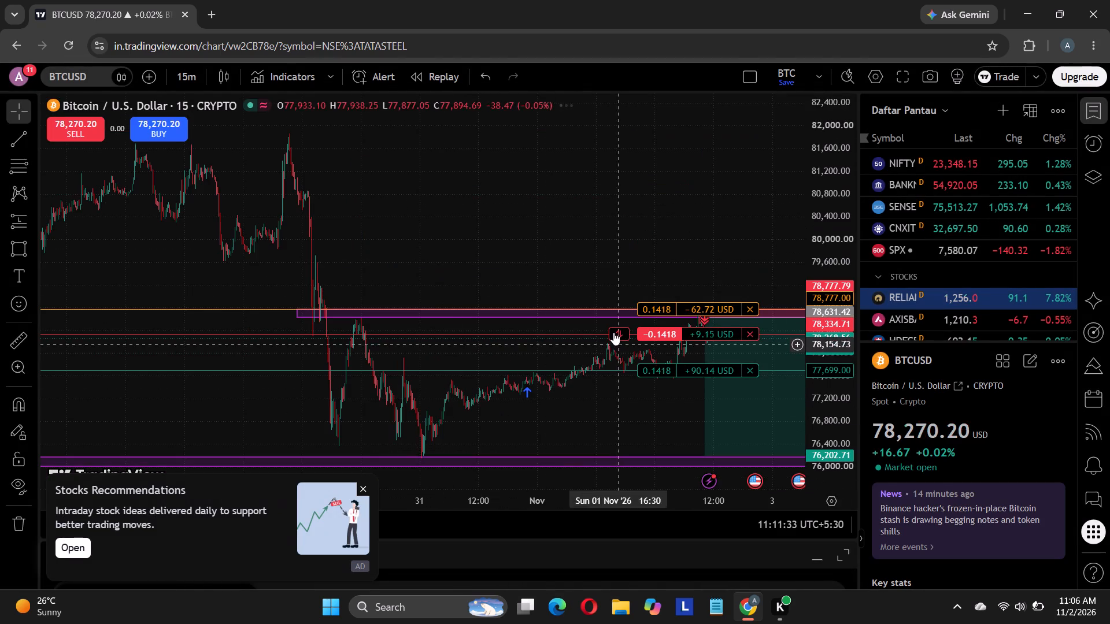
# Examine the recent BTCUSD candles around the open short position and its stop and target levels.
pyautogui.scroll(11, 687, 339)
pyautogui.scroll(4, 542, 335)
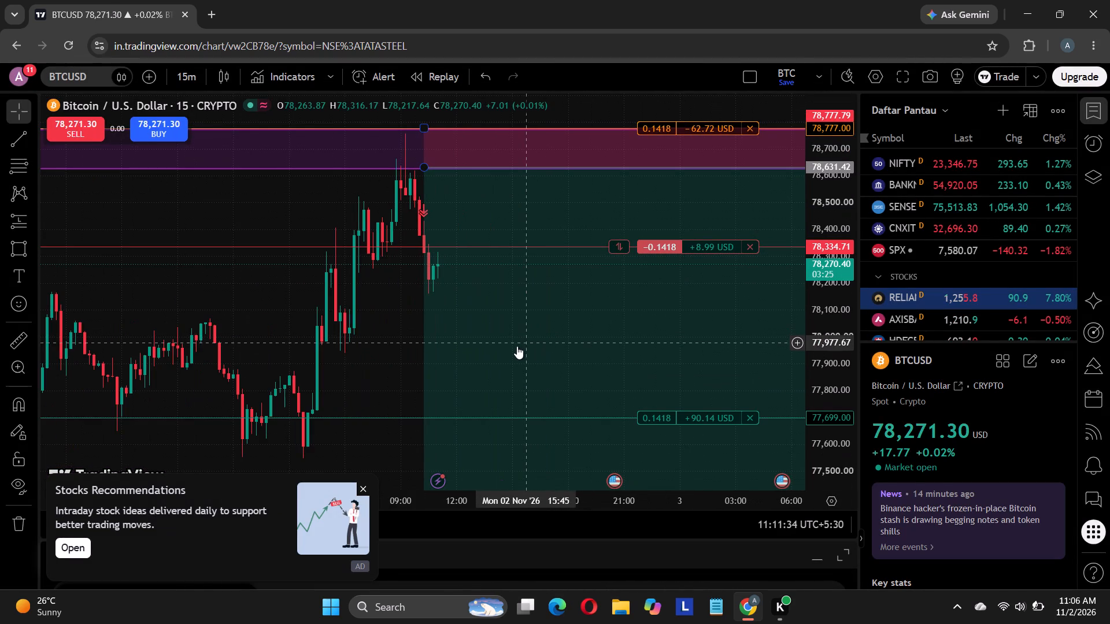
pyautogui.scroll(1, 472, 350)
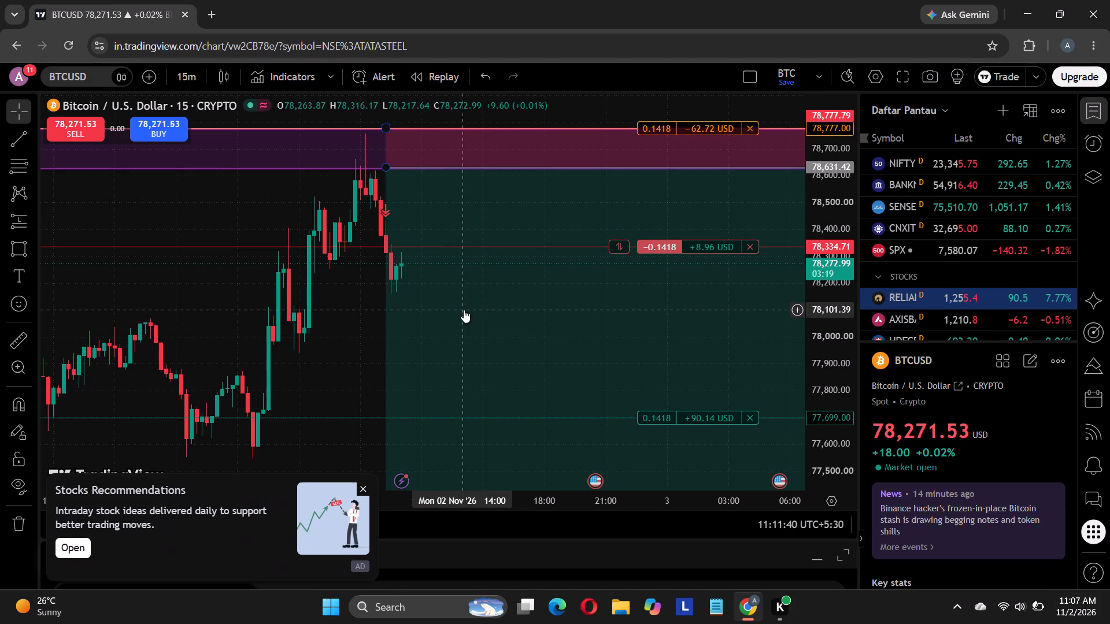
pyautogui.scroll(-9, 463, 310)
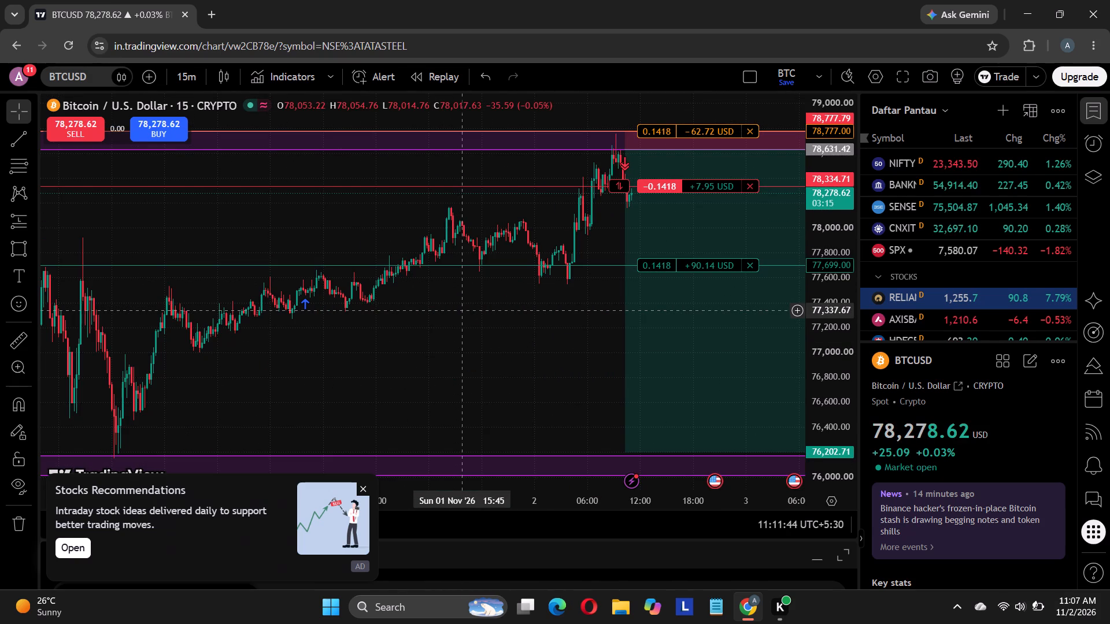
# Open a new browser tab, then save the BTC chart layout and close the TradingView tab.
pyautogui.click(210, 4)
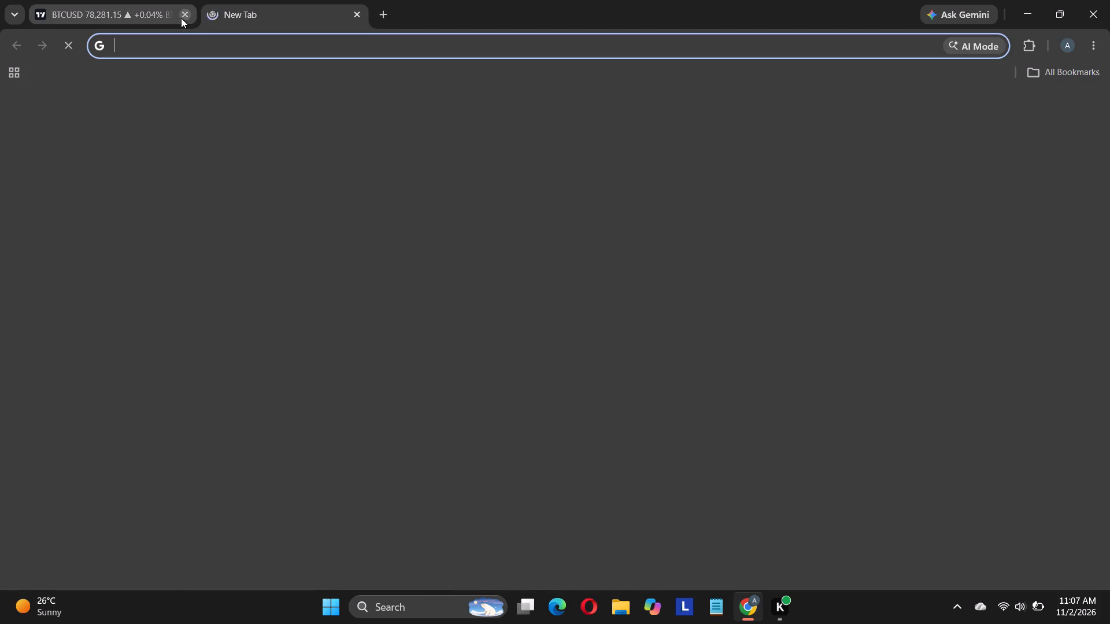
pyautogui.click(183, 18)
pyautogui.click(664, 163)
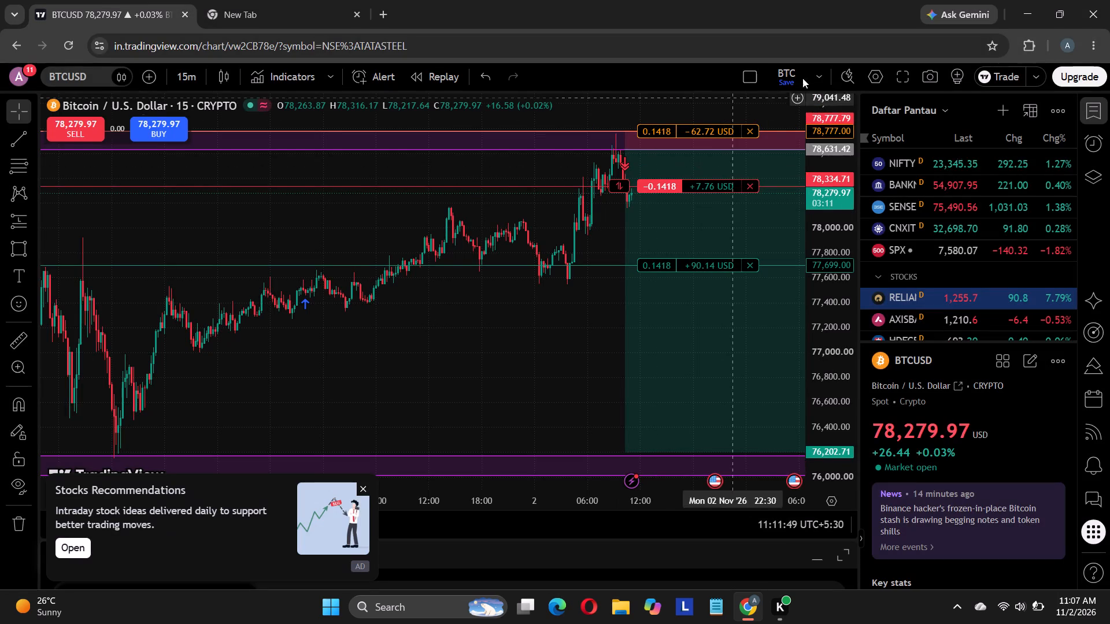
pyautogui.click(805, 76)
pyautogui.click(180, 13)
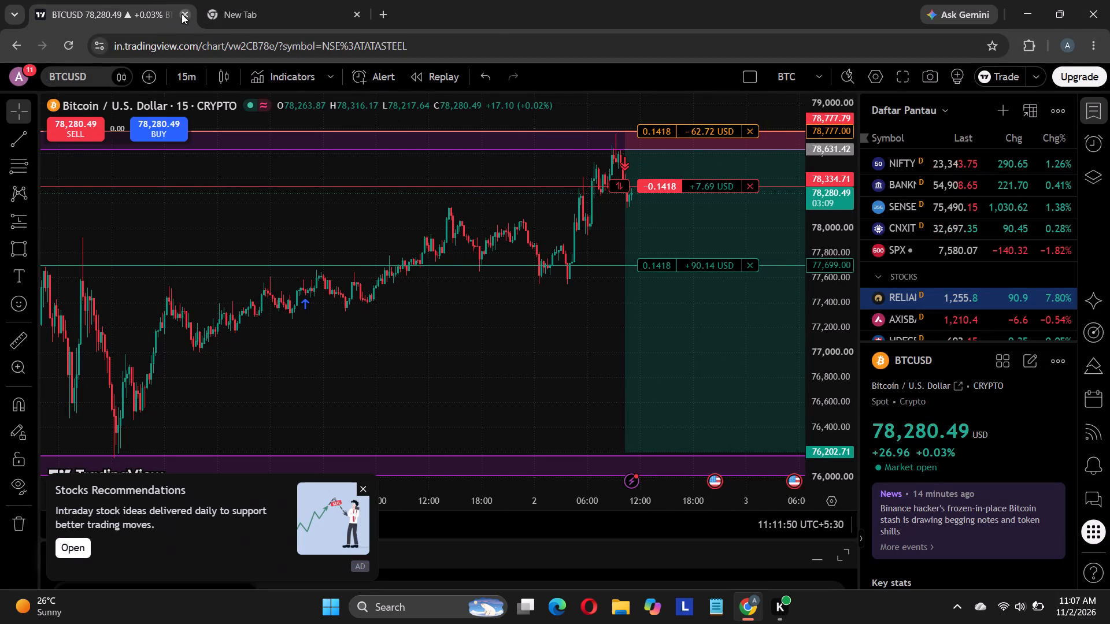